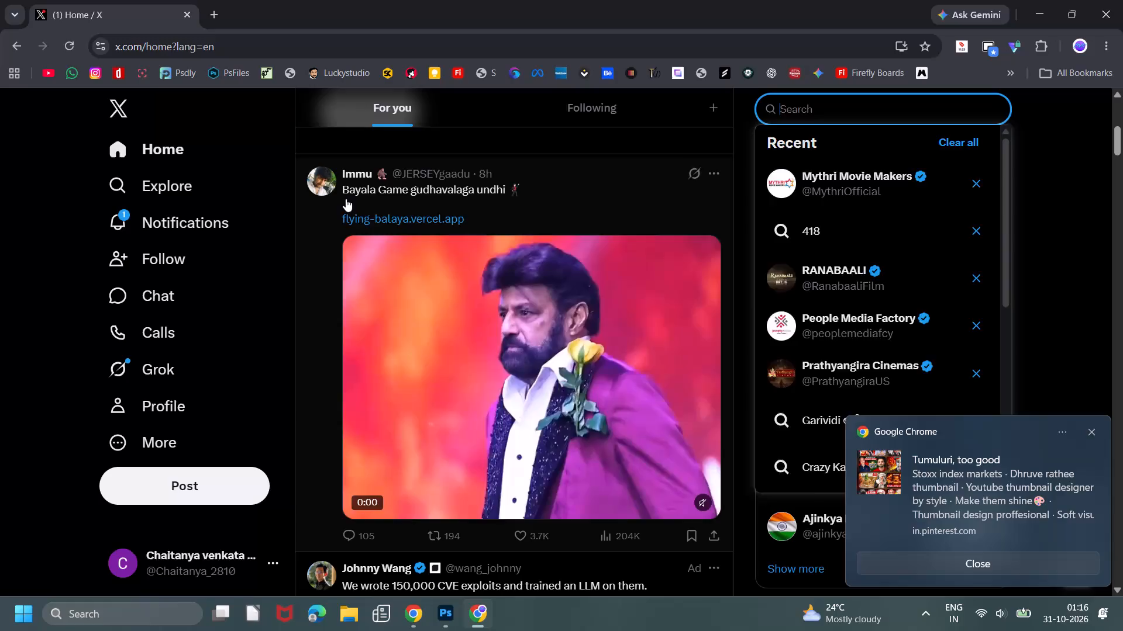
Search X for "sitha" and open the Sithara Entertainments profile, dismissing the Pinterest notification.
{"action": "key", "text": "i"}
{"action": "key", "text": "t"}
{"action": "key", "text": "h"}
{"action": "key", "text": "a"}
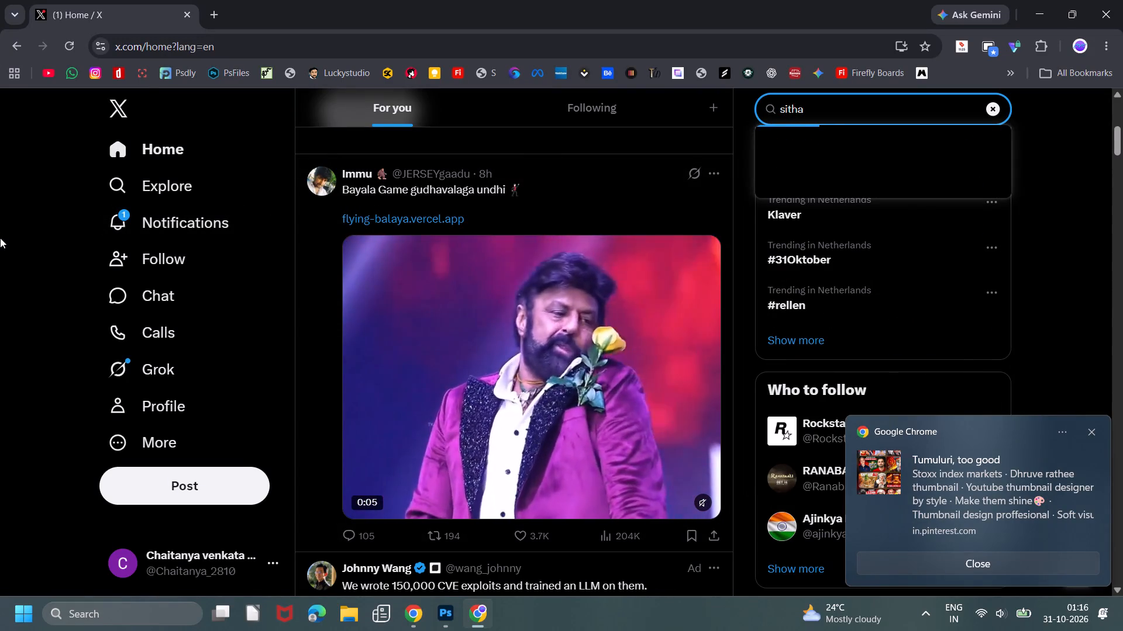
{"action": "left_click", "coordinate": [851, 292]}
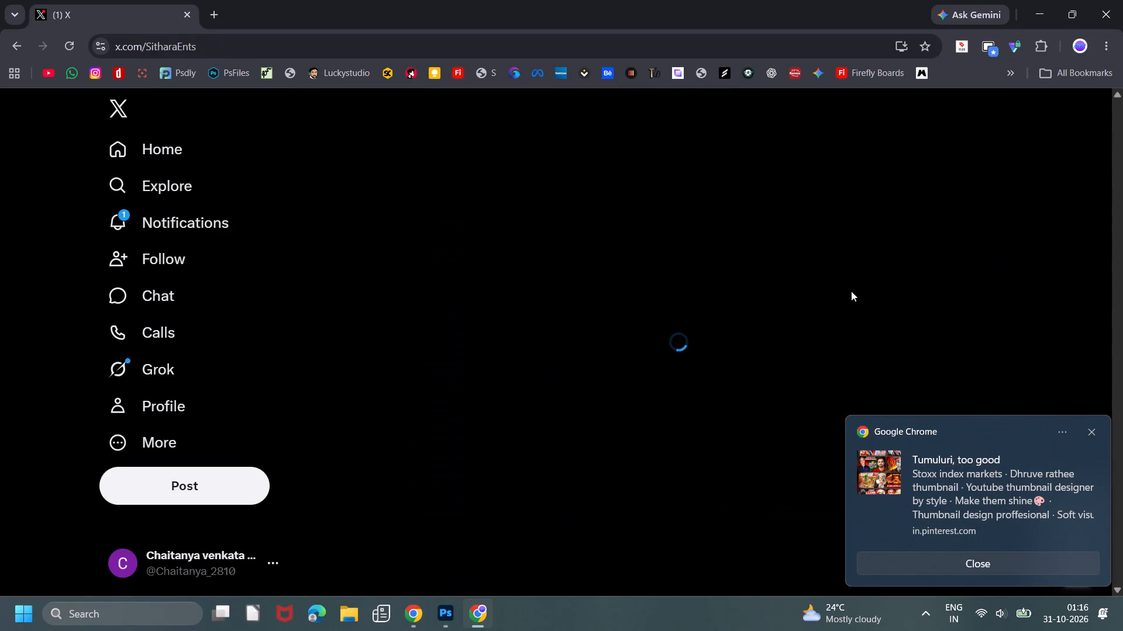
{"action": "left_click", "coordinate": [1093, 429]}
Show the Sithara Entertainments profile's media, filtered to photos only.
{"action": "scroll", "coordinate": [644, 361], "scroll_direction": "down", "scroll_amount": 5}
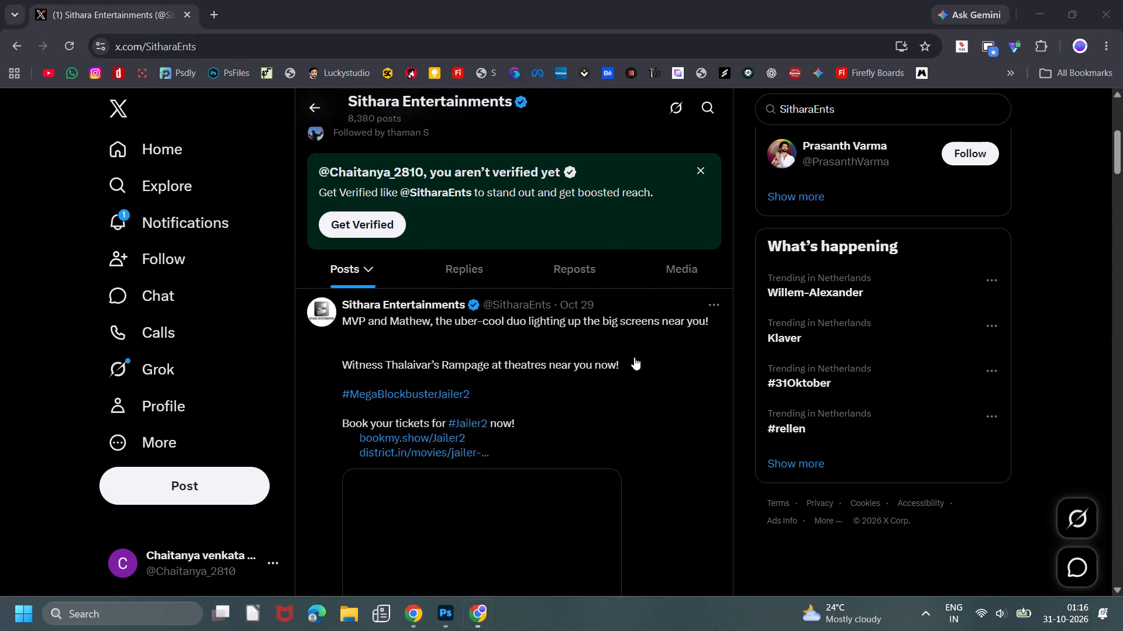
{"action": "scroll", "coordinate": [514, 331], "scroll_direction": "down", "scroll_amount": 3}
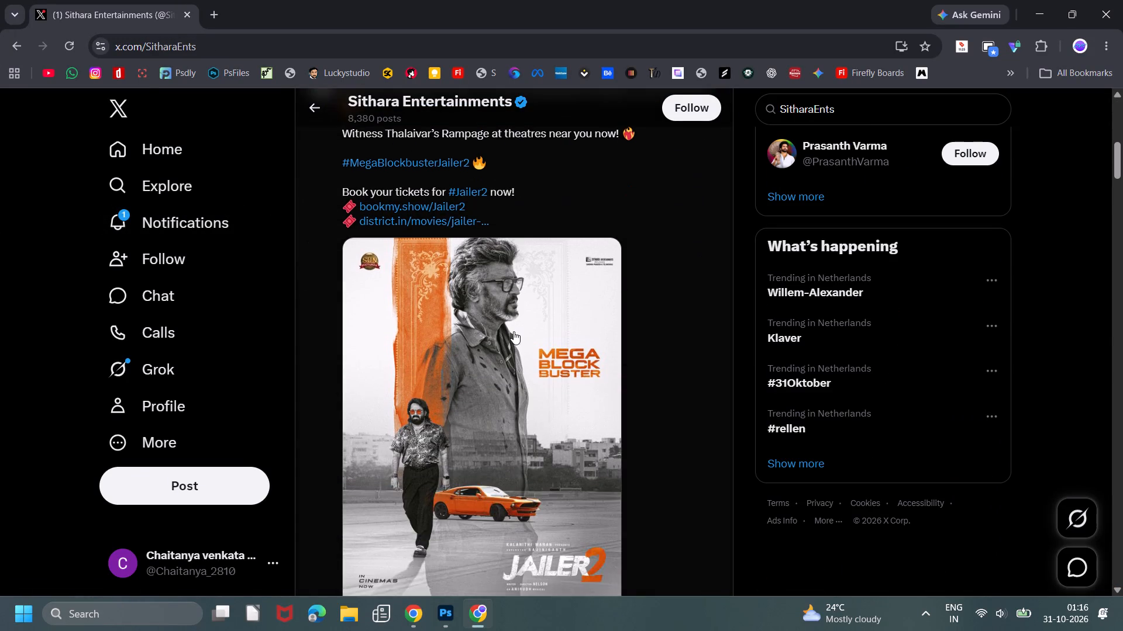
{"action": "scroll", "coordinate": [514, 331], "scroll_direction": "up", "scroll_amount": 3}
{"action": "left_click", "coordinate": [678, 243]}
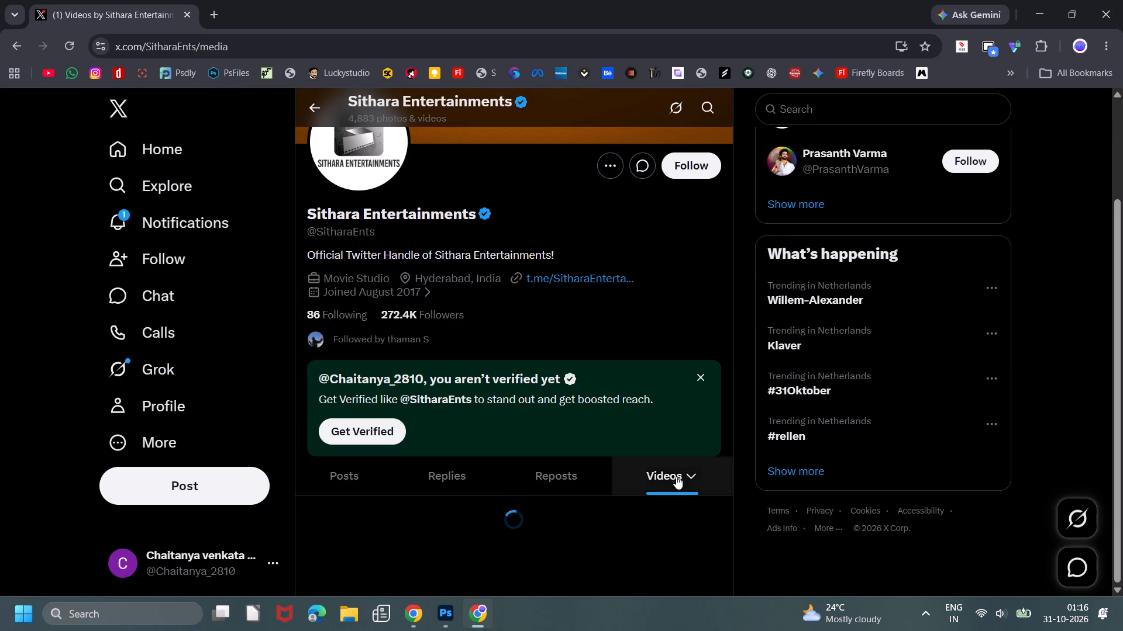
{"action": "left_click", "coordinate": [676, 476]}
{"action": "left_click", "coordinate": [676, 510]}
Look through the Sithara Entertainments photo grid for film posters and stills.
{"action": "scroll", "coordinate": [583, 474], "scroll_direction": "down", "scroll_amount": 5}
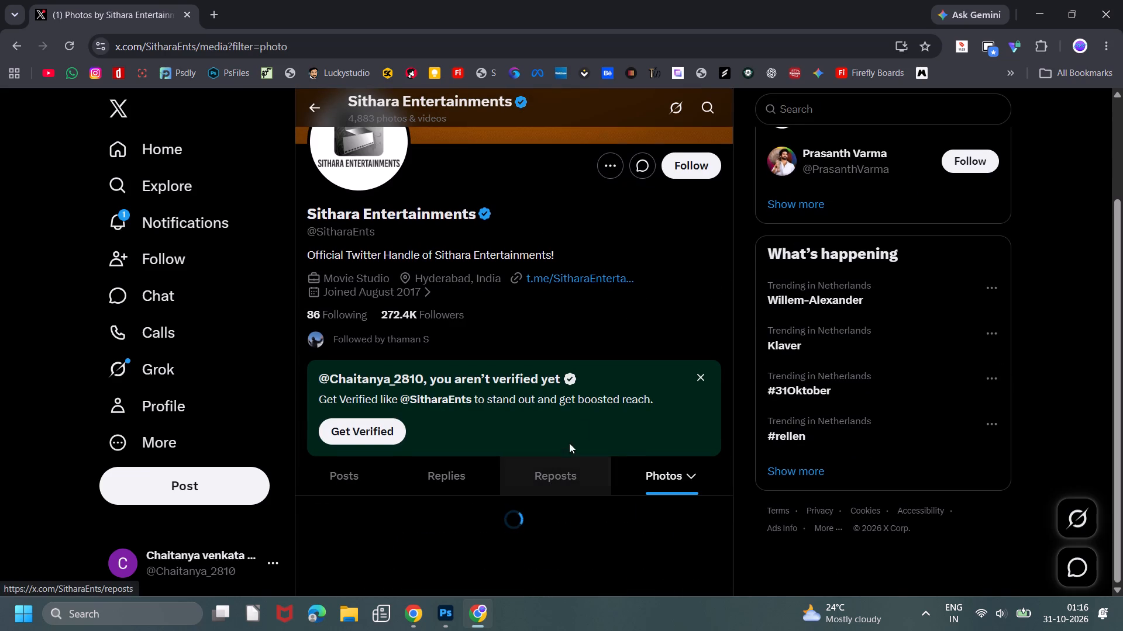
{"action": "scroll", "coordinate": [593, 404], "scroll_direction": "down", "scroll_amount": 7}
{"action": "scroll", "coordinate": [281, 364], "scroll_direction": "down", "scroll_amount": 1}
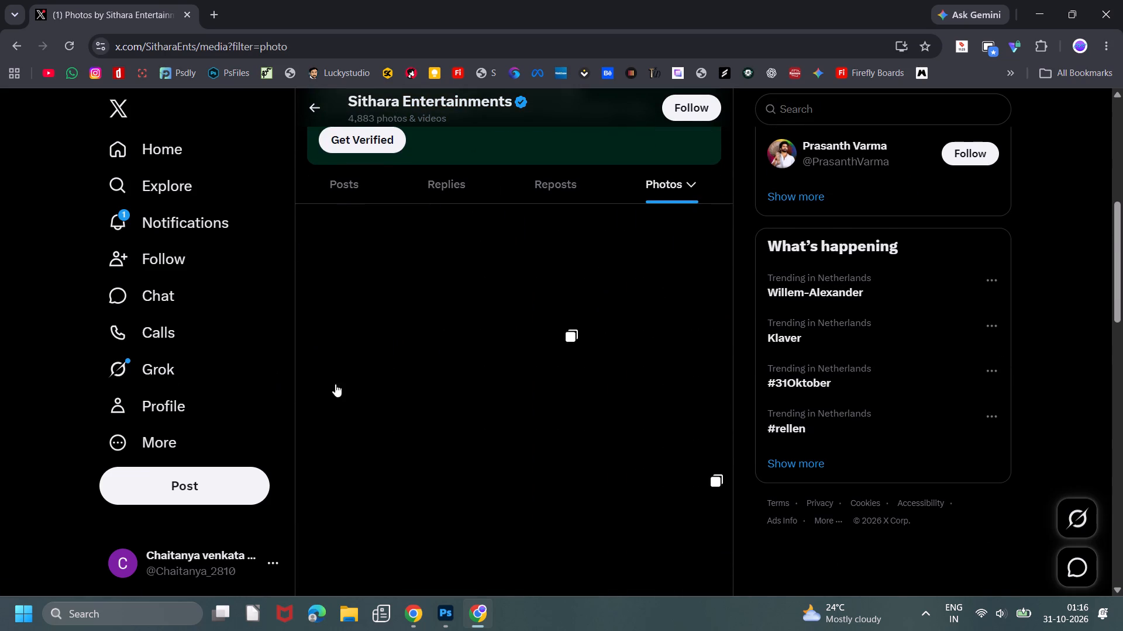
{"action": "scroll", "coordinate": [298, 277], "scroll_direction": "down", "scroll_amount": 6}
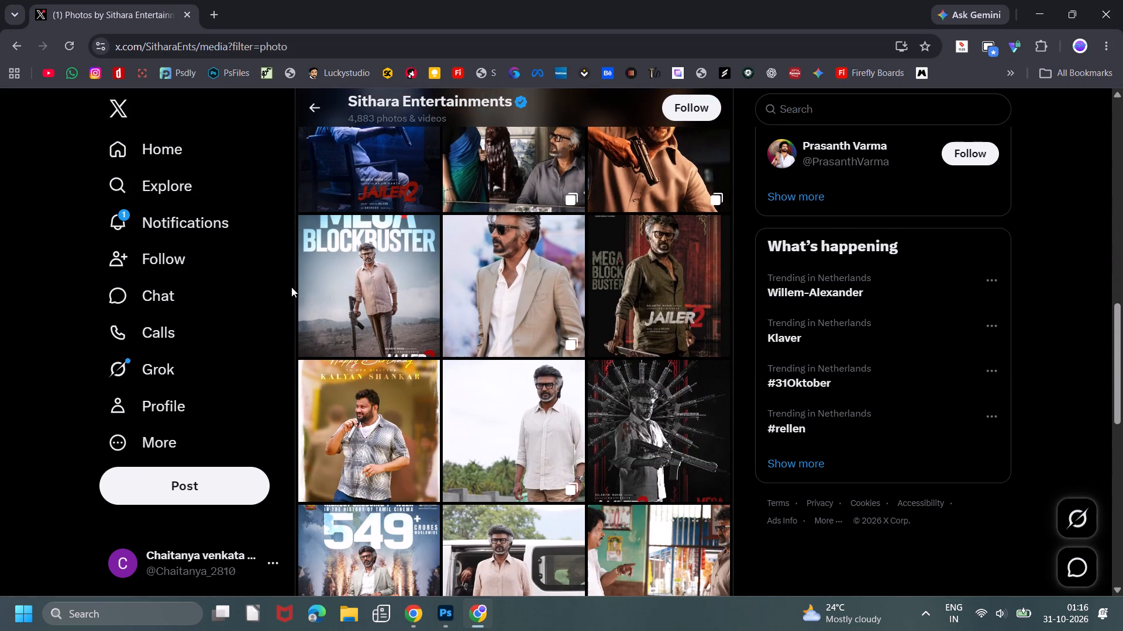
{"action": "scroll", "coordinate": [291, 287], "scroll_direction": "down", "scroll_amount": 6}
{"action": "scroll", "coordinate": [282, 290], "scroll_direction": "up", "scroll_amount": 3}
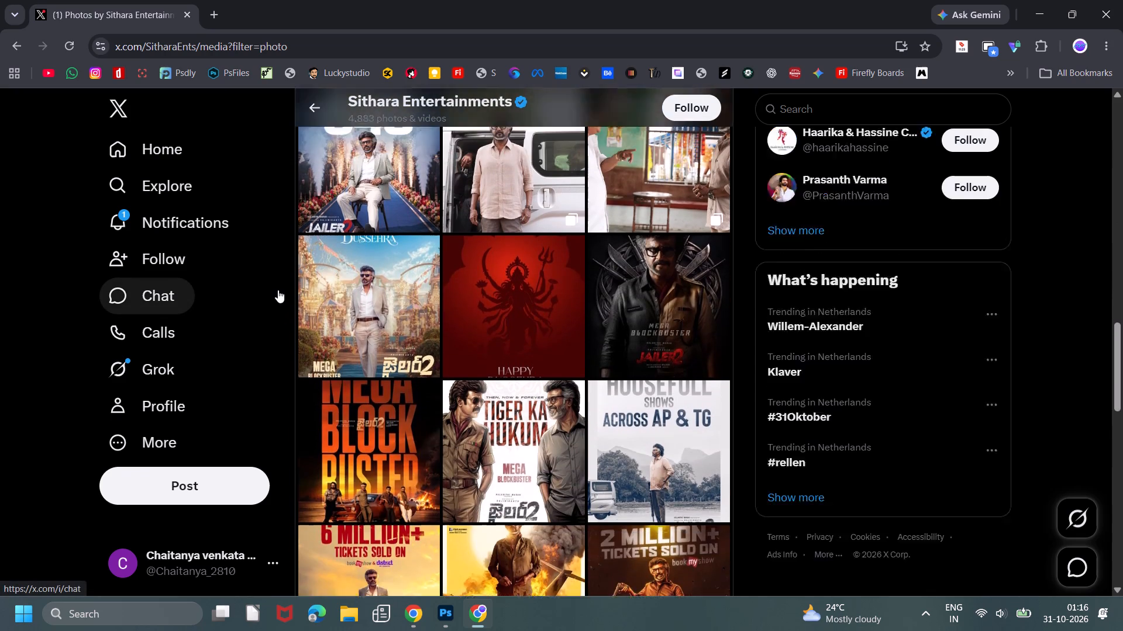
{"action": "scroll", "coordinate": [277, 290], "scroll_direction": "down", "scroll_amount": 7}
{"action": "scroll", "coordinate": [286, 273], "scroll_direction": "up", "scroll_amount": 20}
{"action": "scroll", "coordinate": [286, 273], "scroll_direction": "up", "scroll_amount": 3}
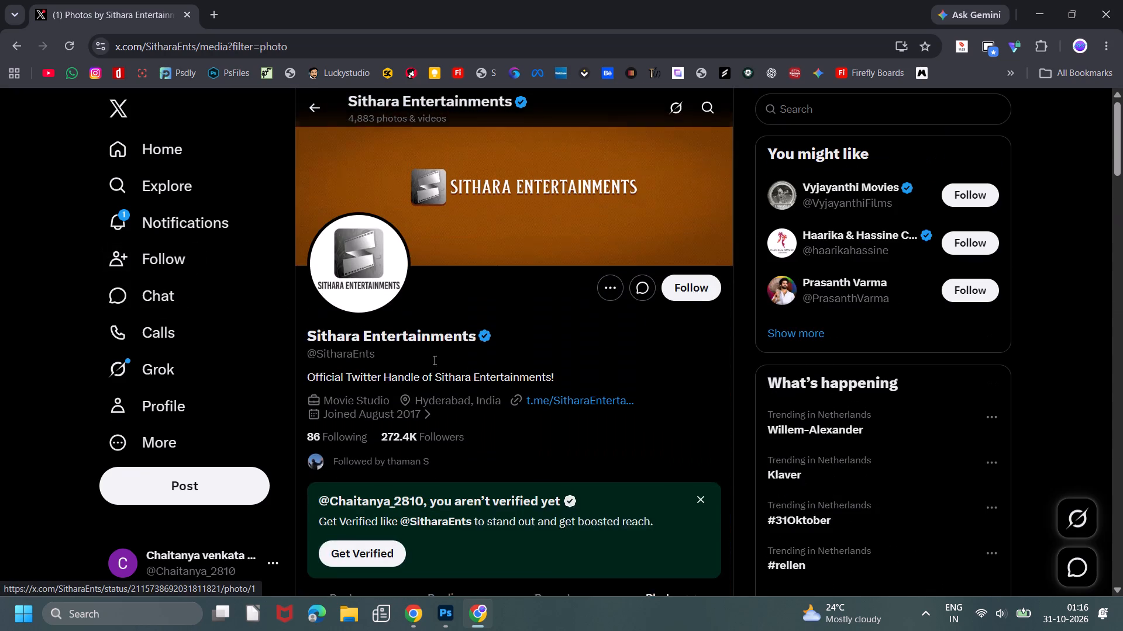
{"action": "scroll", "coordinate": [433, 360], "scroll_direction": "up", "scroll_amount": 8}
Search X for "Adha" and open the suggested #Adharshakutumbham results, dismissing the McAfee firewall alert.
{"action": "left_click", "coordinate": [820, 106]}
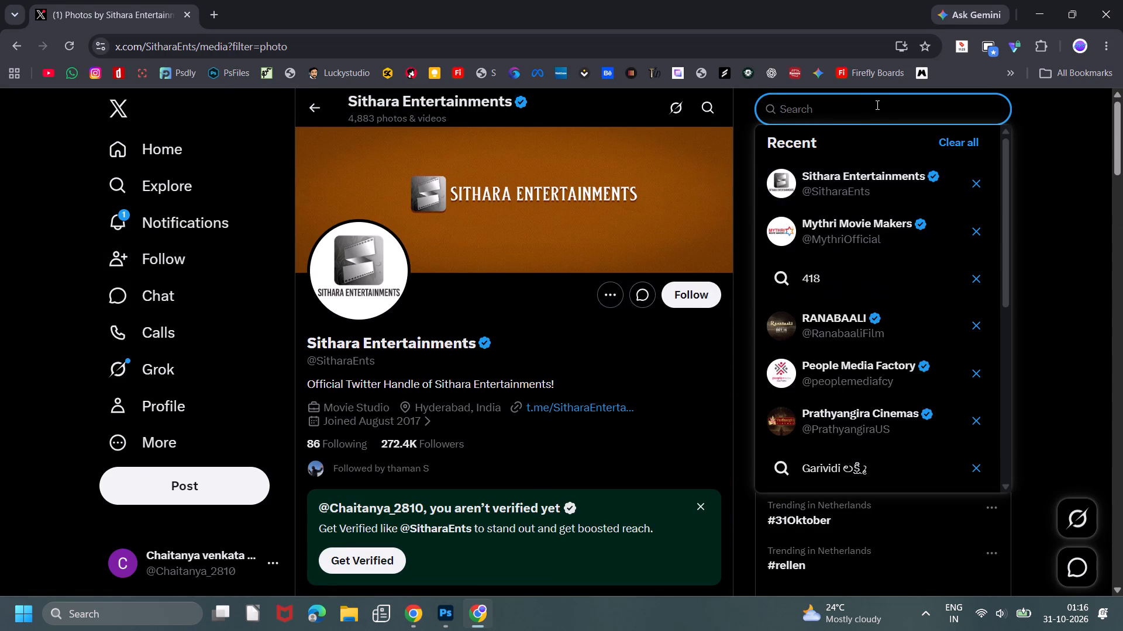
{"action": "key", "text": "shift+a"}
{"action": "key", "text": "d"}
{"action": "key", "text": "h"}
{"action": "key", "text": "a"}
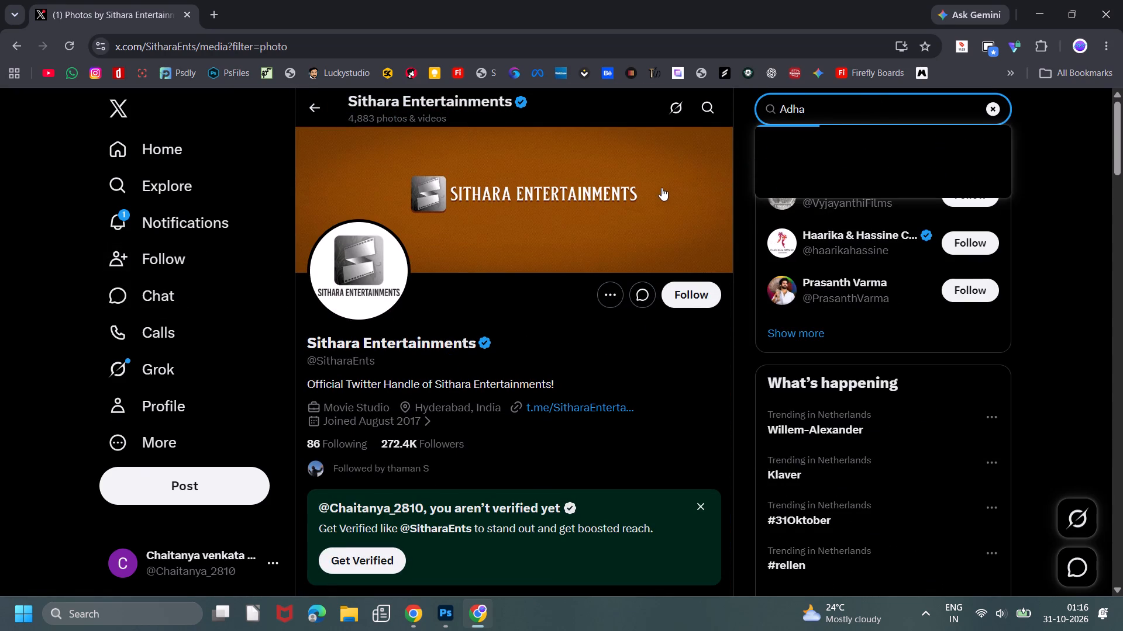
{"action": "scroll", "coordinate": [911, 315], "scroll_direction": "up", "scroll_amount": 7}
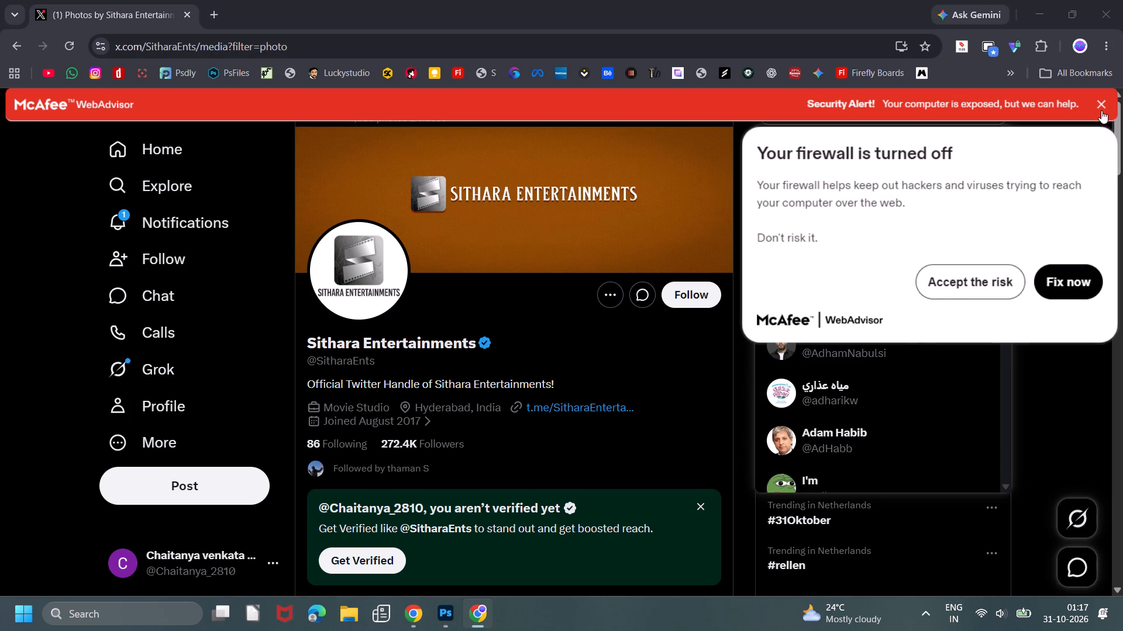
{"action": "left_click", "coordinate": [1101, 108]}
{"action": "left_click", "coordinate": [879, 249]}
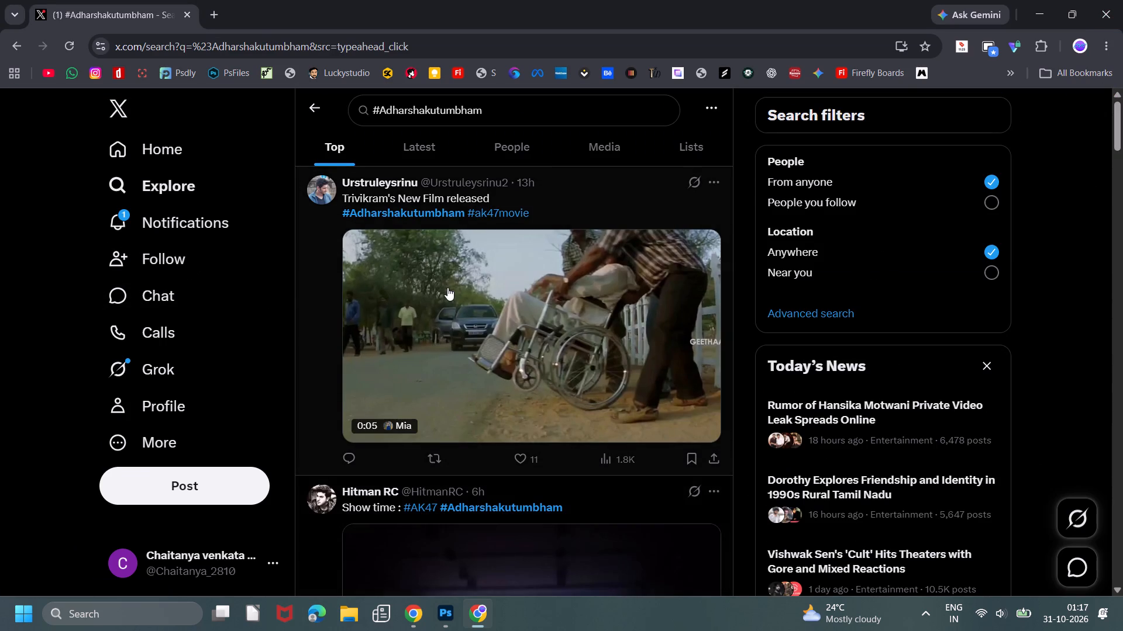
Open the #Adharshakutumbham hashtag from the first post in a new tab and switch to it.
{"action": "middle_click", "coordinate": [380, 212]}
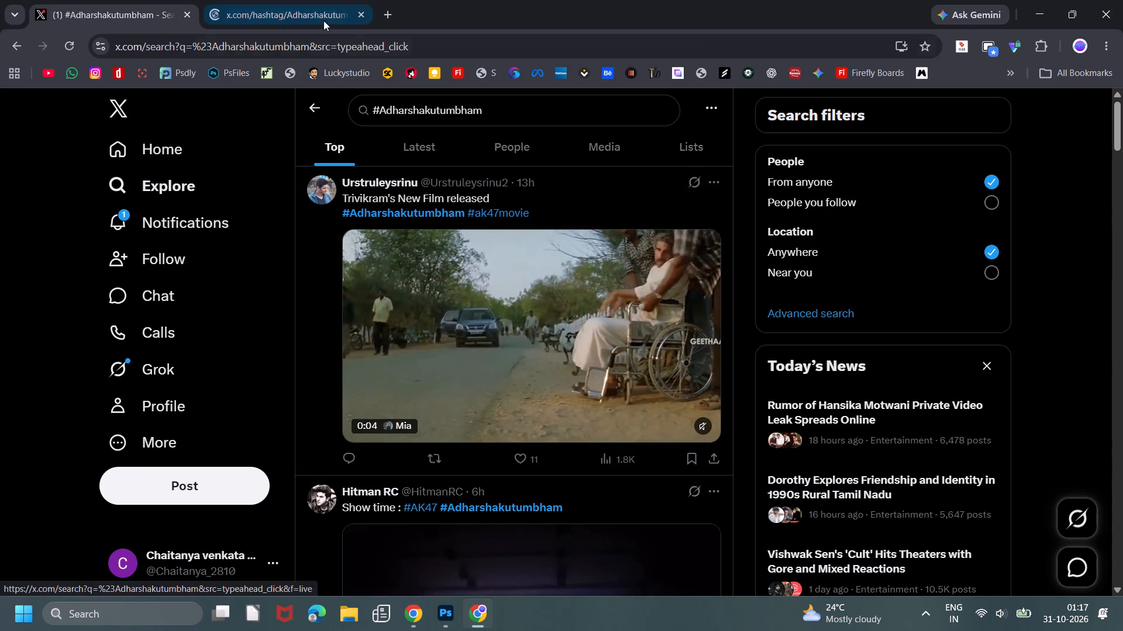
{"action": "left_click", "coordinate": [270, 12]}
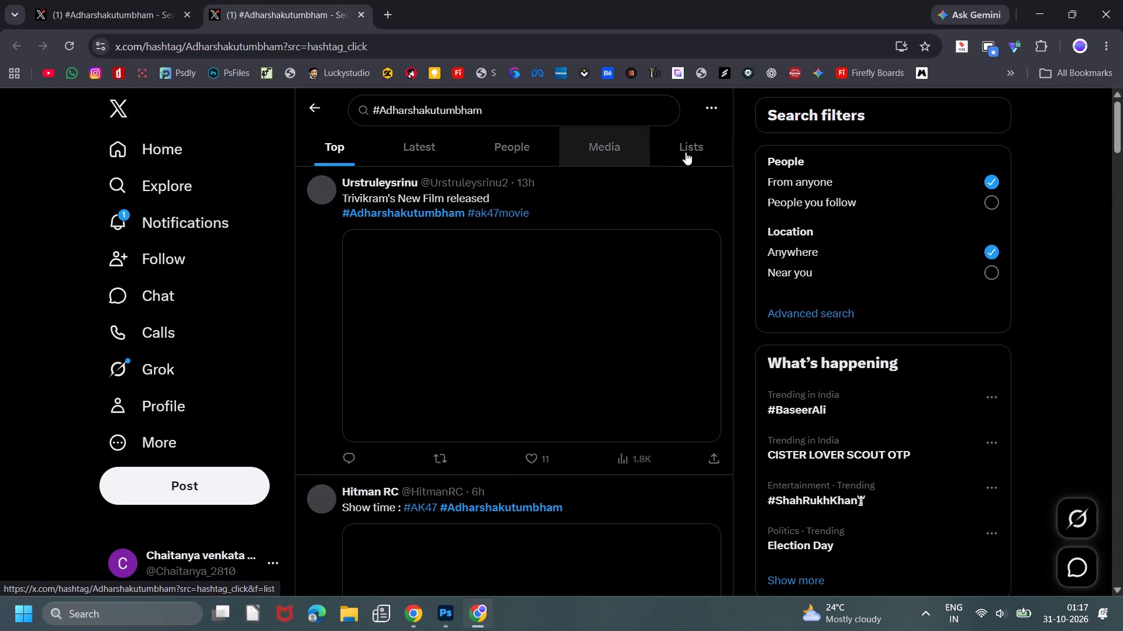
Look through the top #Adharshakutumbham posts for images and related hashtags of the film.
{"action": "scroll", "coordinate": [714, 318], "scroll_direction": "down", "scroll_amount": 6}
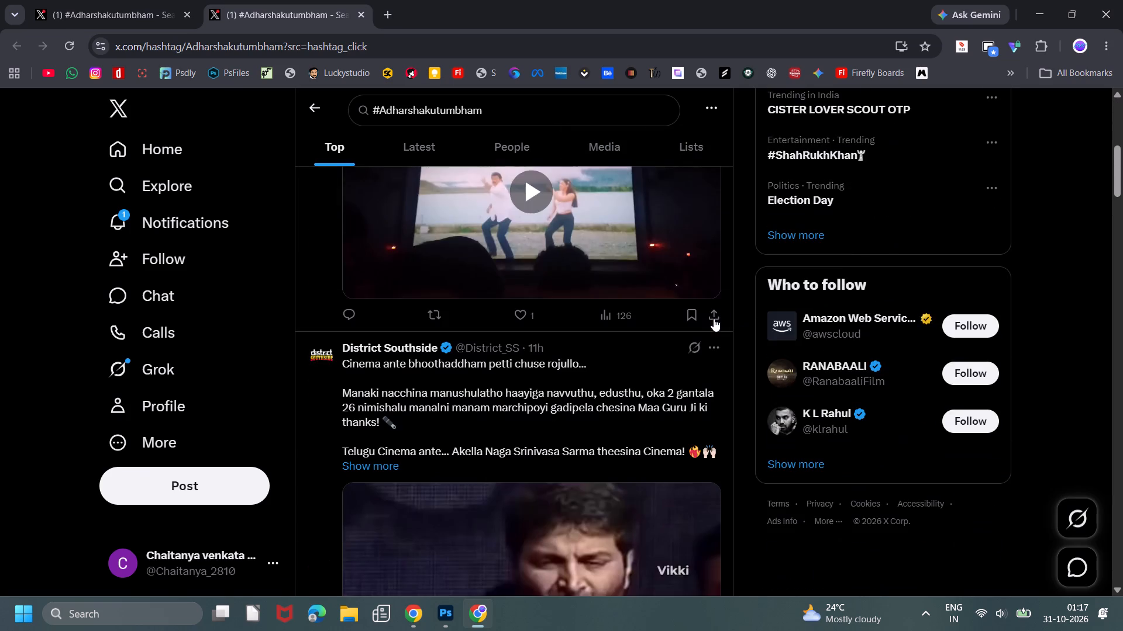
{"action": "scroll", "coordinate": [712, 318], "scroll_direction": "down", "scroll_amount": 7}
{"action": "scroll", "coordinate": [711, 319], "scroll_direction": "up", "scroll_amount": 3}
{"action": "scroll", "coordinate": [709, 319], "scroll_direction": "down", "scroll_amount": 13}
{"action": "scroll", "coordinate": [702, 322], "scroll_direction": "up", "scroll_amount": 4}
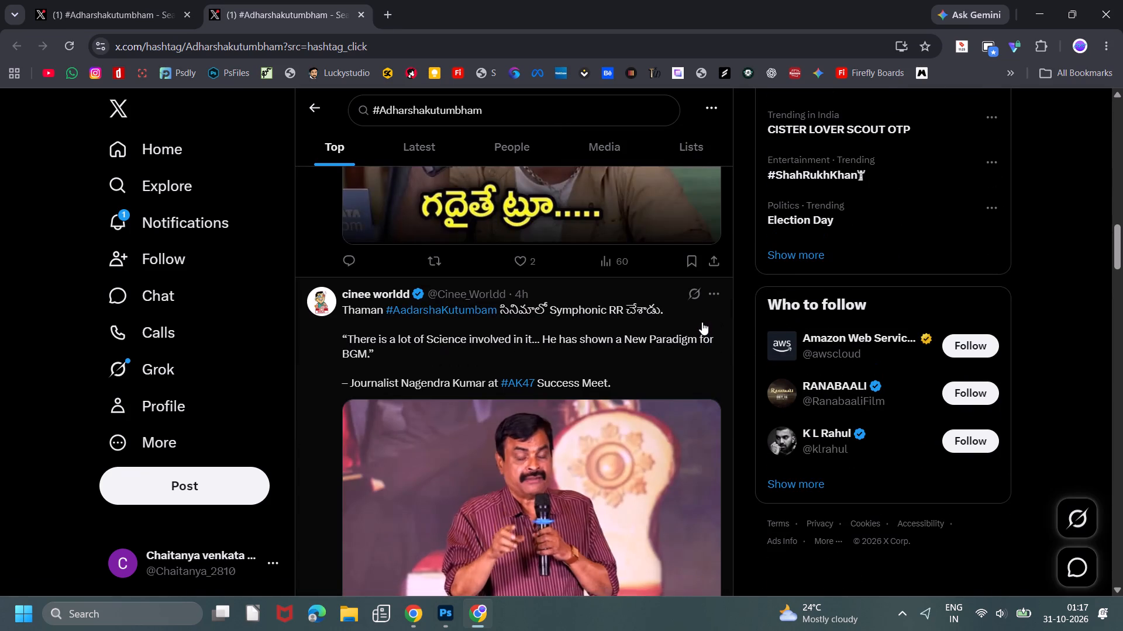
{"action": "scroll", "coordinate": [701, 323], "scroll_direction": "down", "scroll_amount": 8}
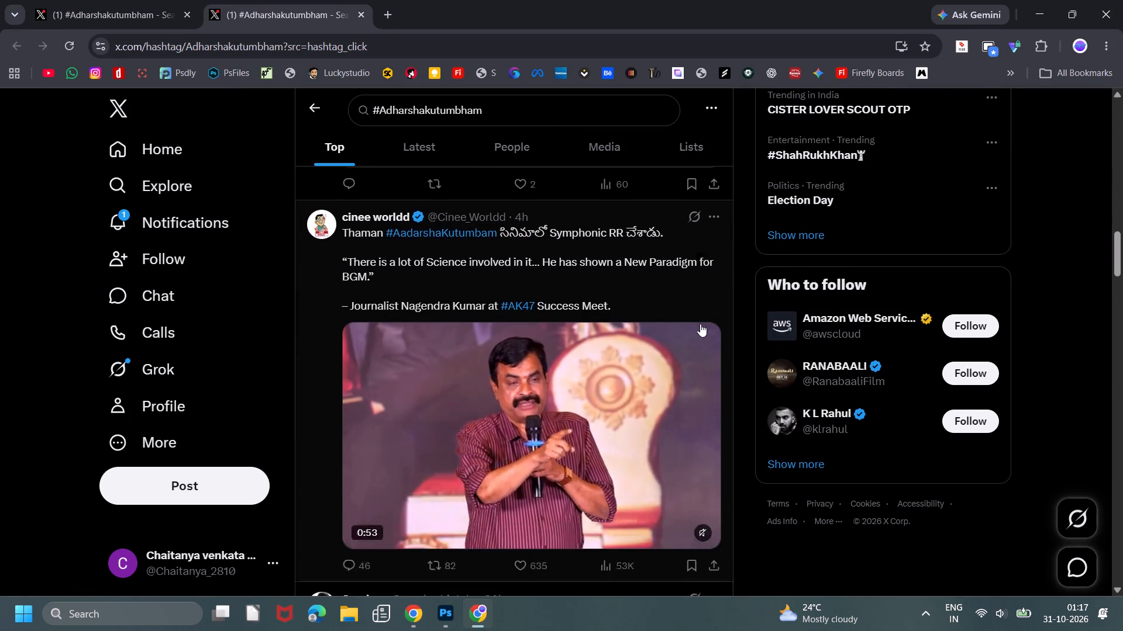
{"action": "scroll", "coordinate": [700, 324], "scroll_direction": "down", "scroll_amount": 9}
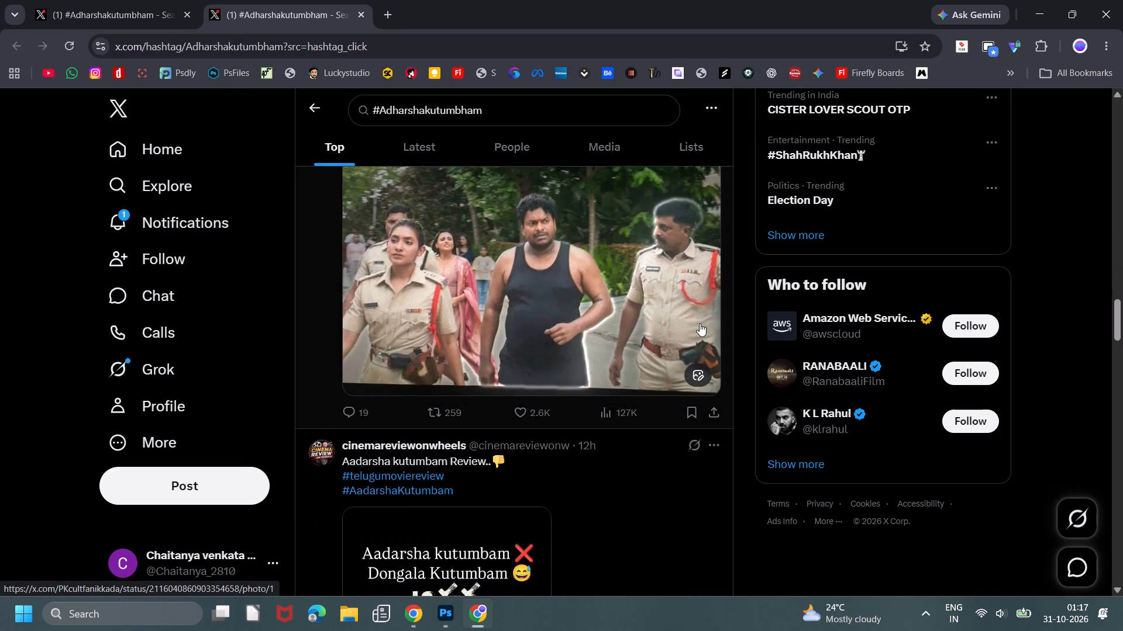
{"action": "scroll", "coordinate": [700, 323], "scroll_direction": "down", "scroll_amount": 3}
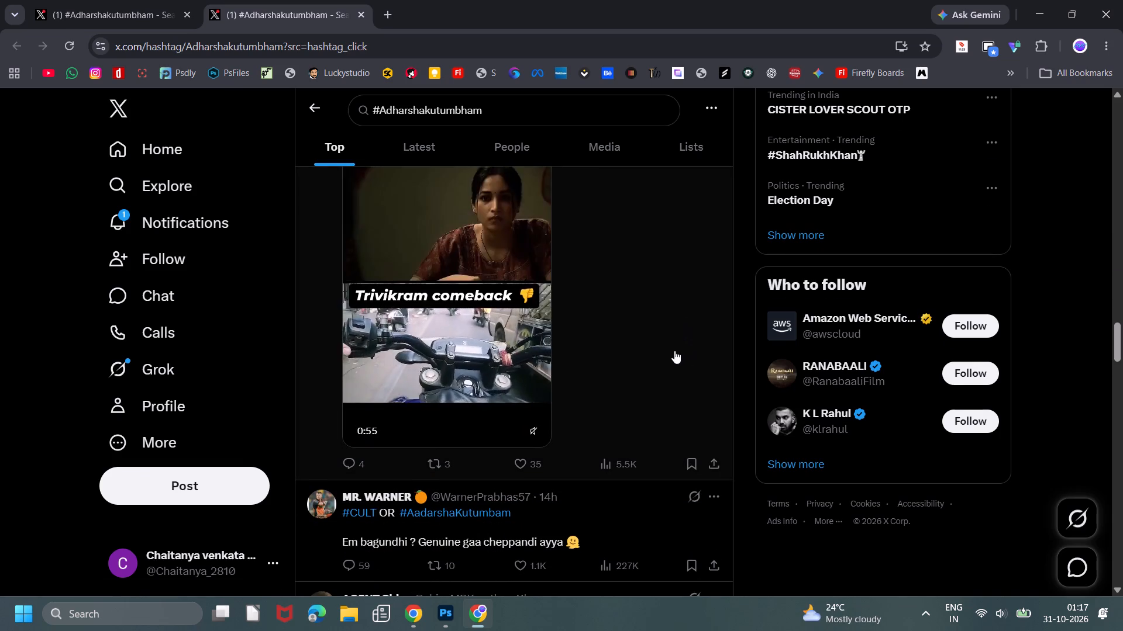
{"action": "scroll", "coordinate": [674, 351], "scroll_direction": "down", "scroll_amount": 13}
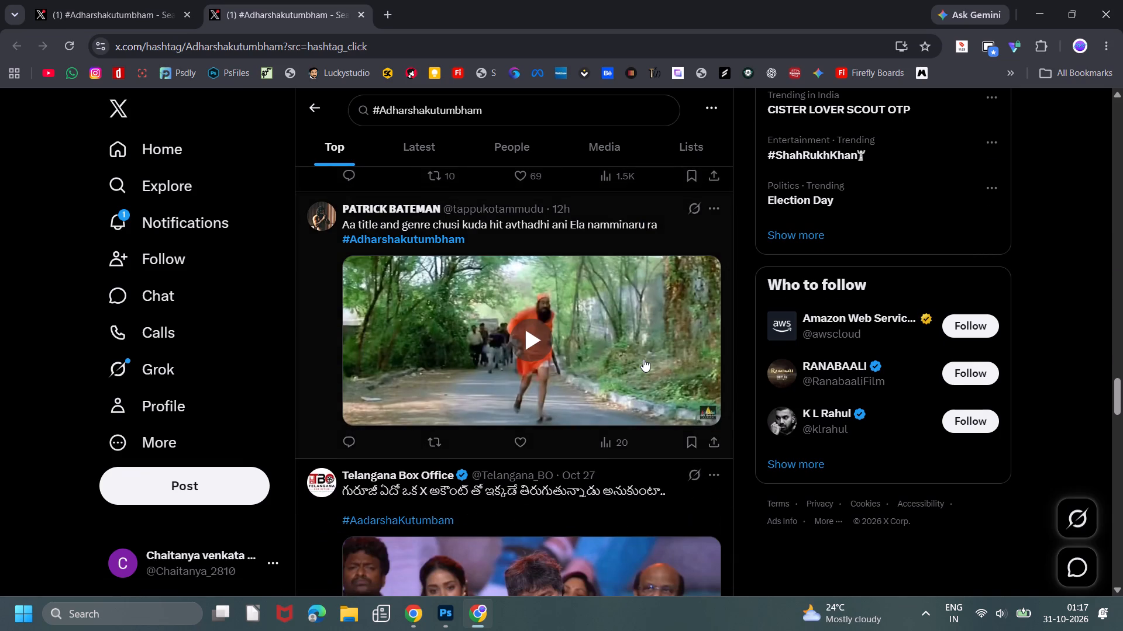
{"action": "scroll", "coordinate": [640, 360], "scroll_direction": "down", "scroll_amount": 5}
{"action": "scroll", "coordinate": [636, 358], "scroll_direction": "up", "scroll_amount": 2}
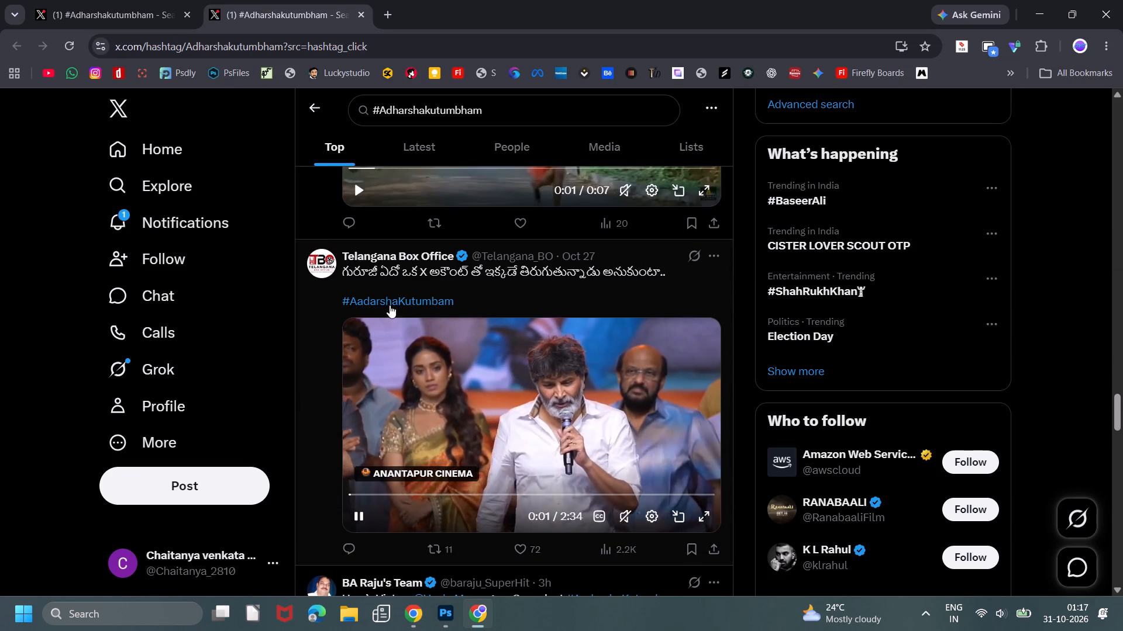
Open the #AadarshaKutumbam hashtag from the Telangana Box Office post and show its media results.
{"action": "left_click", "coordinate": [374, 296]}
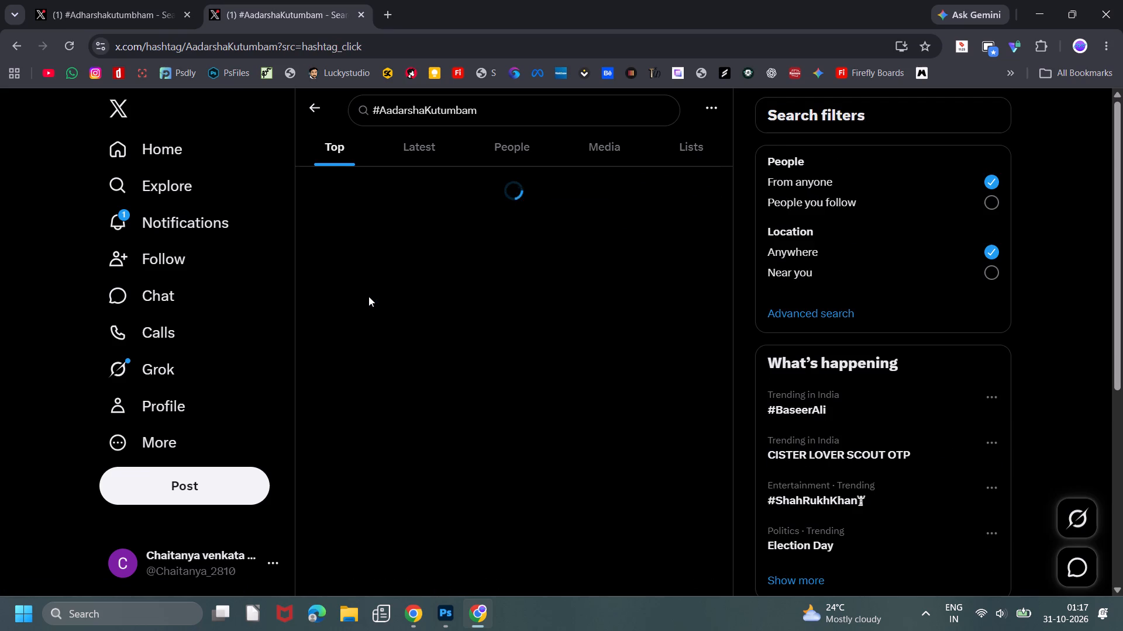
{"action": "left_click", "coordinate": [612, 148]}
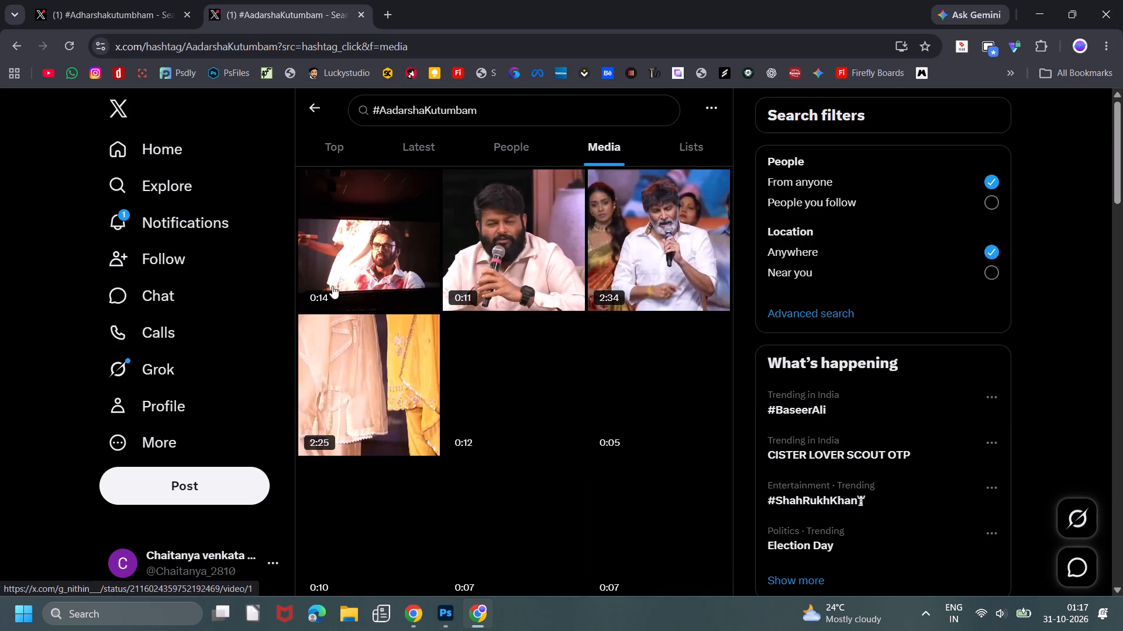
Look through the #AadarshaKutumbam media grid for images of the film.
{"action": "scroll", "coordinate": [331, 292], "scroll_direction": "down", "scroll_amount": 8}
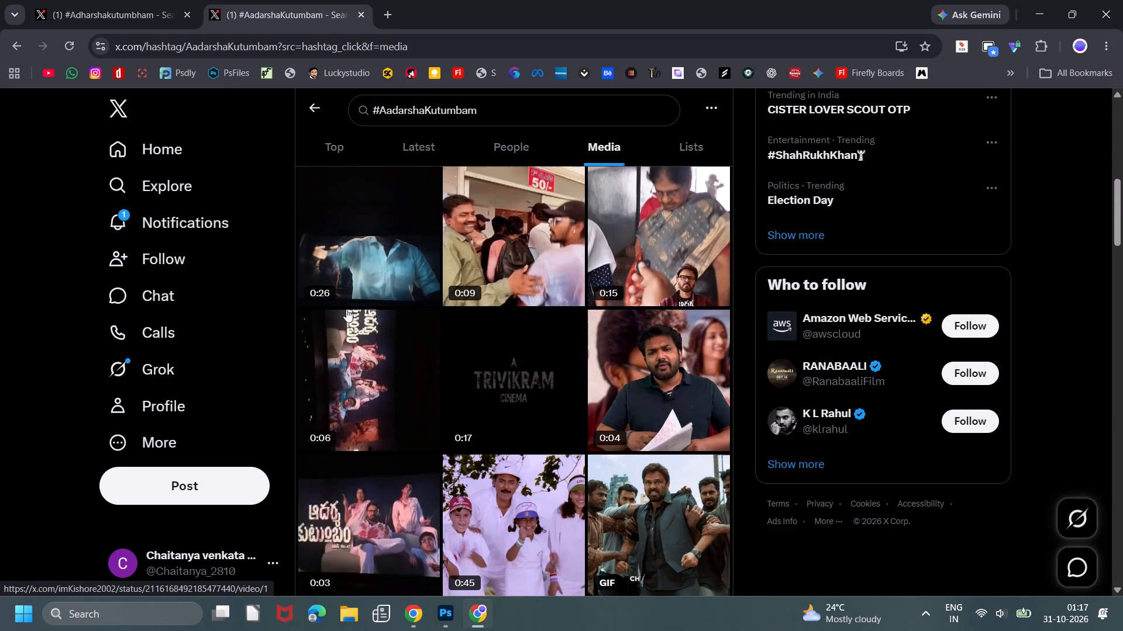
{"action": "scroll", "coordinate": [346, 308], "scroll_direction": "down", "scroll_amount": 7}
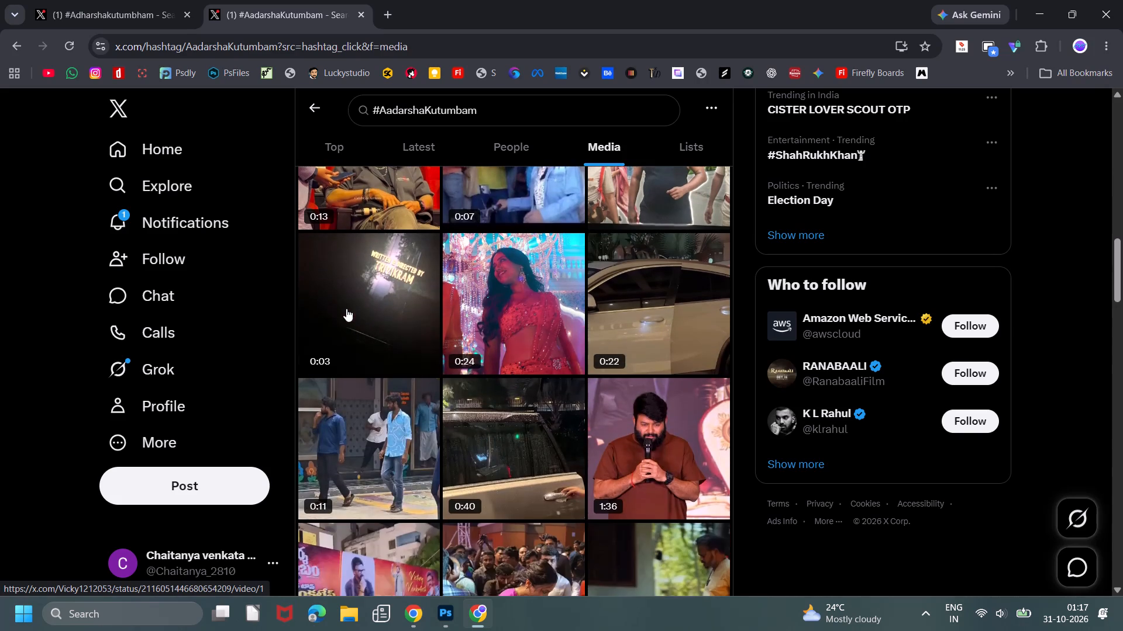
{"action": "scroll", "coordinate": [343, 298], "scroll_direction": "down", "scroll_amount": 7}
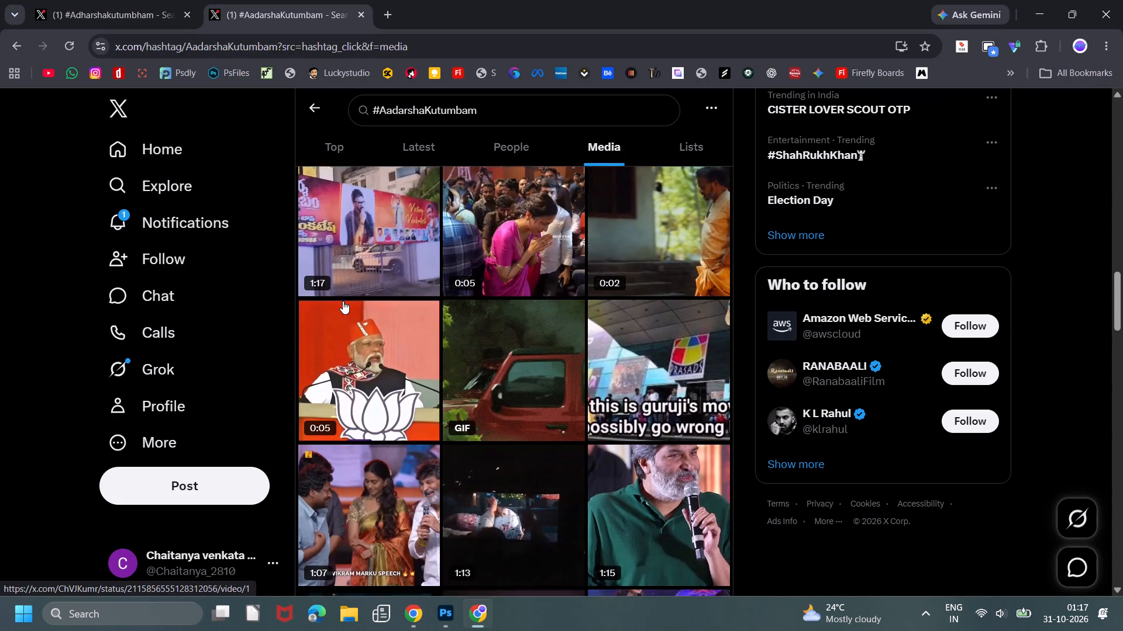
{"action": "scroll", "coordinate": [343, 301], "scroll_direction": "down", "scroll_amount": 11}
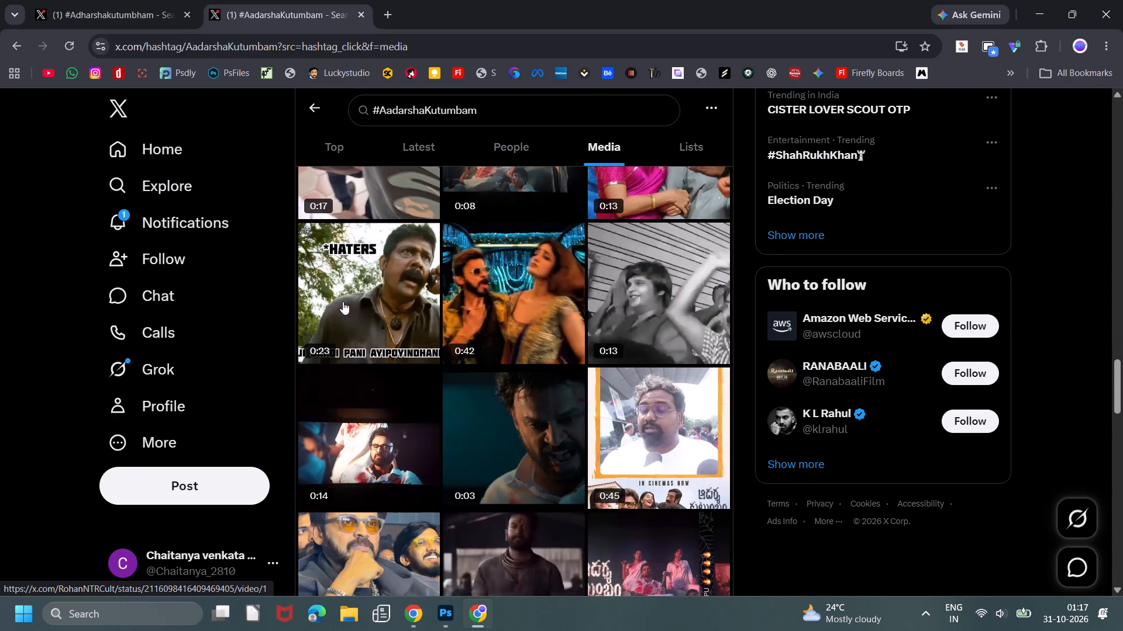
{"action": "scroll", "coordinate": [343, 301], "scroll_direction": "down", "scroll_amount": 9}
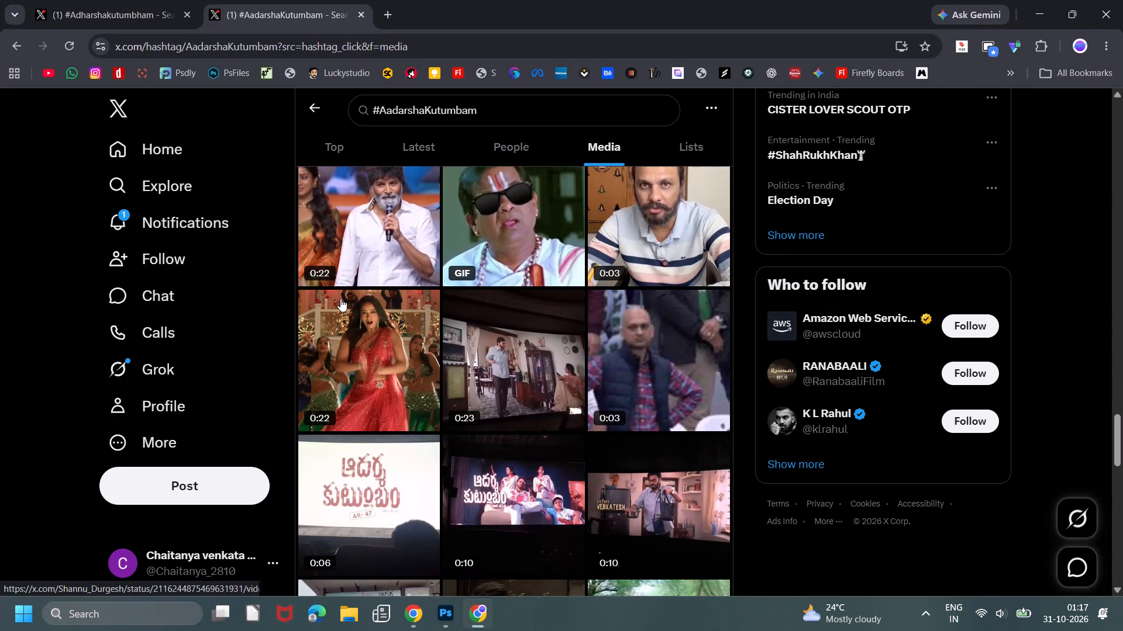
{"action": "scroll", "coordinate": [339, 299], "scroll_direction": "down", "scroll_amount": 3}
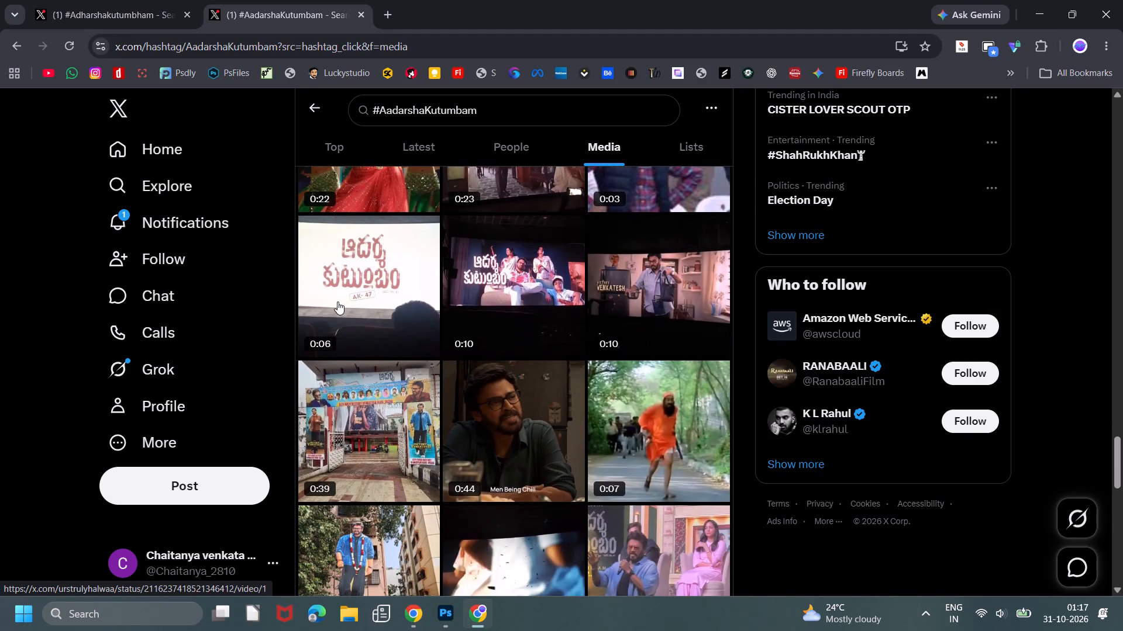
{"action": "scroll", "coordinate": [336, 299], "scroll_direction": "down", "scroll_amount": 2}
View the photo post about celebrations at Brahmaramba, and return to the #AadarshaKutumbam media results.
{"action": "left_click", "coordinate": [381, 464]}
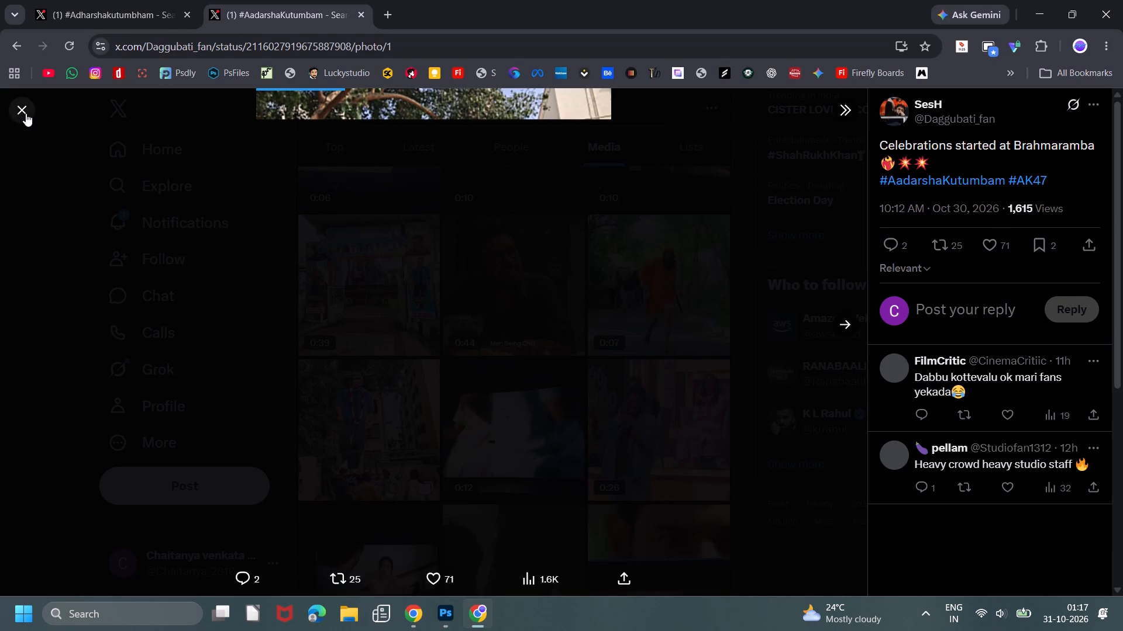
{"action": "left_click", "coordinate": [28, 110]}
Look further through the #AadarshaKutumbam media grid for posters of the film.
{"action": "scroll", "coordinate": [618, 408], "scroll_direction": "down", "scroll_amount": 9}
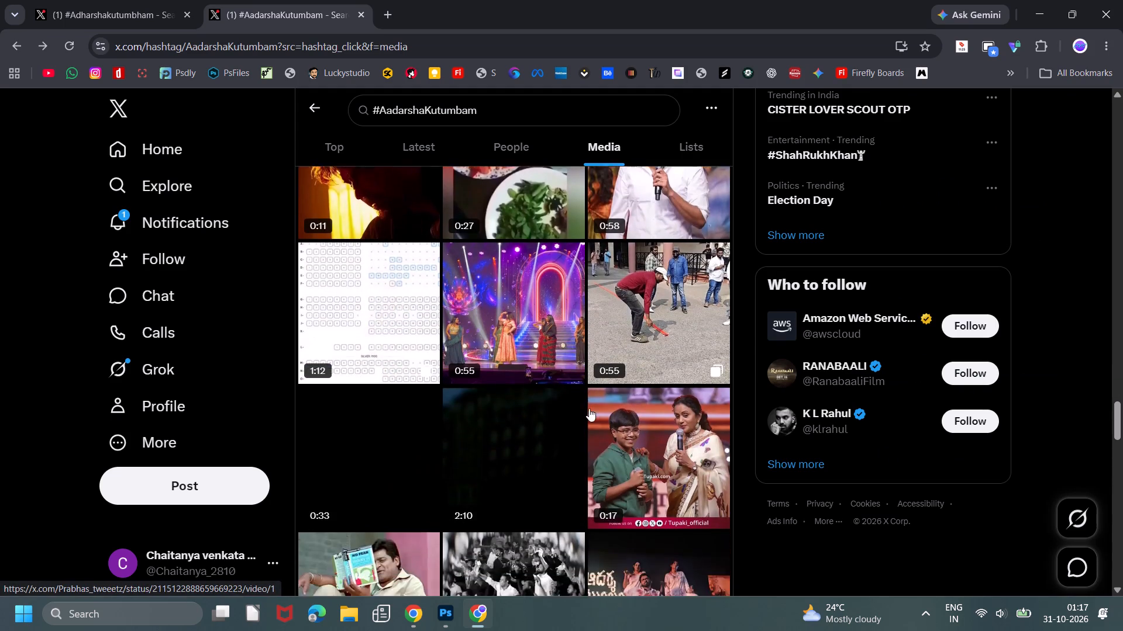
{"action": "scroll", "coordinate": [589, 407], "scroll_direction": "down", "scroll_amount": 4}
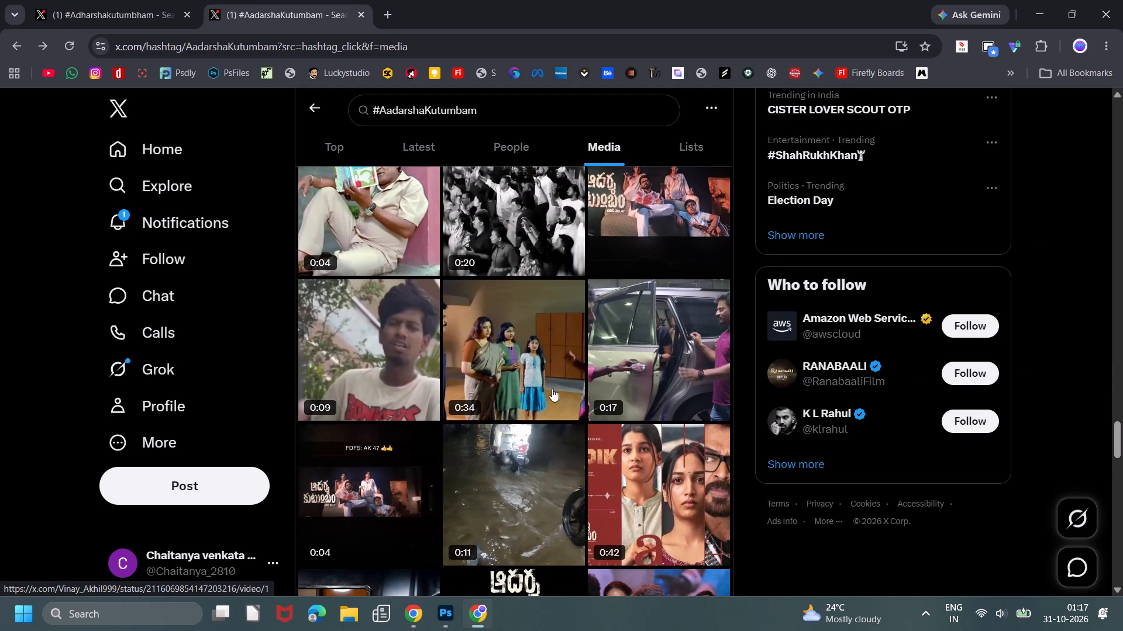
{"action": "scroll", "coordinate": [549, 387], "scroll_direction": "down", "scroll_amount": 11}
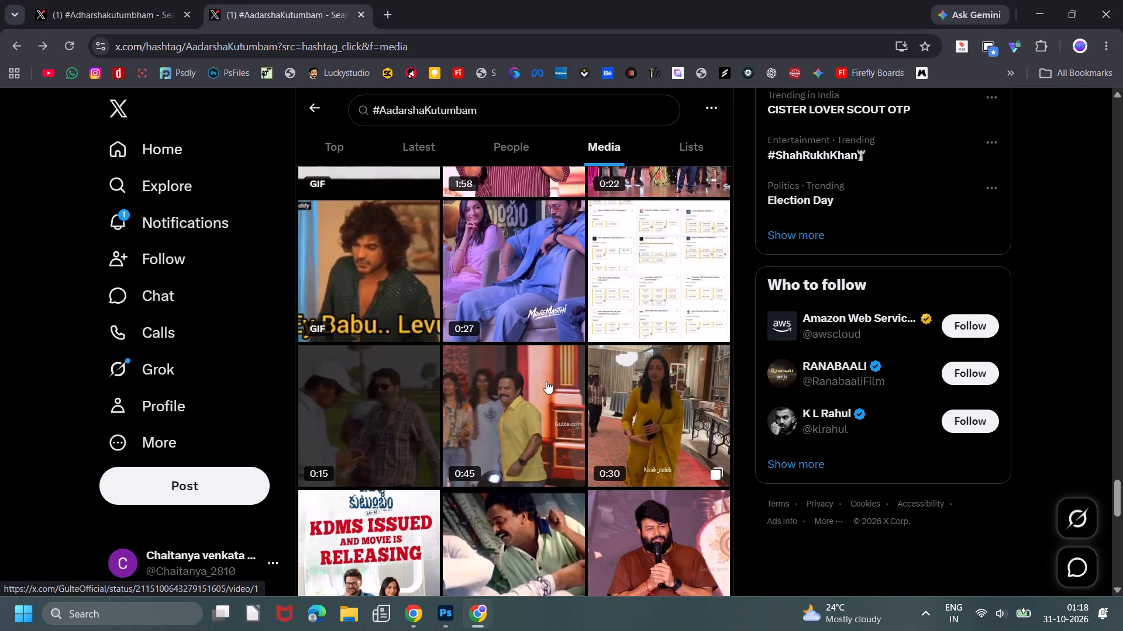
{"action": "scroll", "coordinate": [546, 381], "scroll_direction": "down", "scroll_amount": 16}
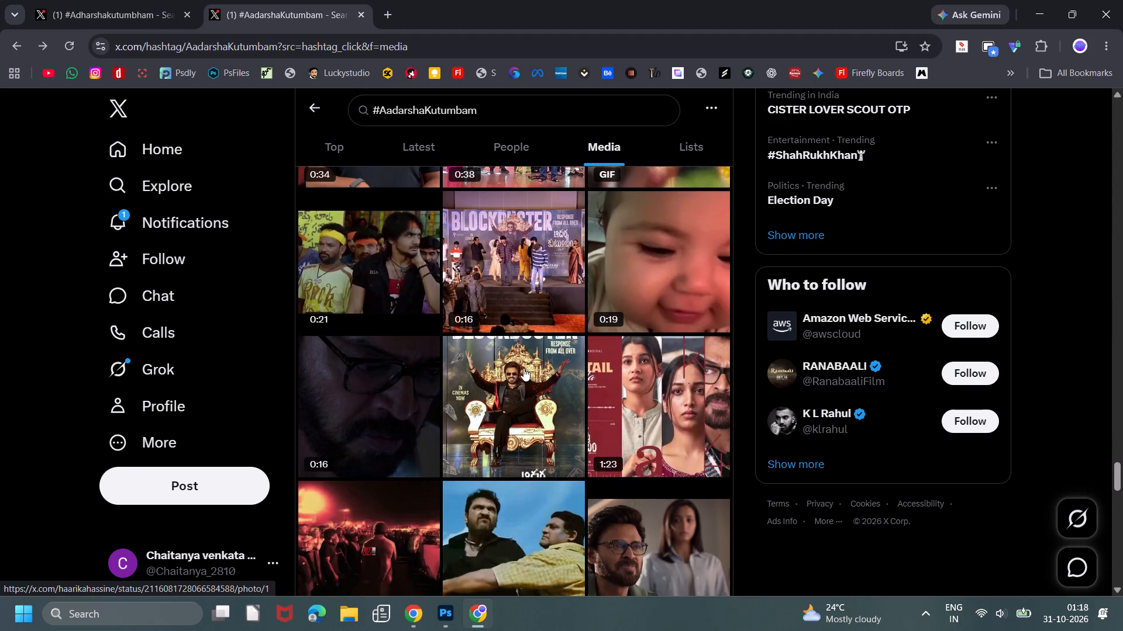
{"action": "scroll", "coordinate": [522, 367], "scroll_direction": "down", "scroll_amount": 3}
{"action": "scroll", "coordinate": [477, 323], "scroll_direction": "up", "scroll_amount": 3}
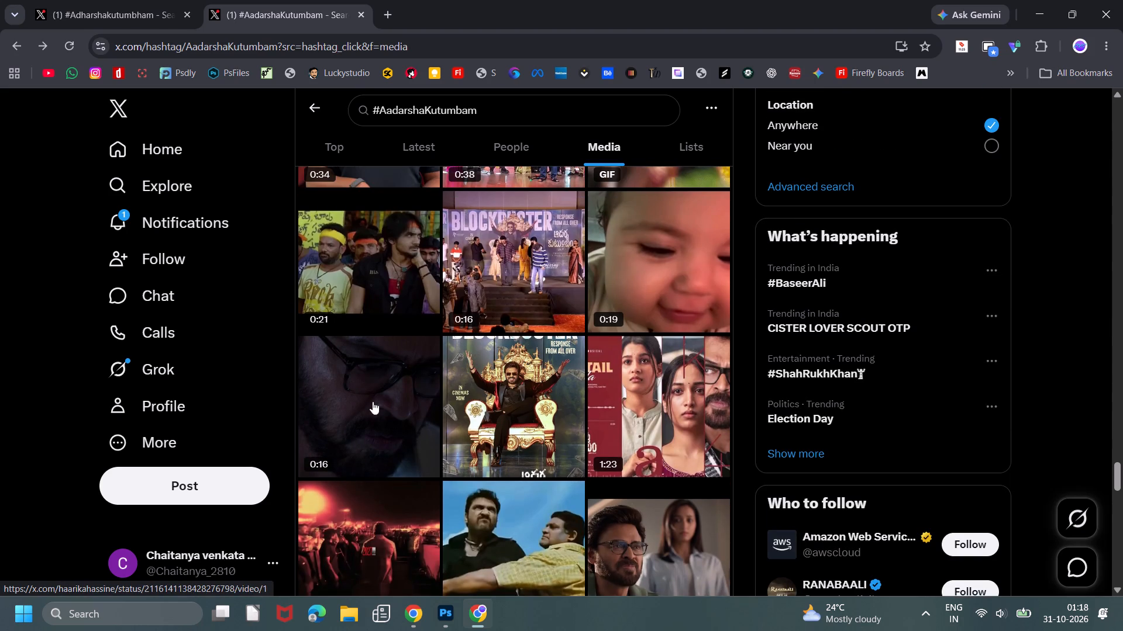
Open the Haarika & Hassine Creations profile from the throne-themed Blockbuster poster post, and filter its media to photos.
{"action": "left_click", "coordinate": [539, 373]}
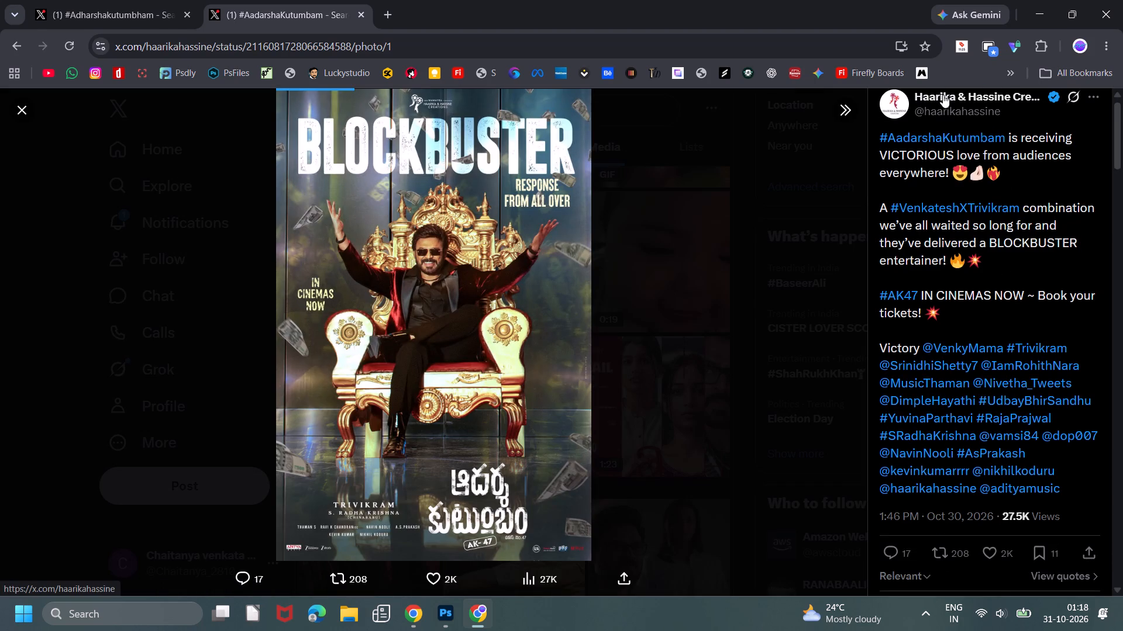
{"action": "left_click", "coordinate": [943, 95]}
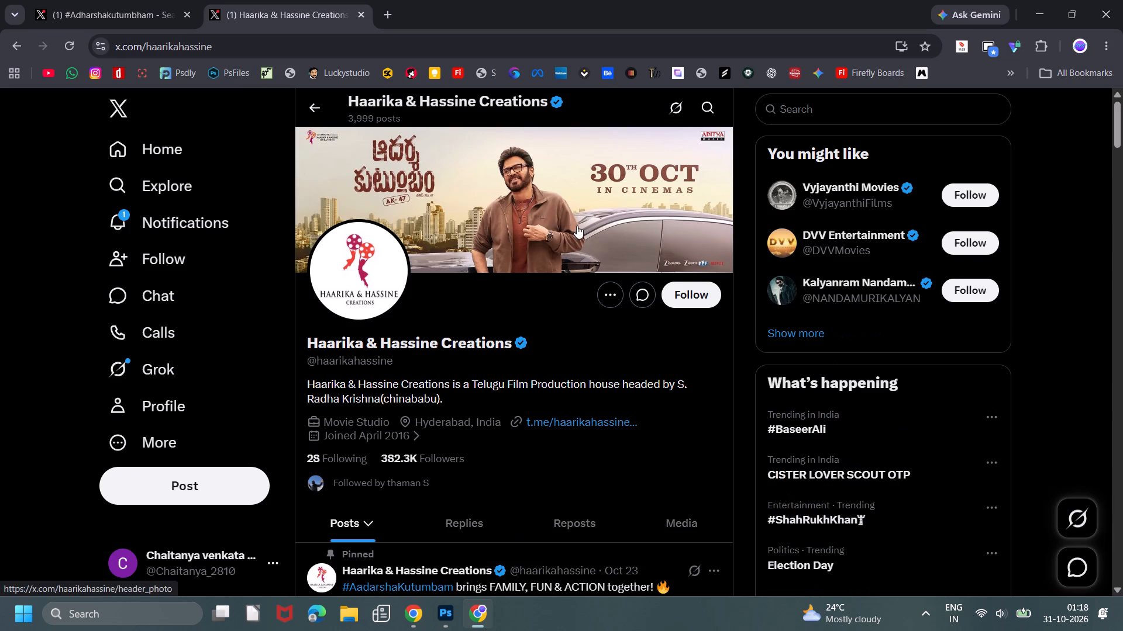
{"action": "scroll", "coordinate": [522, 261], "scroll_direction": "down", "scroll_amount": 2}
{"action": "left_click", "coordinate": [670, 378]}
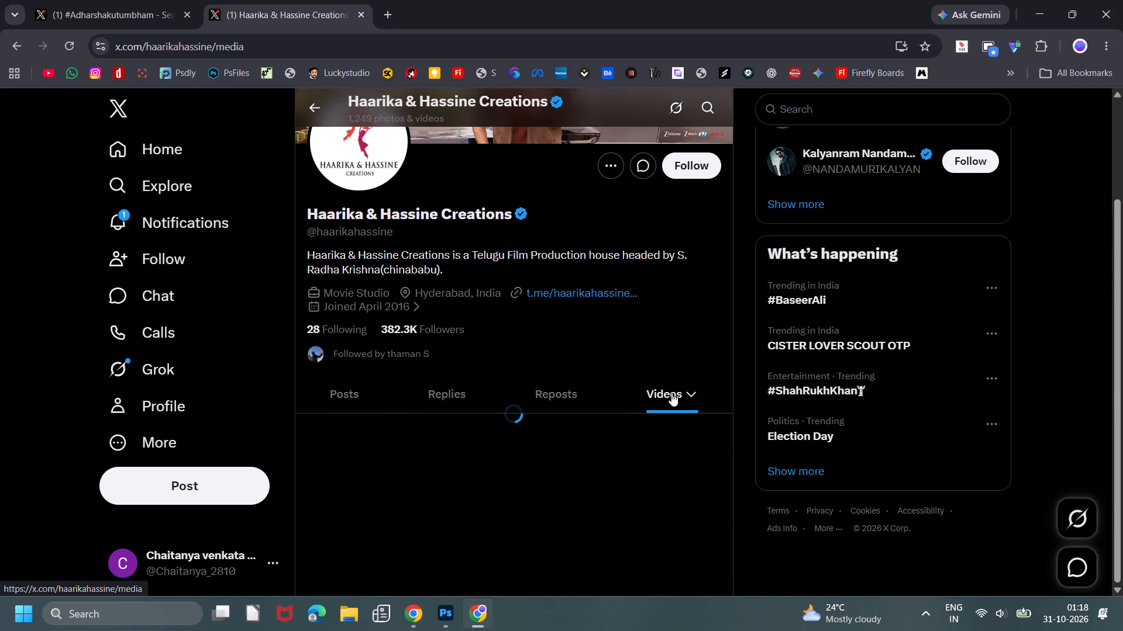
{"action": "left_click", "coordinate": [682, 402]}
{"action": "left_click", "coordinate": [677, 421]}
Browse the Haarika & Hassine Creations photos and view the 200K+ tickets sold poster, returning to the photo grid.
{"action": "scroll", "coordinate": [580, 388], "scroll_direction": "down", "scroll_amount": 1}
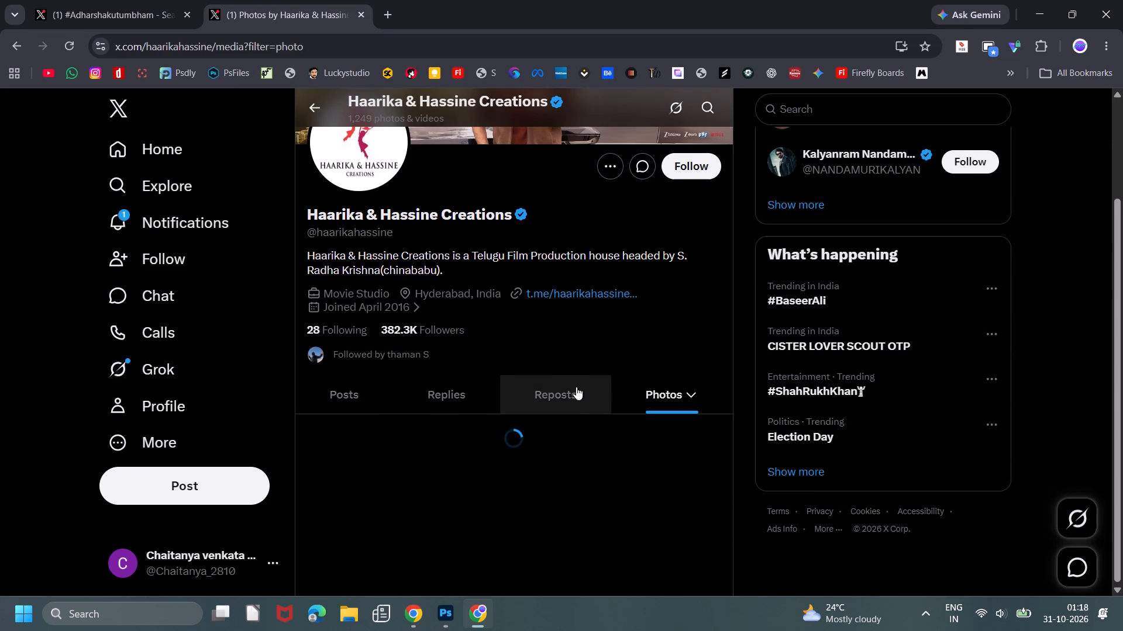
{"action": "scroll", "coordinate": [576, 387], "scroll_direction": "down", "scroll_amount": 4}
{"action": "scroll", "coordinate": [497, 341], "scroll_direction": "down", "scroll_amount": 3}
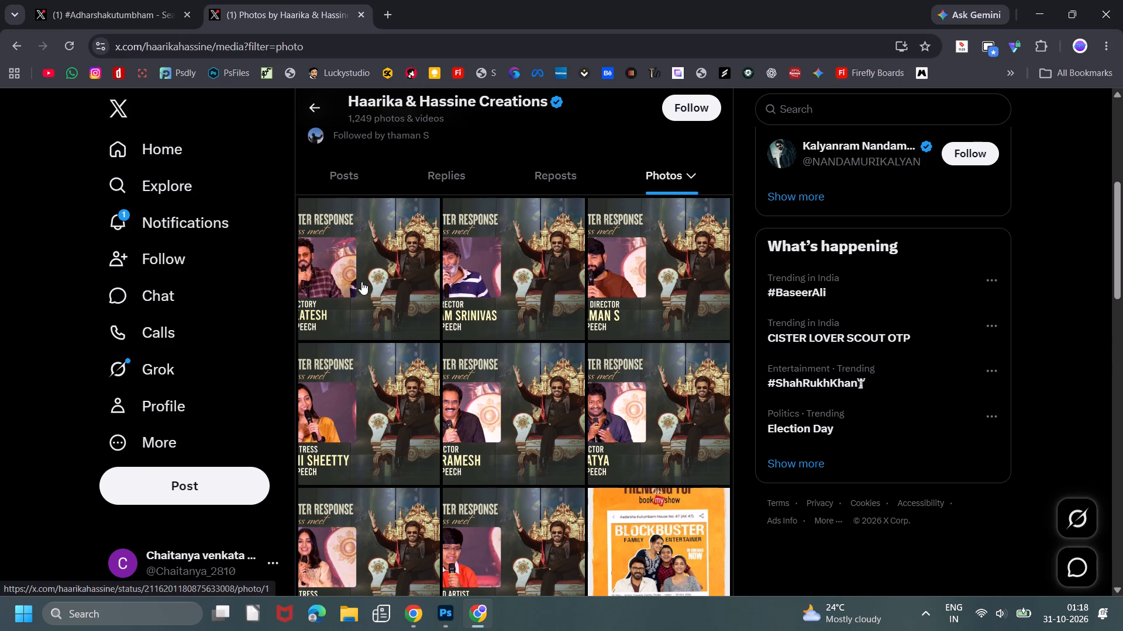
{"action": "scroll", "coordinate": [351, 306], "scroll_direction": "down", "scroll_amount": 4}
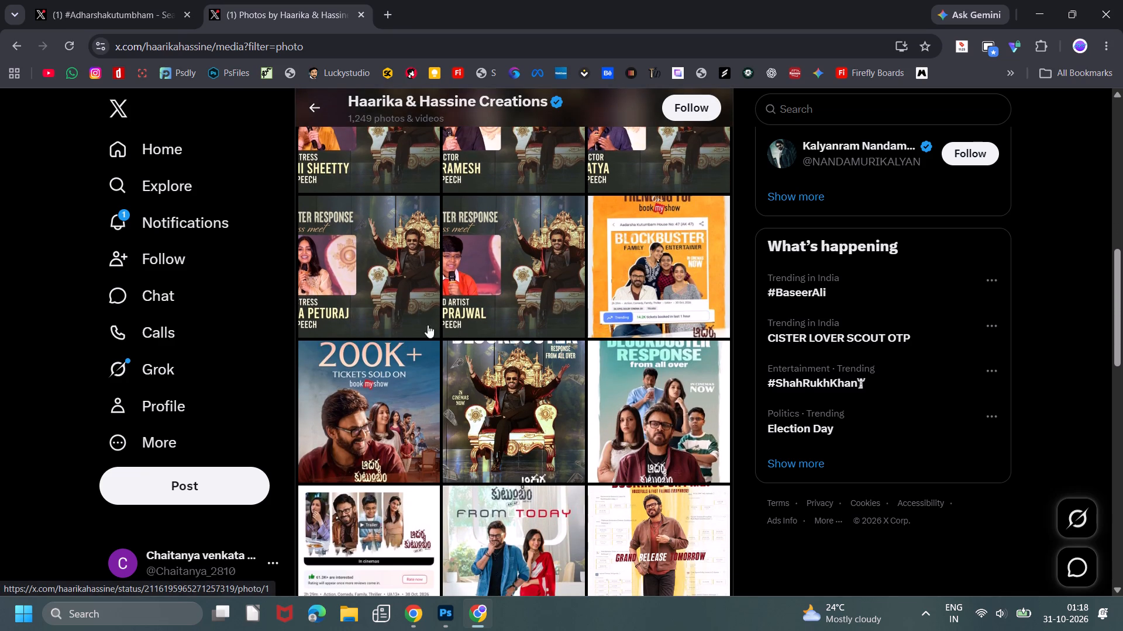
{"action": "scroll", "coordinate": [498, 456], "scroll_direction": "down", "scroll_amount": 3}
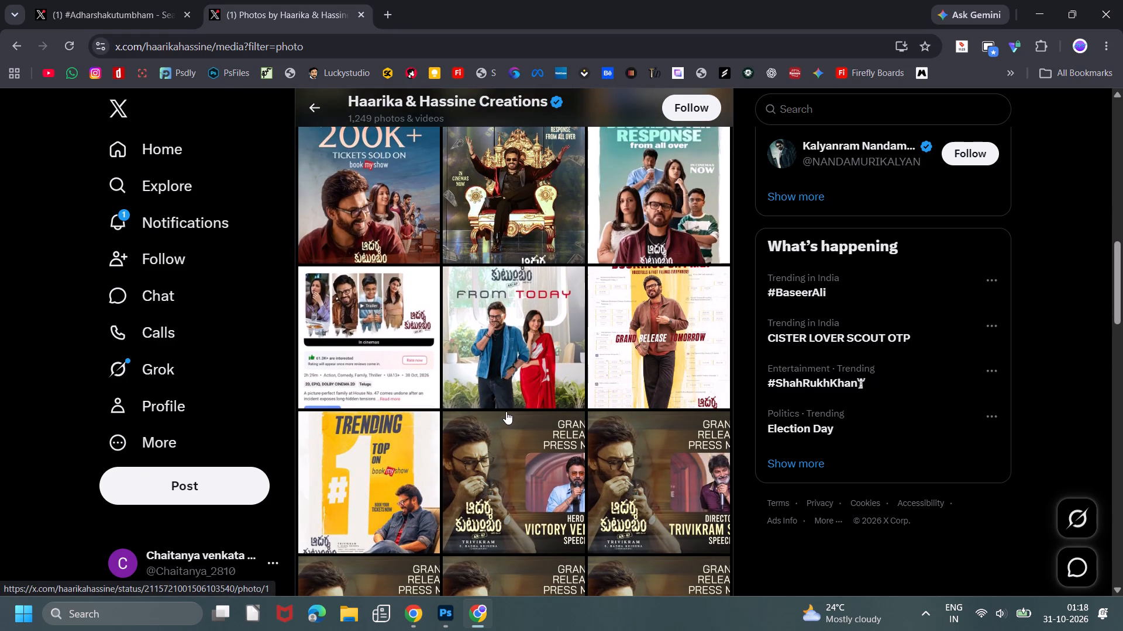
{"action": "left_click", "coordinate": [416, 196]}
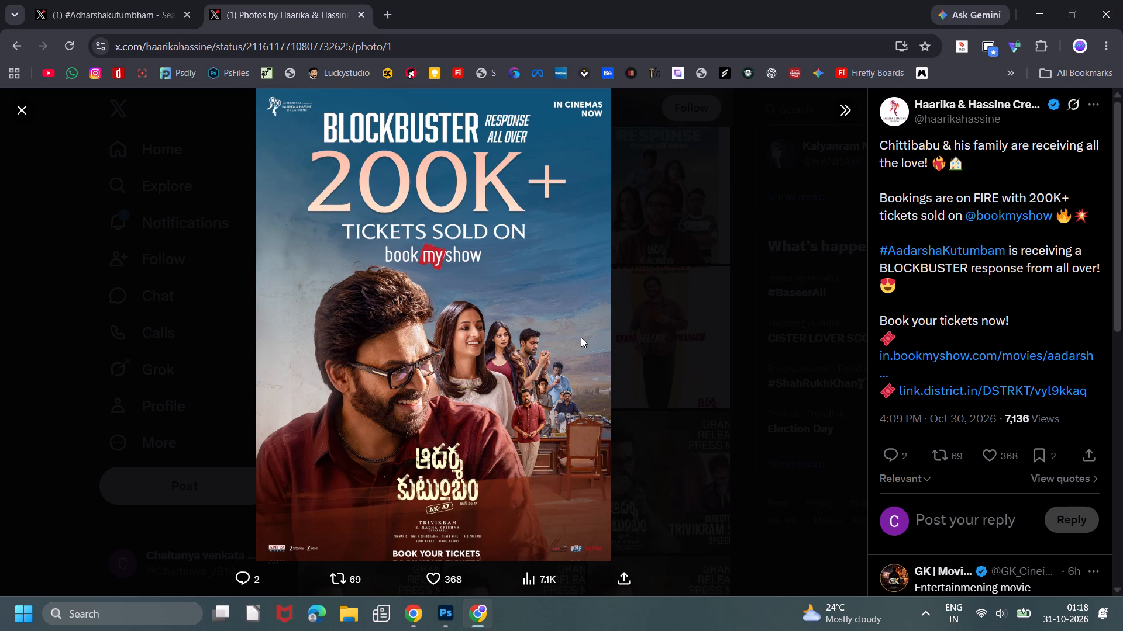
{"action": "left_click", "coordinate": [666, 298]}
View the "Grand Release Tomorrow" poster from the production house's photos, and return to the grid.
{"action": "scroll", "coordinate": [643, 311], "scroll_direction": "down", "scroll_amount": 3}
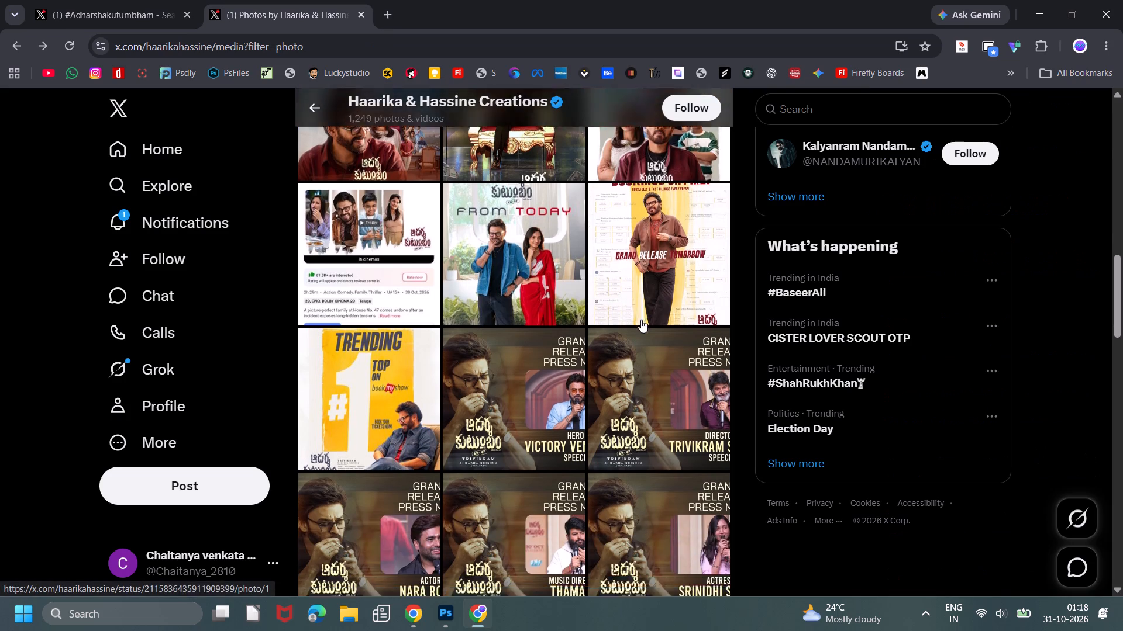
{"action": "scroll", "coordinate": [636, 325], "scroll_direction": "down", "scroll_amount": 3}
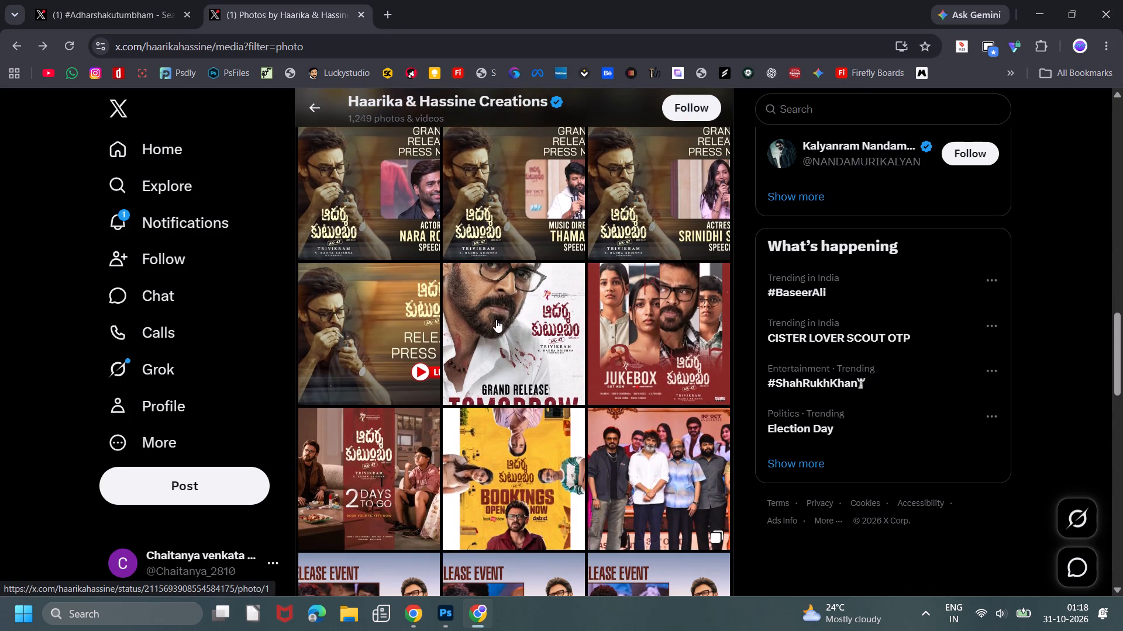
{"action": "left_click", "coordinate": [497, 315]}
{"action": "left_click", "coordinate": [643, 265]}
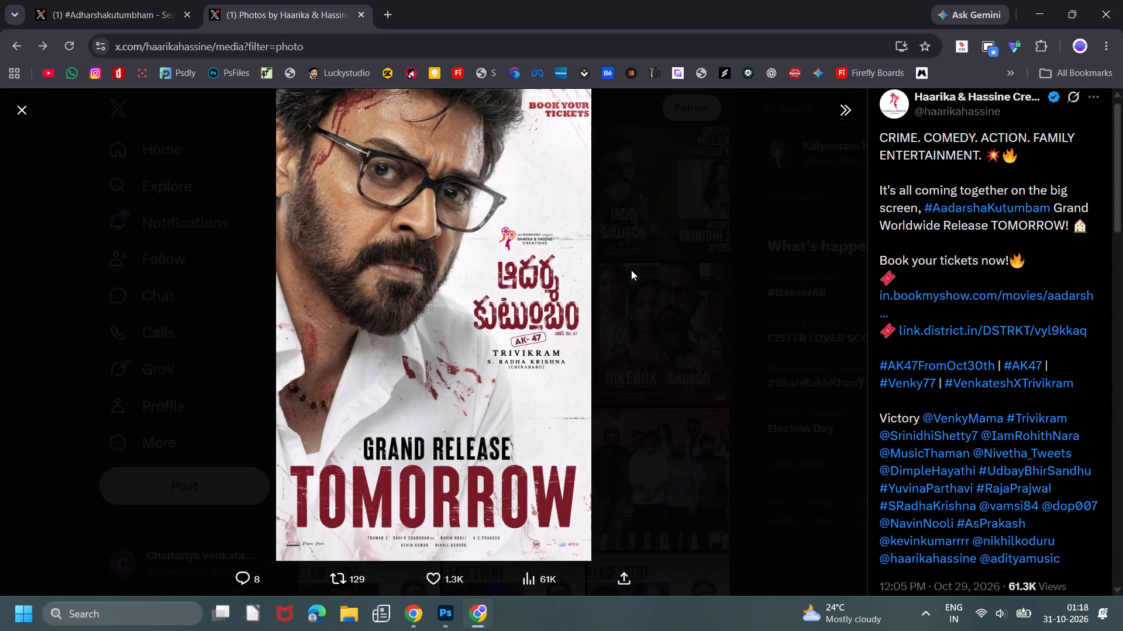
Download the Pre Release Event poster for Actor Satya's speech as a PNG image, and return to the photo grid.
{"action": "scroll", "coordinate": [571, 294], "scroll_direction": "down", "scroll_amount": 3}
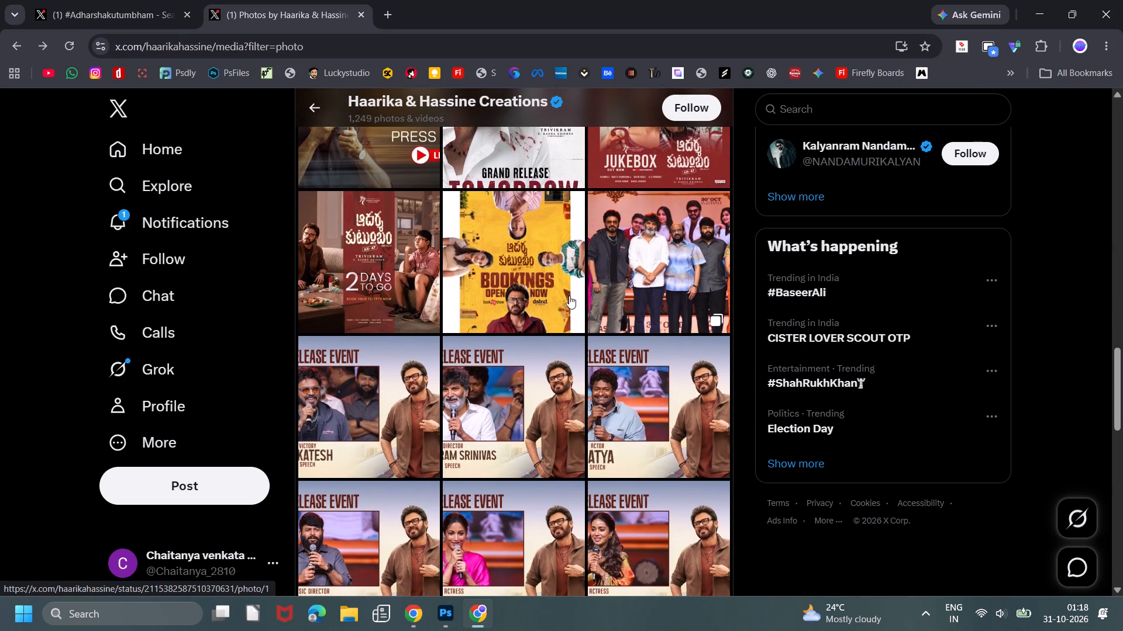
{"action": "scroll", "coordinate": [569, 296], "scroll_direction": "down", "scroll_amount": 2}
{"action": "left_click", "coordinate": [676, 269]}
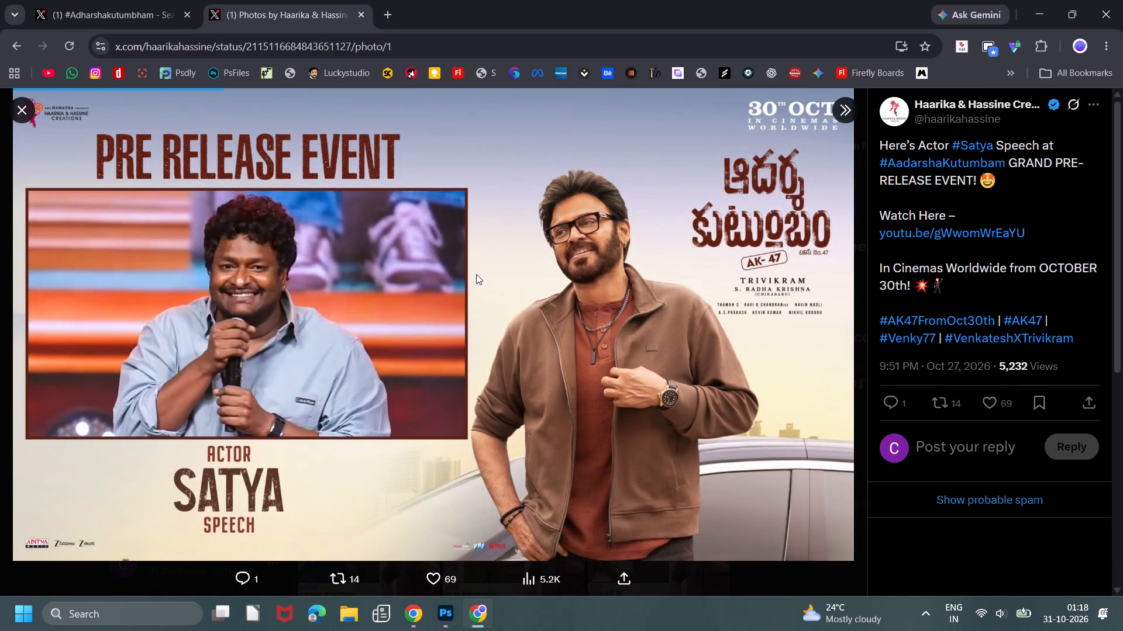
{"action": "right_click", "coordinate": [589, 241]}
{"action": "left_click", "coordinate": [631, 404]}
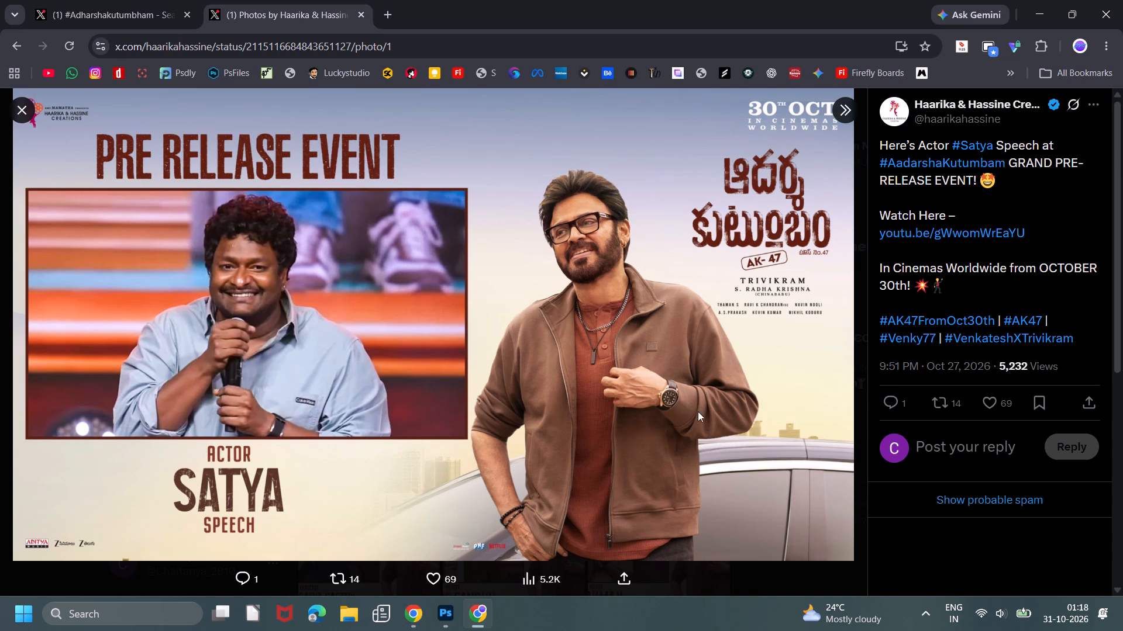
{"action": "left_click", "coordinate": [818, 486]}
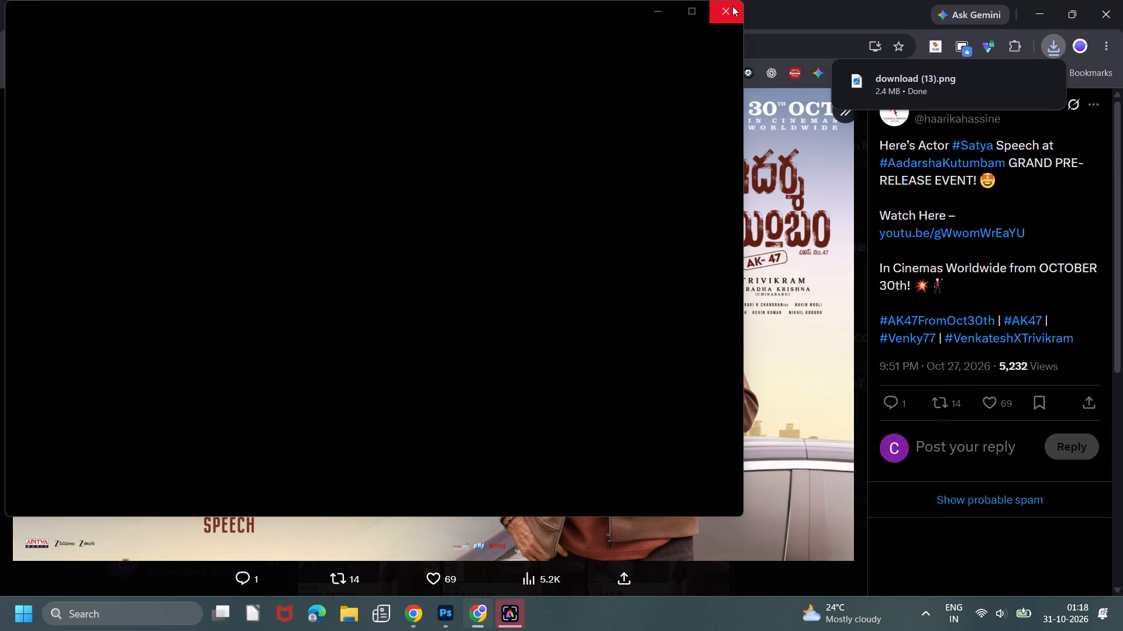
{"action": "left_click", "coordinate": [732, 6]}
{"action": "left_click", "coordinate": [20, 103]}
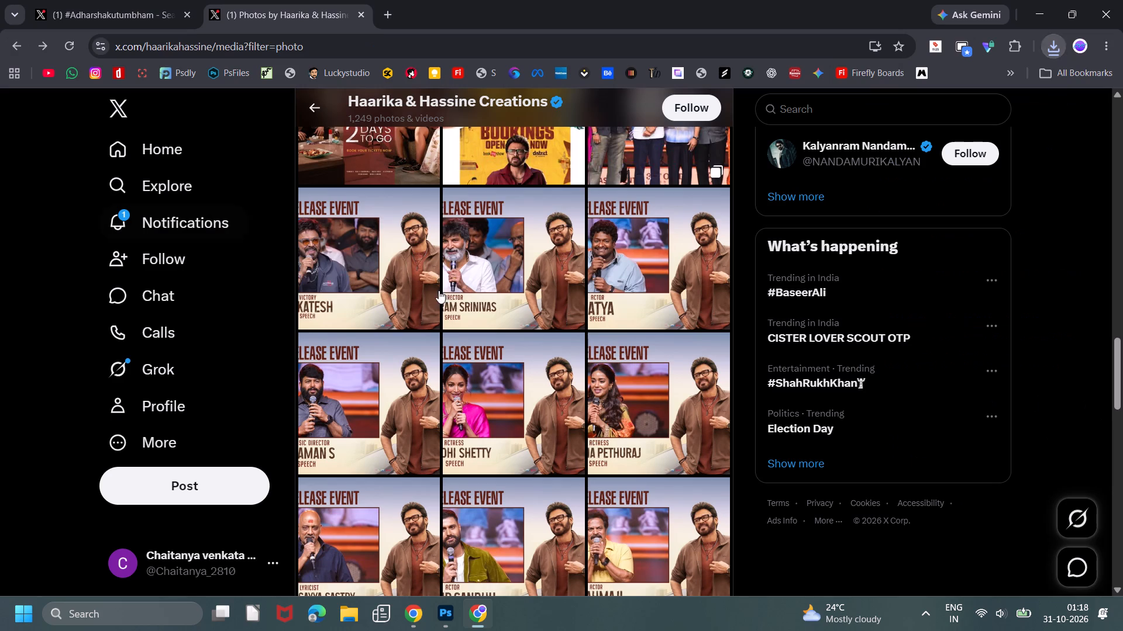
Look further through the Haarika & Hassine Creations photos for more Aadarsha Kutumbam posters.
{"action": "scroll", "coordinate": [446, 294], "scroll_direction": "down", "scroll_amount": 6}
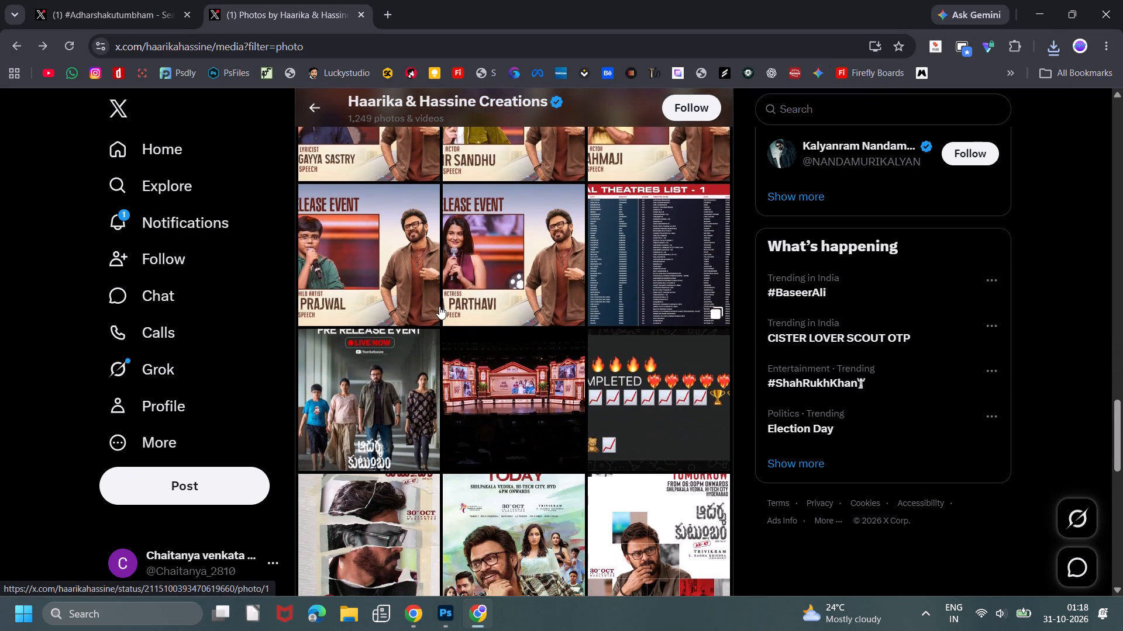
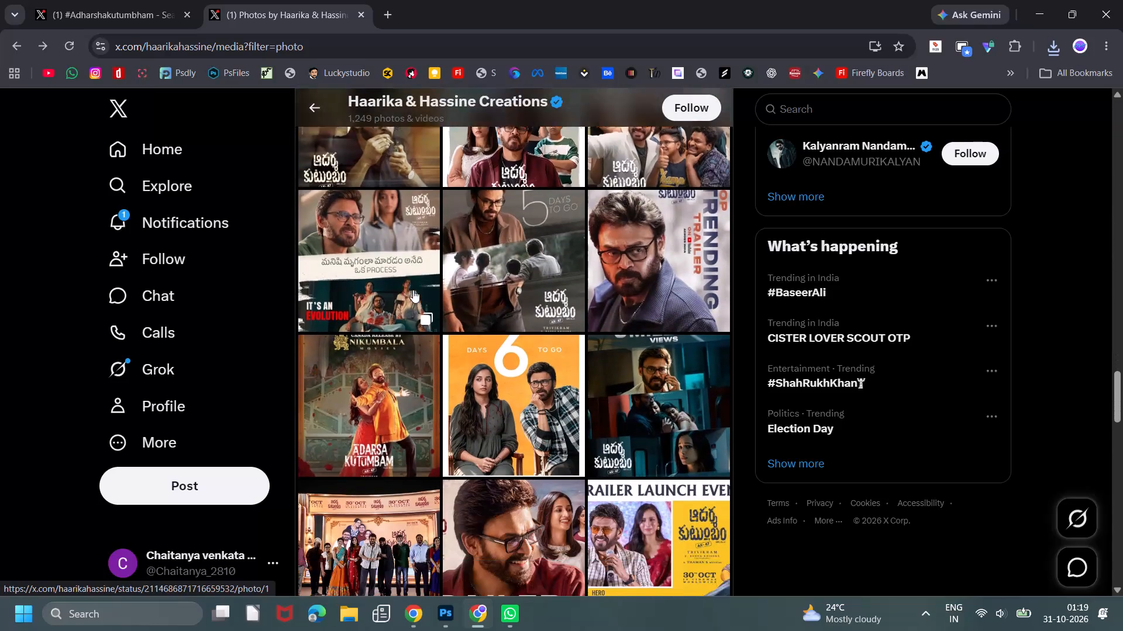
Look through the older Haarika & Hassine Creations photos for further Aadarsha Kutumbam posters and event stills.
{"action": "scroll", "coordinate": [413, 290], "scroll_direction": "down", "scroll_amount": 1}
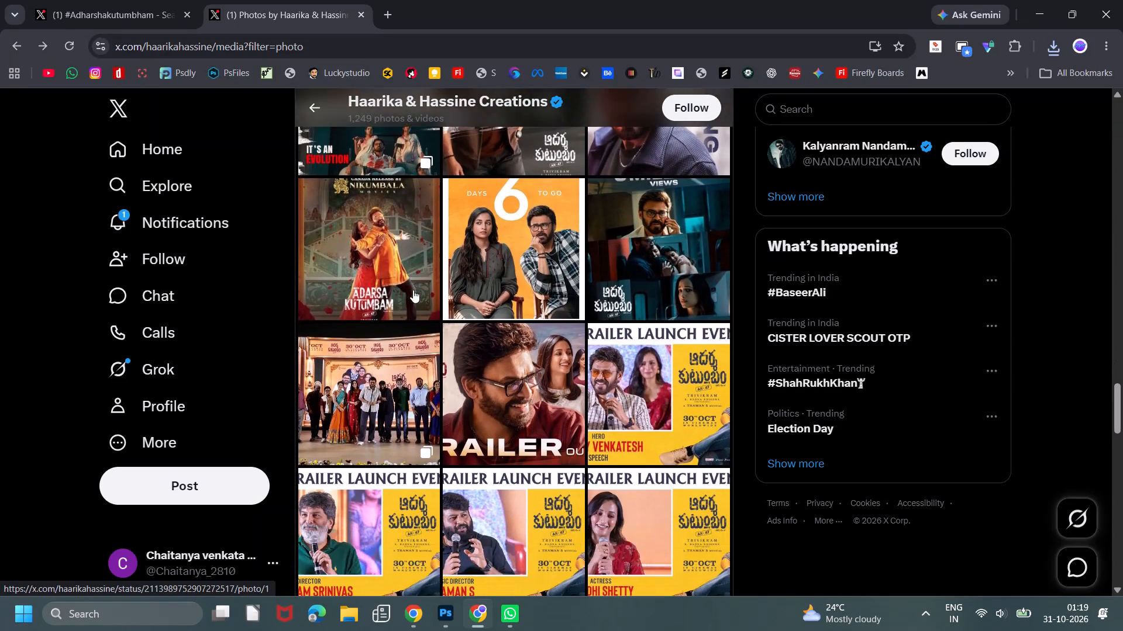
{"action": "scroll", "coordinate": [404, 296], "scroll_direction": "down", "scroll_amount": 9}
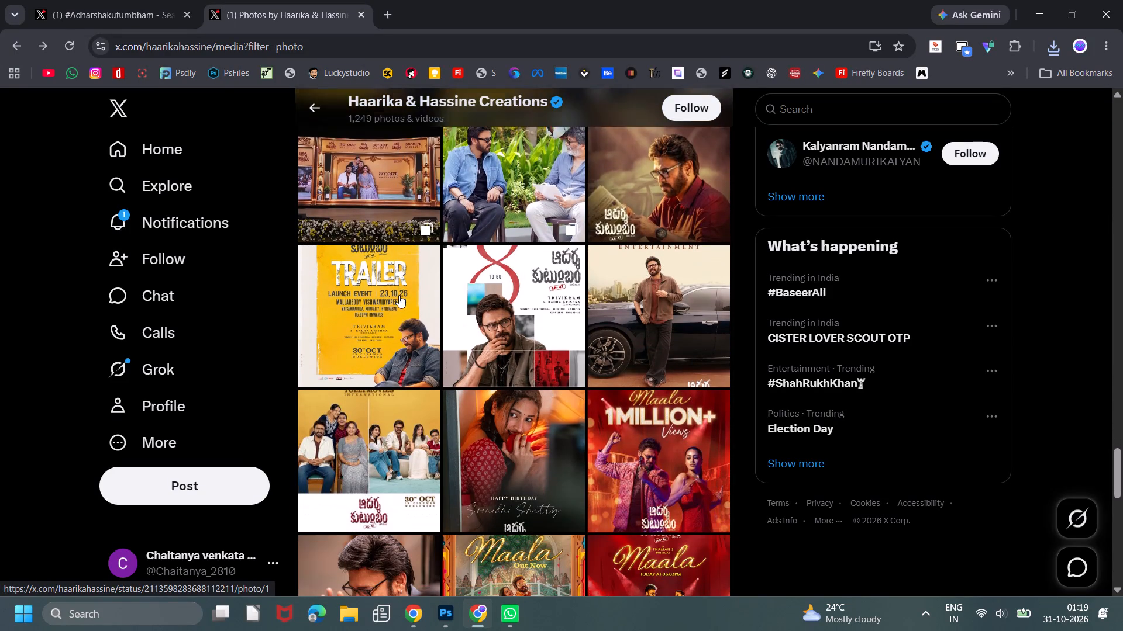
{"action": "scroll", "coordinate": [399, 295], "scroll_direction": "down", "scroll_amount": 3}
{"action": "scroll", "coordinate": [497, 373], "scroll_direction": "down", "scroll_amount": 2}
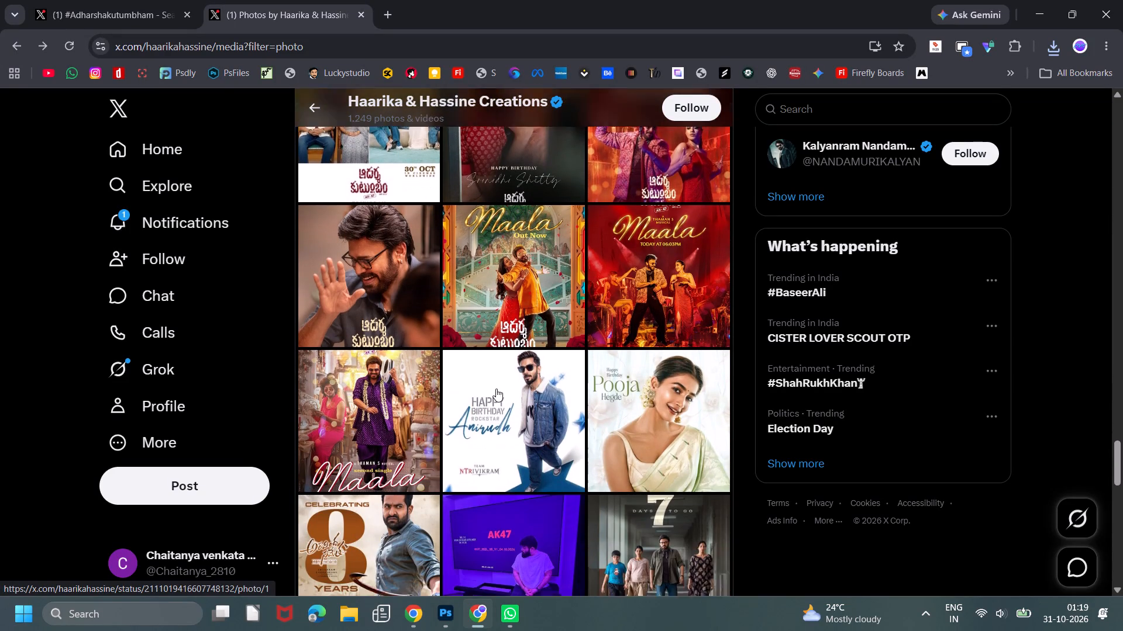
{"action": "scroll", "coordinate": [477, 379], "scroll_direction": "down", "scroll_amount": 6}
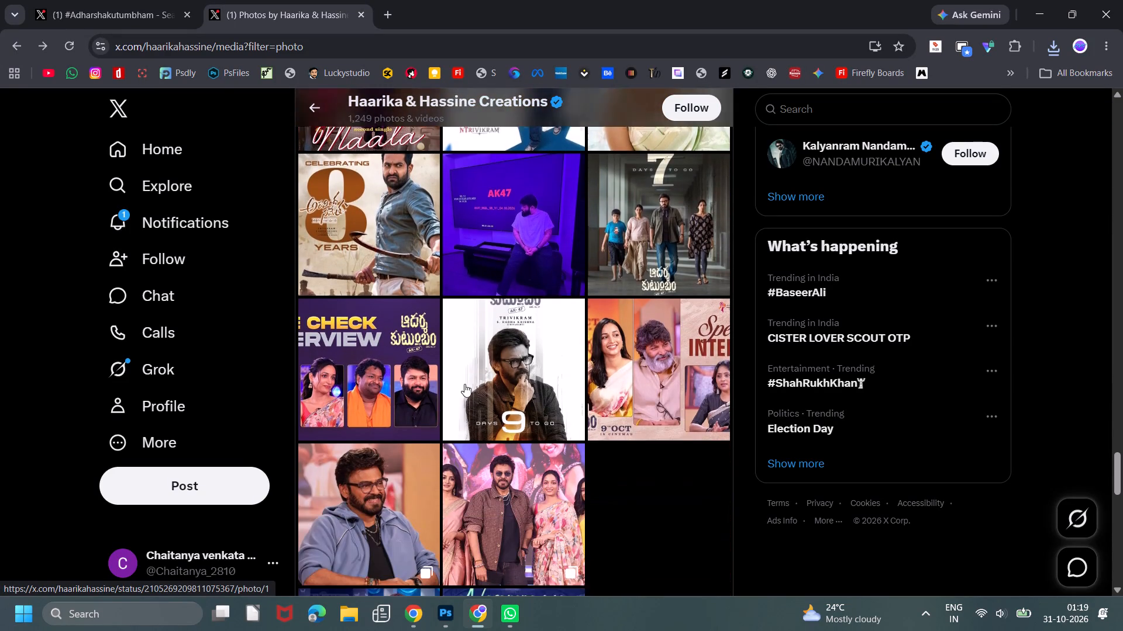
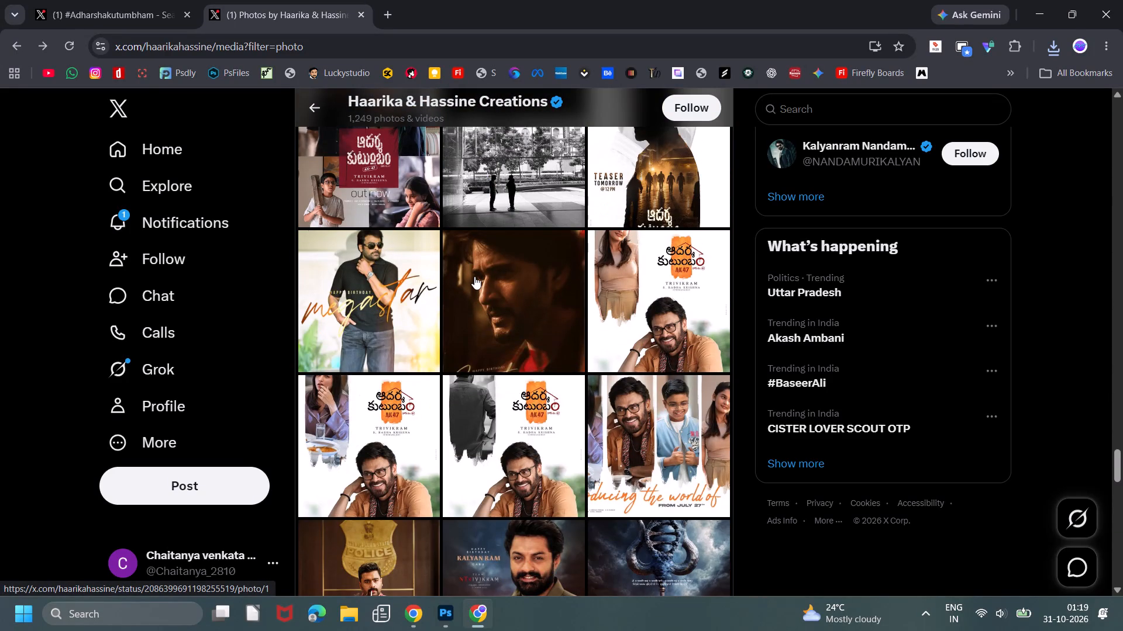
Open the Aadarsha Kutumbam poster introducing Sampoorna and save it as a PNG image.
{"action": "left_click", "coordinate": [643, 304]}
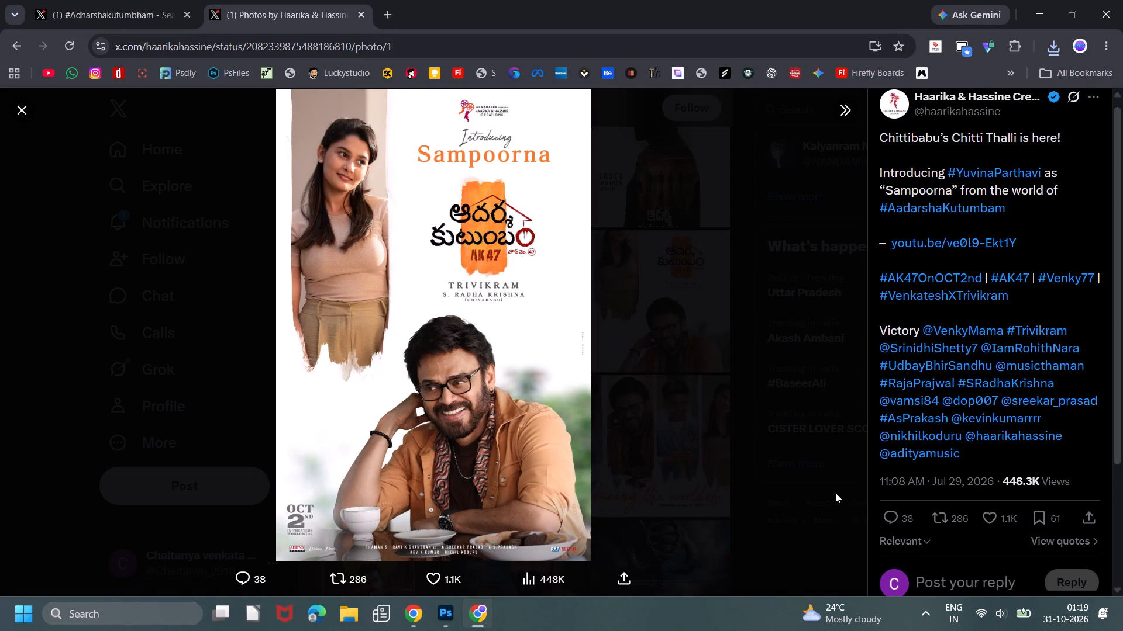
{"action": "right_click", "coordinate": [494, 223]}
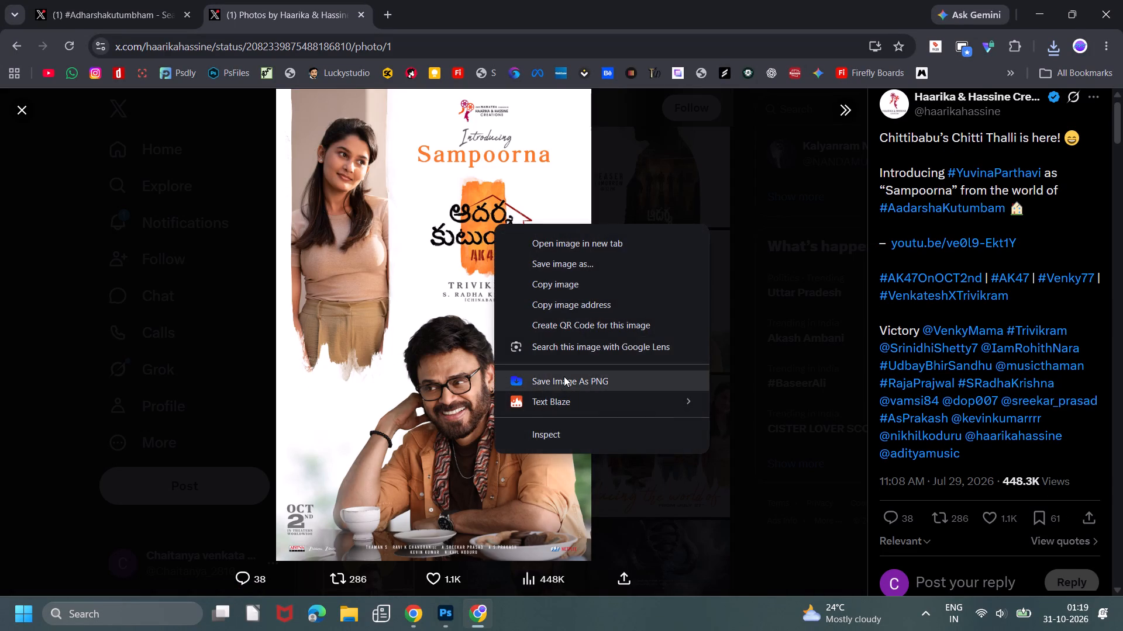
{"action": "left_click", "coordinate": [564, 376]}
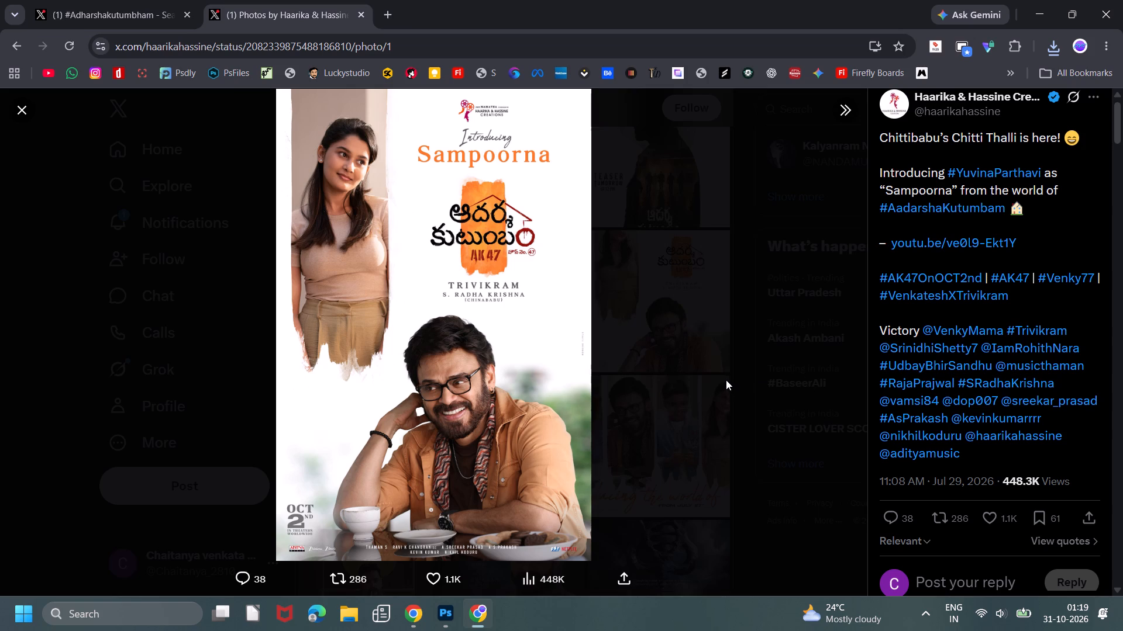
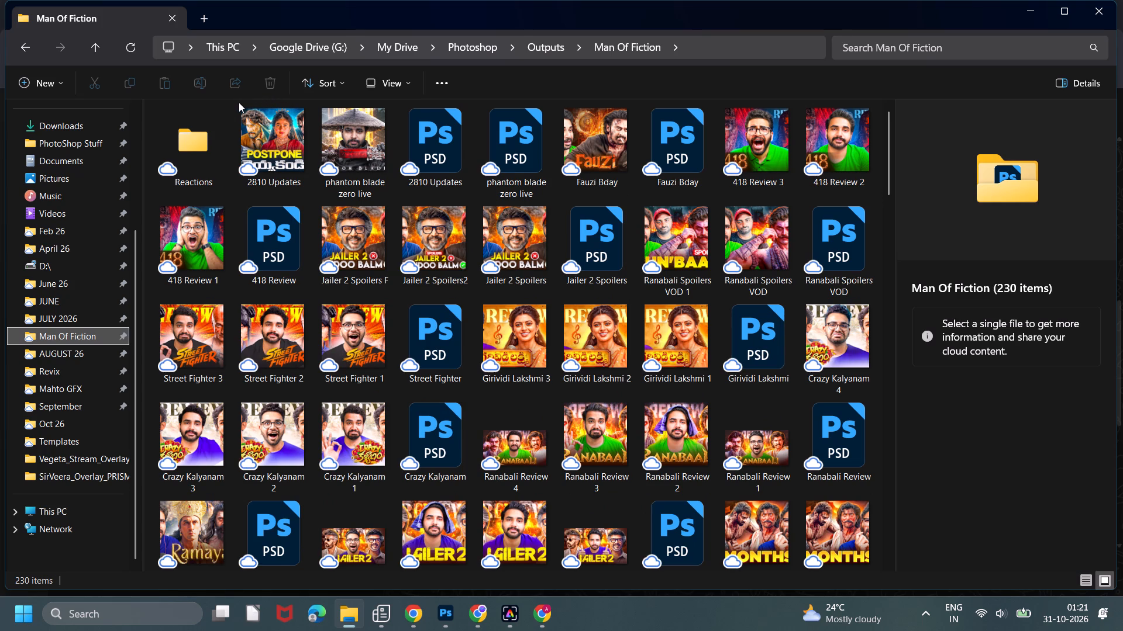
Examine the facial expressions in the reaction stills stored in folder 1 of the Reactions folder.
{"action": "double_click", "coordinate": [208, 113]}
{"action": "double_click", "coordinate": [266, 128]}
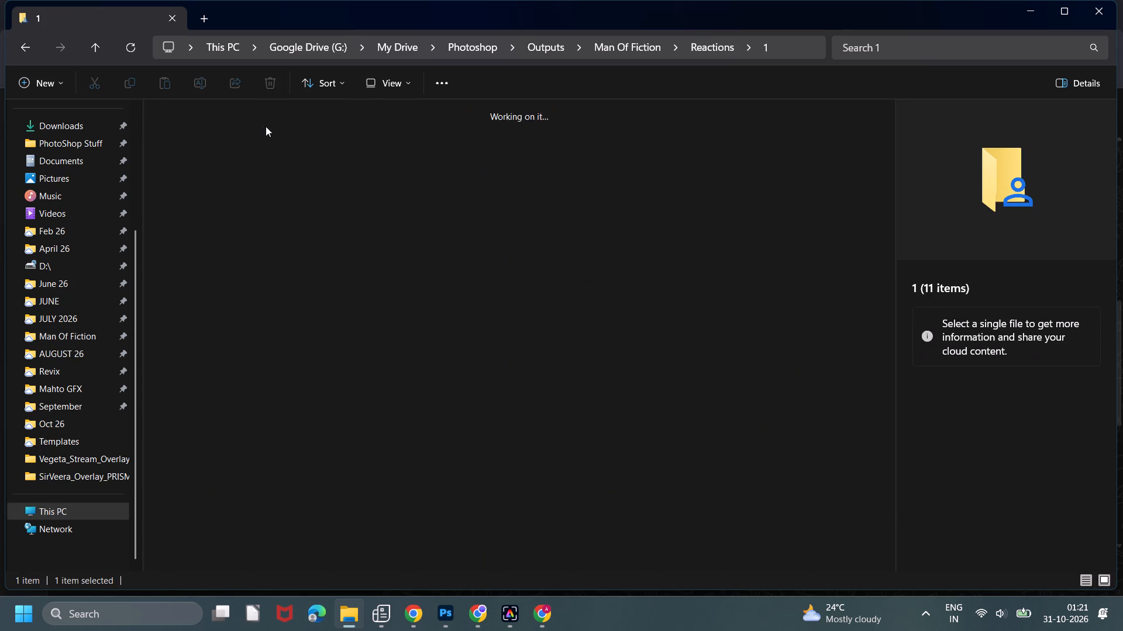
{"action": "left_click", "coordinate": [239, 189]}
{"action": "left_click", "coordinate": [374, 215]}
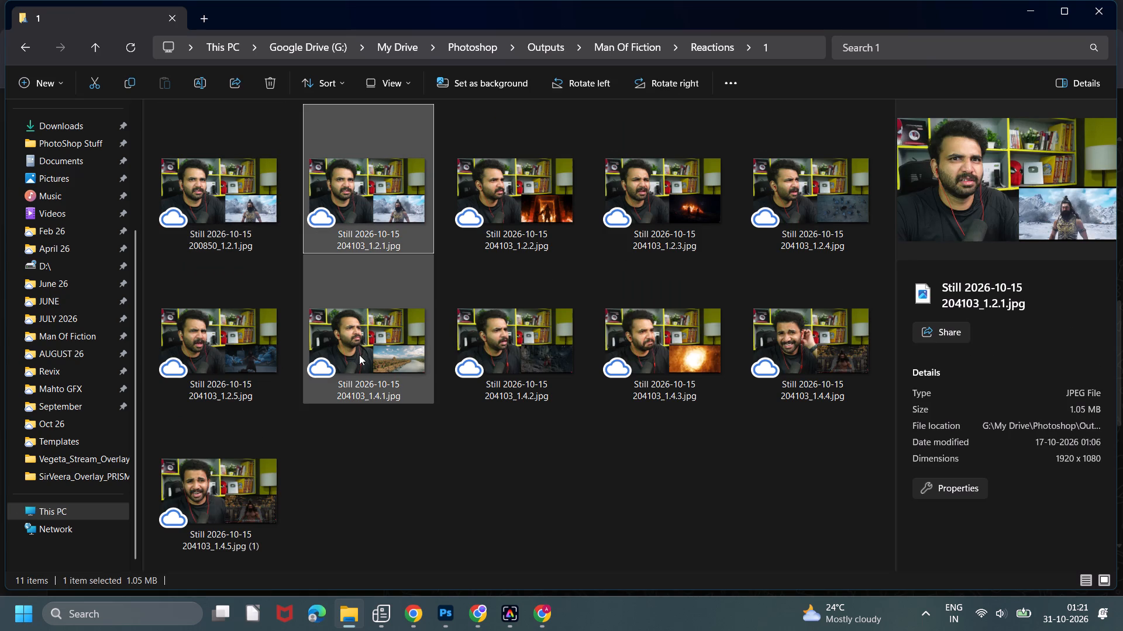
{"action": "double_click", "coordinate": [213, 338]}
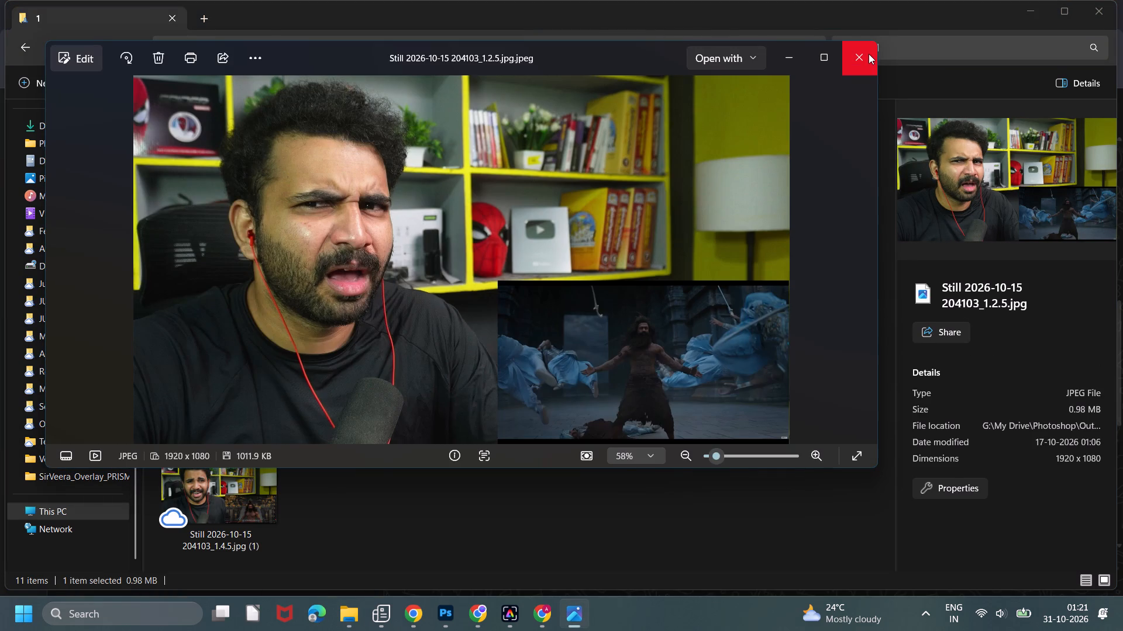
{"action": "left_click", "coordinate": [868, 54]}
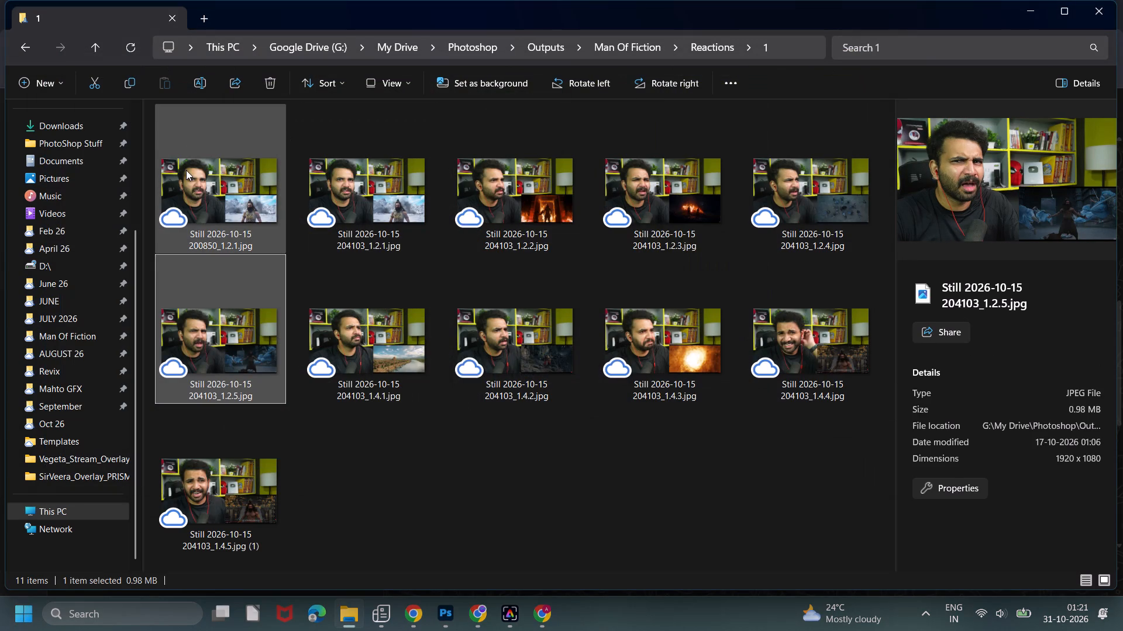
{"action": "left_click", "coordinate": [774, 358]}
{"action": "left_click", "coordinate": [235, 505]}
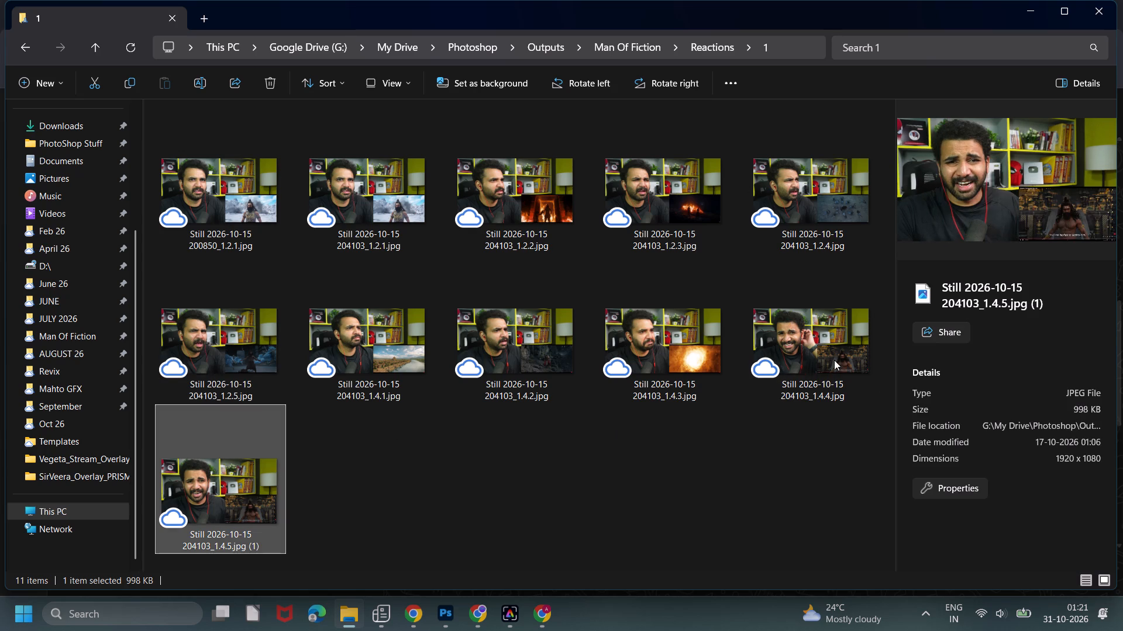
{"action": "left_click", "coordinate": [834, 360]}
{"action": "left_click", "coordinate": [526, 358]}
{"action": "left_click", "coordinate": [649, 341]}
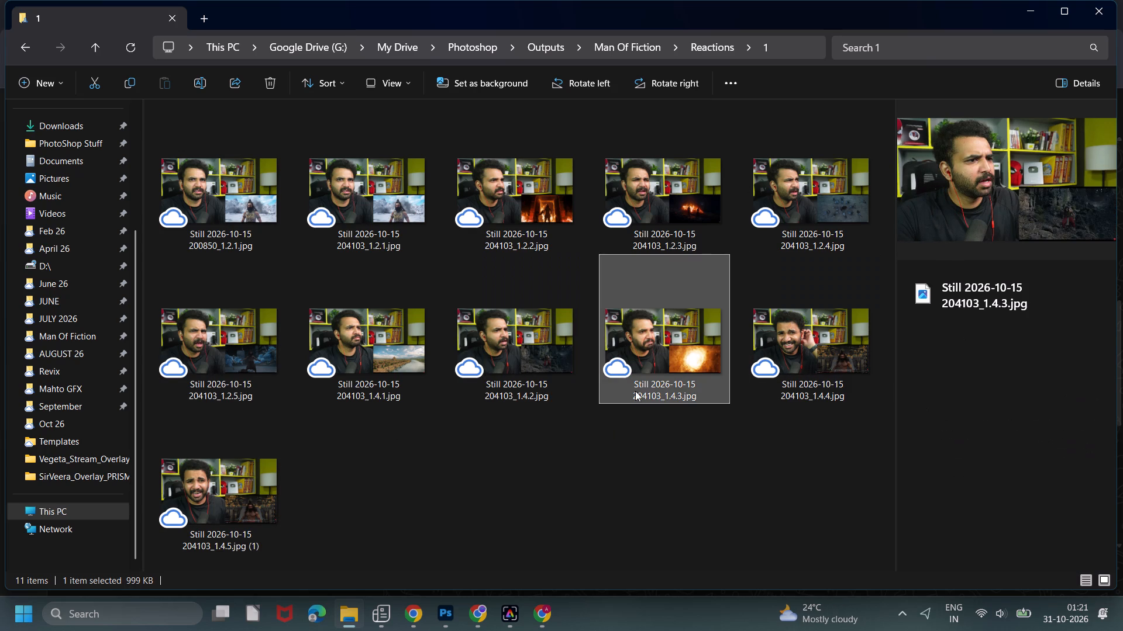
{"action": "left_click", "coordinate": [513, 369]}
{"action": "left_click", "coordinate": [353, 351]}
{"action": "left_click", "coordinate": [514, 359]}
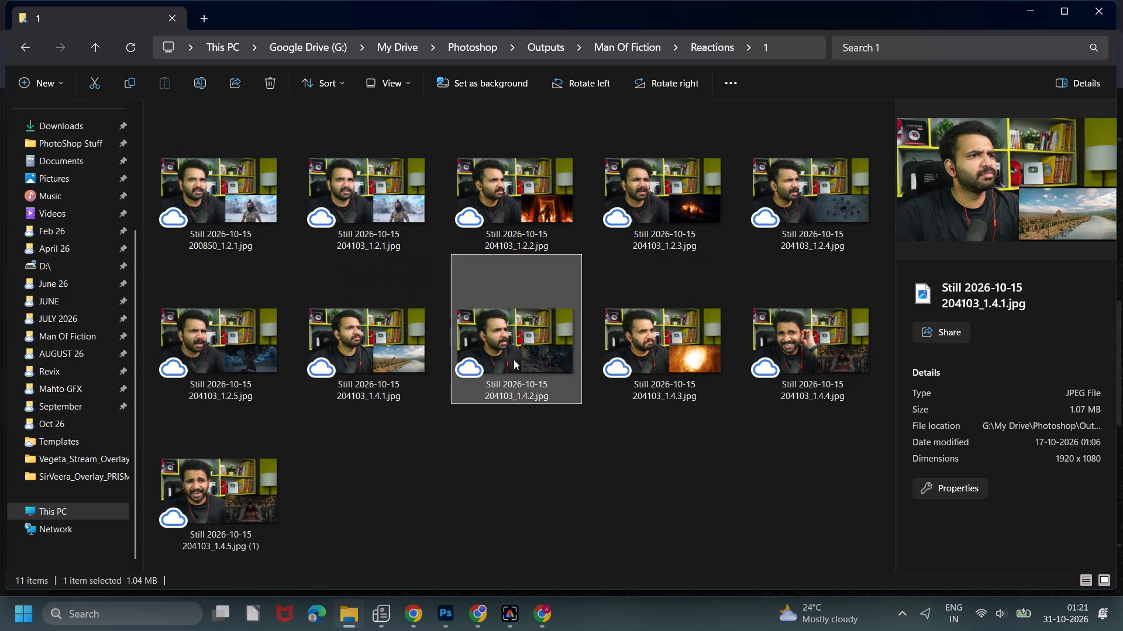
{"action": "left_click", "coordinate": [262, 344]}
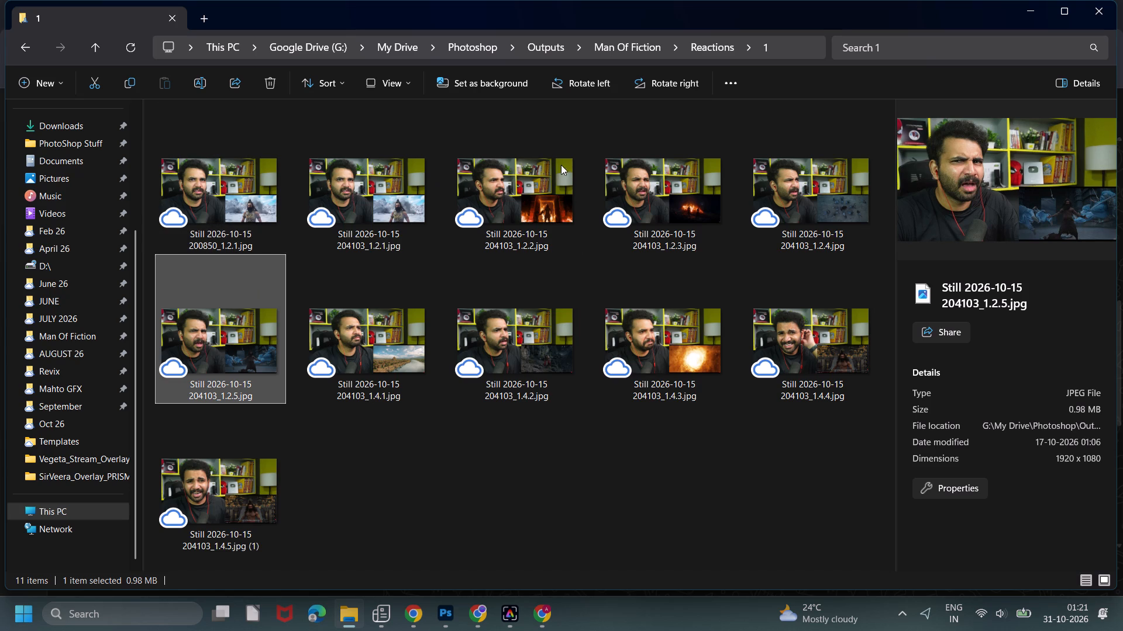
{"action": "left_click", "coordinate": [343, 189]}
{"action": "double_click", "coordinate": [374, 193]}
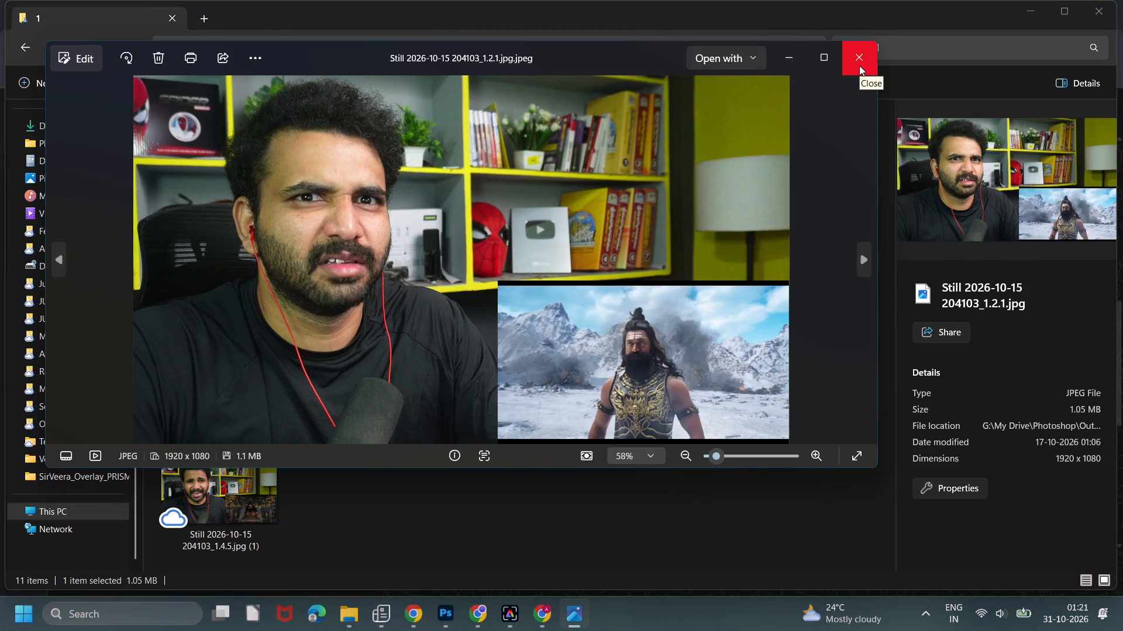
{"action": "left_click", "coordinate": [859, 65]}
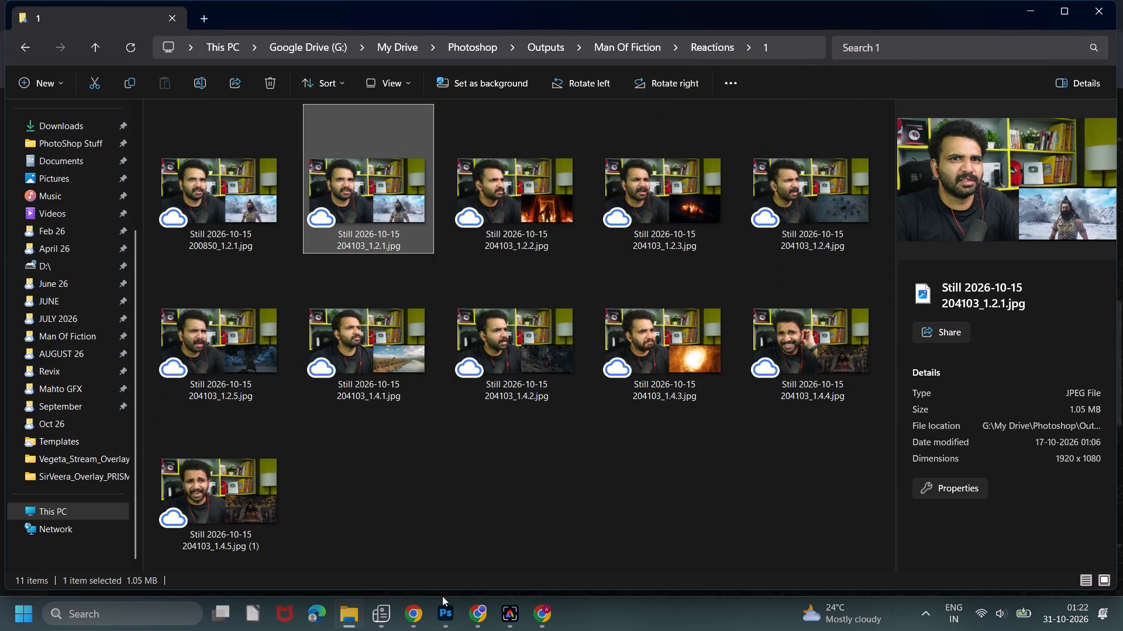
Look through the existing thumbnails in the Man Of Fiction folder for a reusable presenter cutout.
{"action": "left_click", "coordinate": [66, 339]}
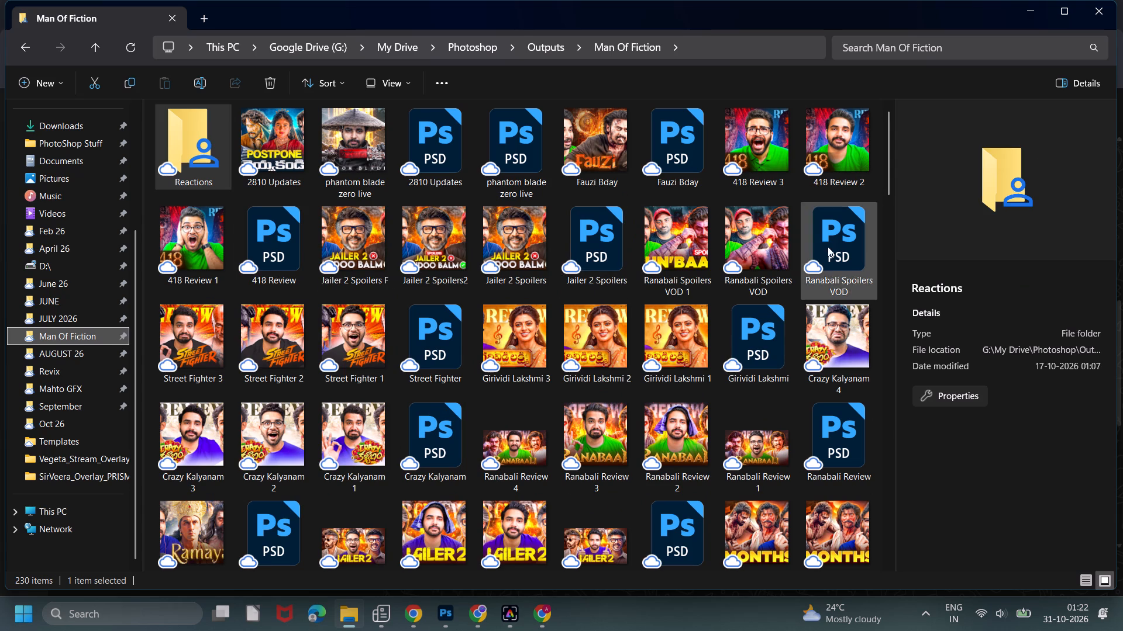
{"action": "left_click", "coordinate": [288, 427]}
{"action": "left_click", "coordinate": [518, 455]}
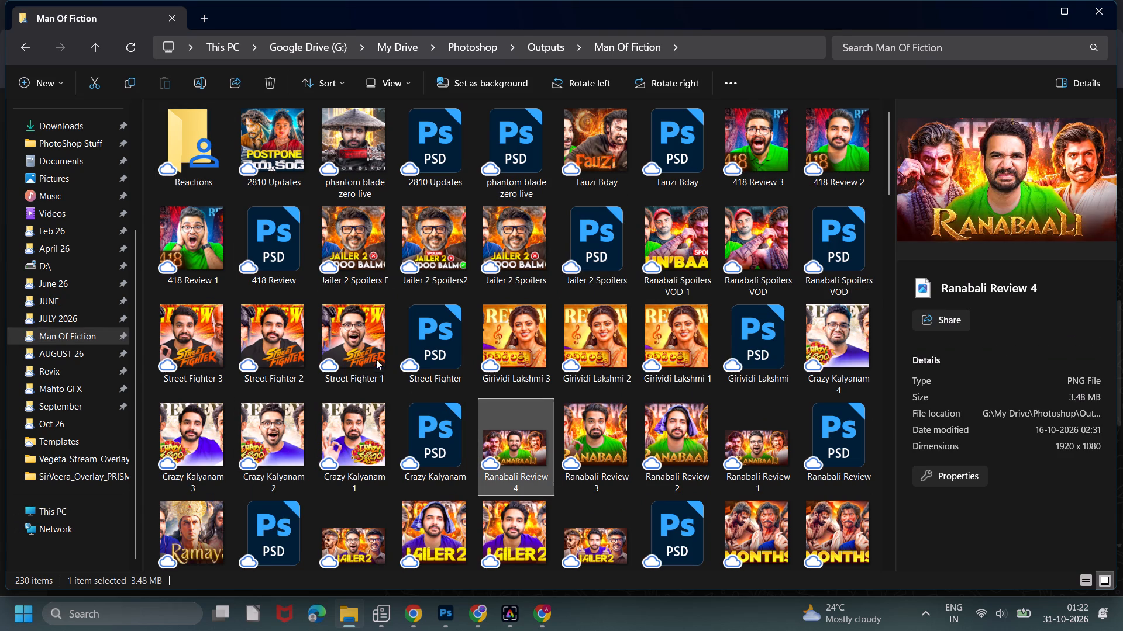
{"action": "left_click", "coordinate": [461, 151]}
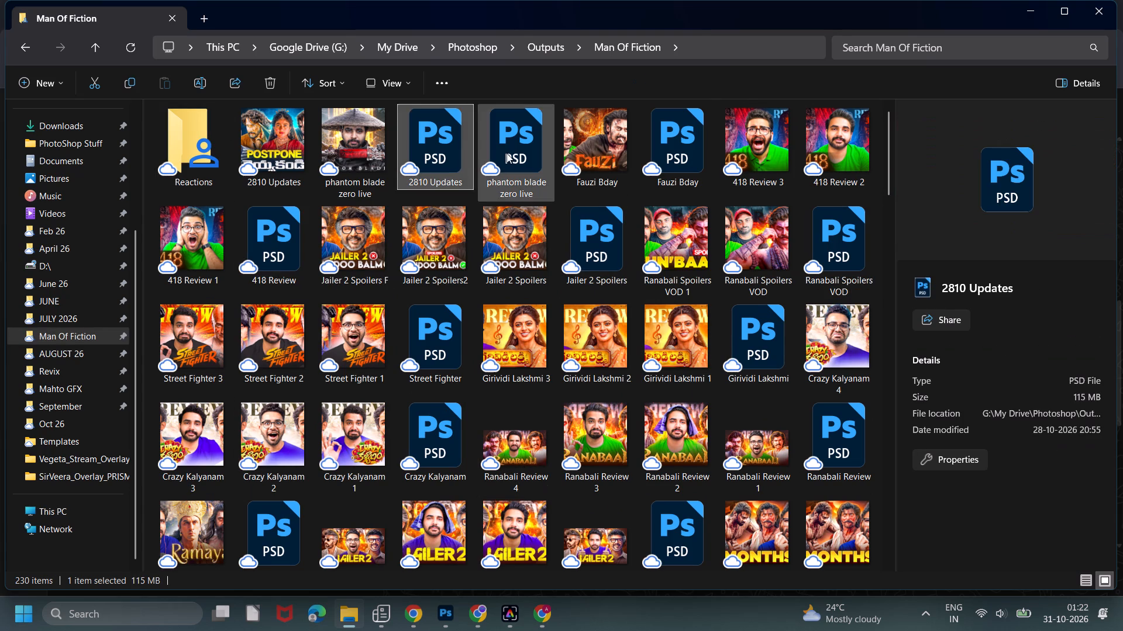
{"action": "left_click", "coordinate": [508, 153]}
{"action": "left_click", "coordinate": [607, 148]}
{"action": "left_click", "coordinate": [671, 151]}
{"action": "left_click", "coordinate": [736, 150]}
{"action": "left_click", "coordinate": [816, 165]}
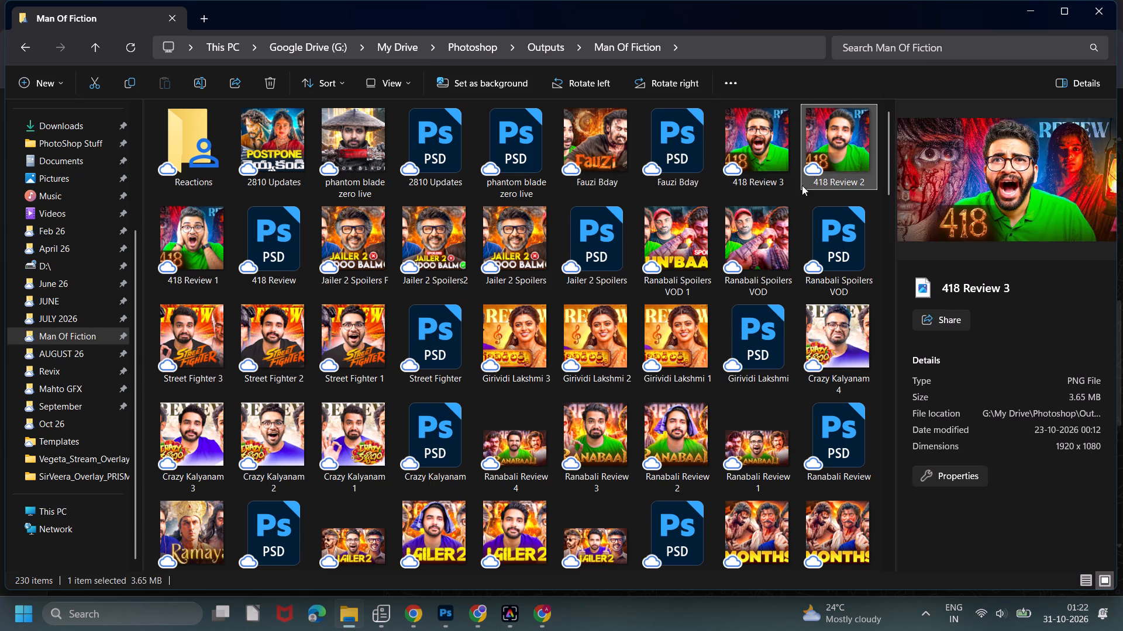
{"action": "left_click", "coordinate": [752, 242]}
{"action": "left_click", "coordinate": [681, 251]}
{"action": "left_click", "coordinate": [484, 327]}
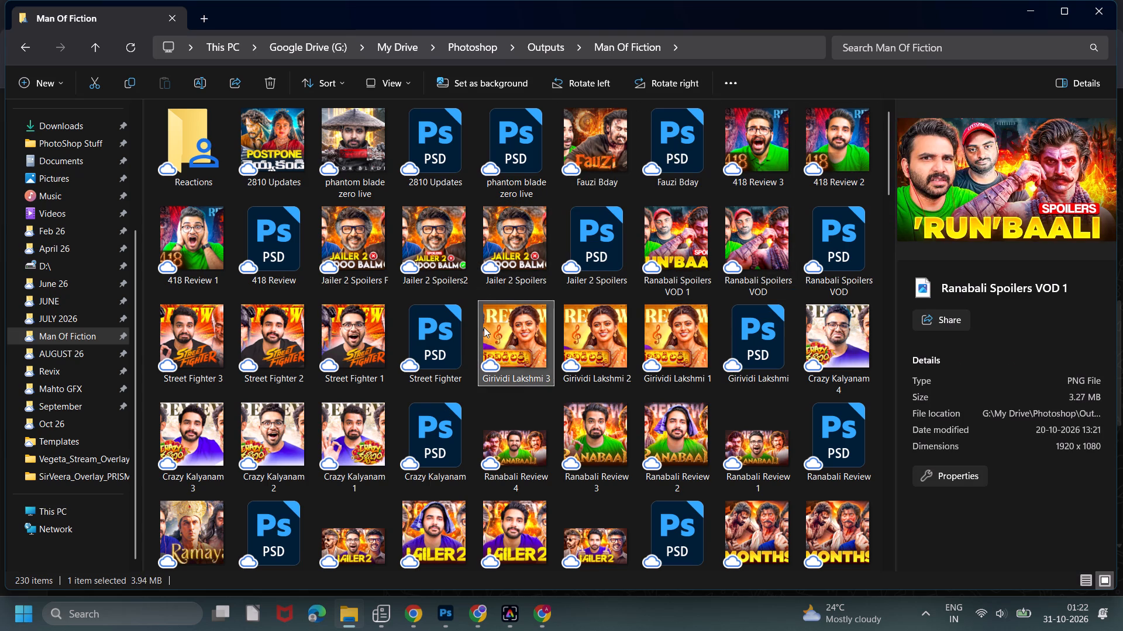
{"action": "left_click", "coordinate": [343, 324]}
{"action": "left_click", "coordinate": [268, 328]}
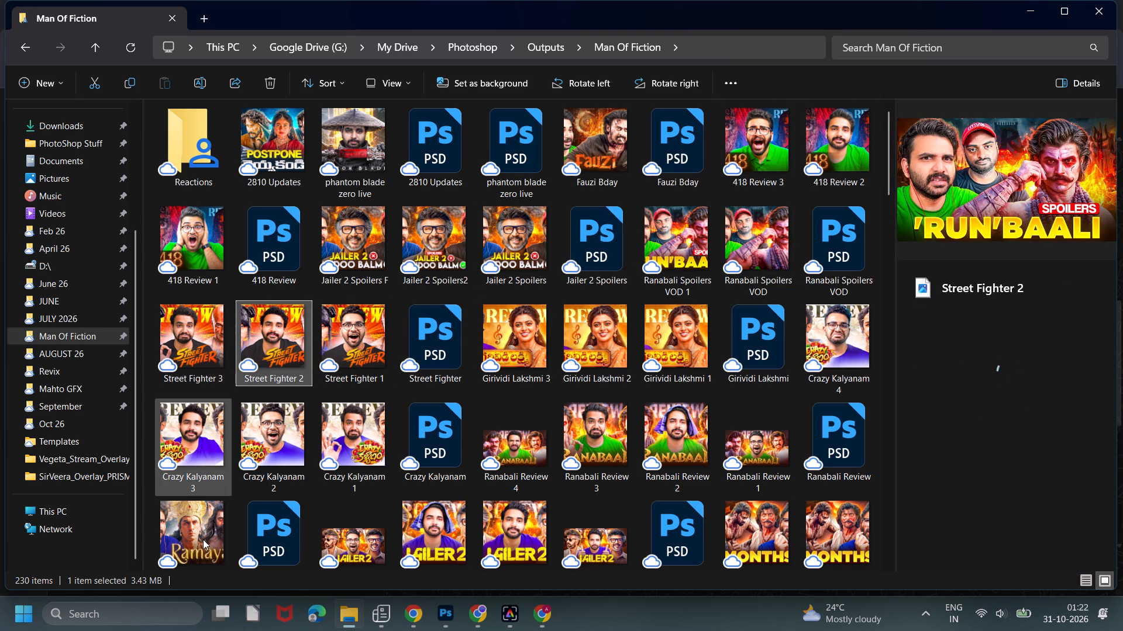
Open the Ramayana Trailer 2 PSD from the Man Of Fiction folder in Photoshop.
{"action": "left_click", "coordinate": [201, 539]}
{"action": "double_click", "coordinate": [297, 538]}
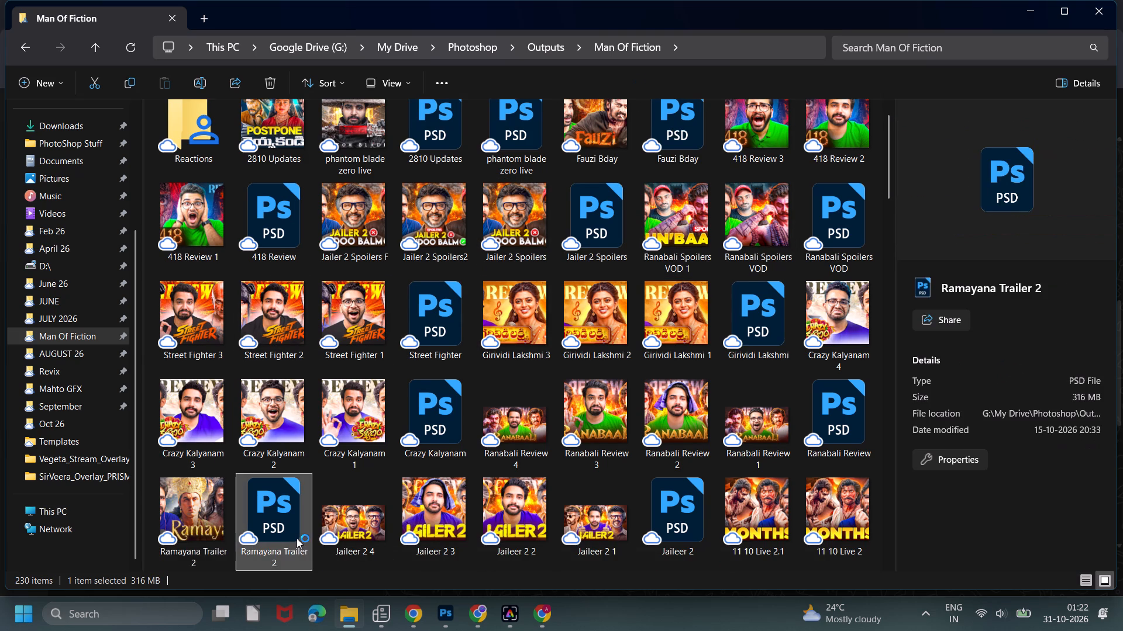
{"action": "scroll", "coordinate": [295, 536], "scroll_direction": "down", "scroll_amount": 7}
{"action": "scroll", "coordinate": [309, 533], "scroll_direction": "up", "scroll_amount": 6}
{"action": "scroll", "coordinate": [323, 523], "scroll_direction": "down", "scroll_amount": 5}
{"action": "scroll", "coordinate": [323, 523], "scroll_direction": "up", "scroll_amount": 5}
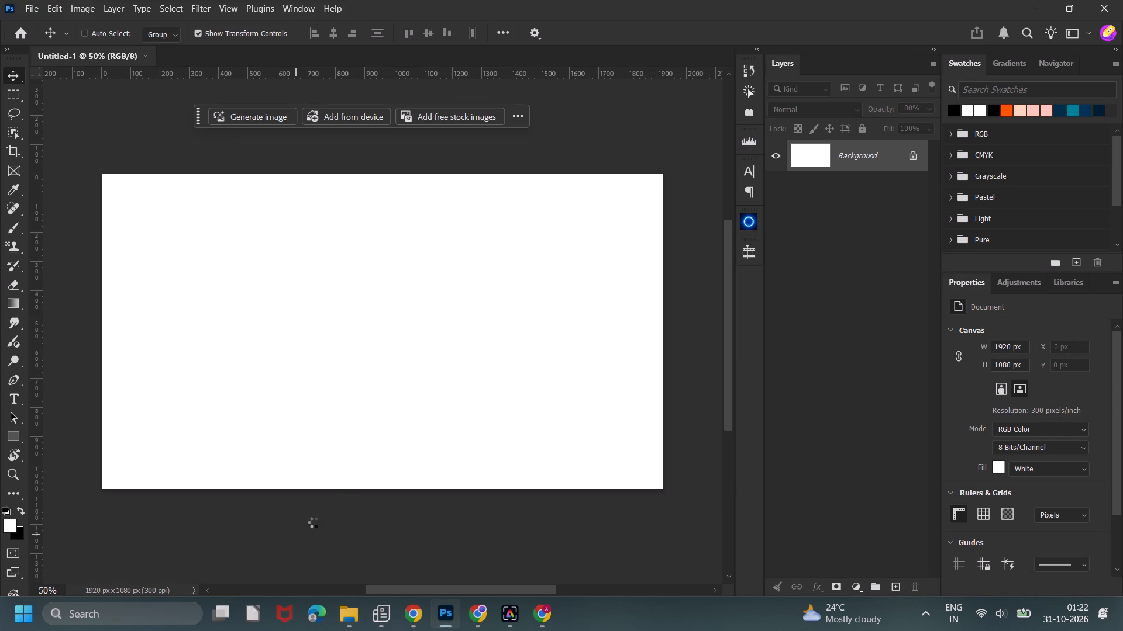
{"action": "scroll", "coordinate": [343, 488], "scroll_direction": "down", "scroll_amount": 5}
{"action": "scroll", "coordinate": [336, 494], "scroll_direction": "up", "scroll_amount": 4}
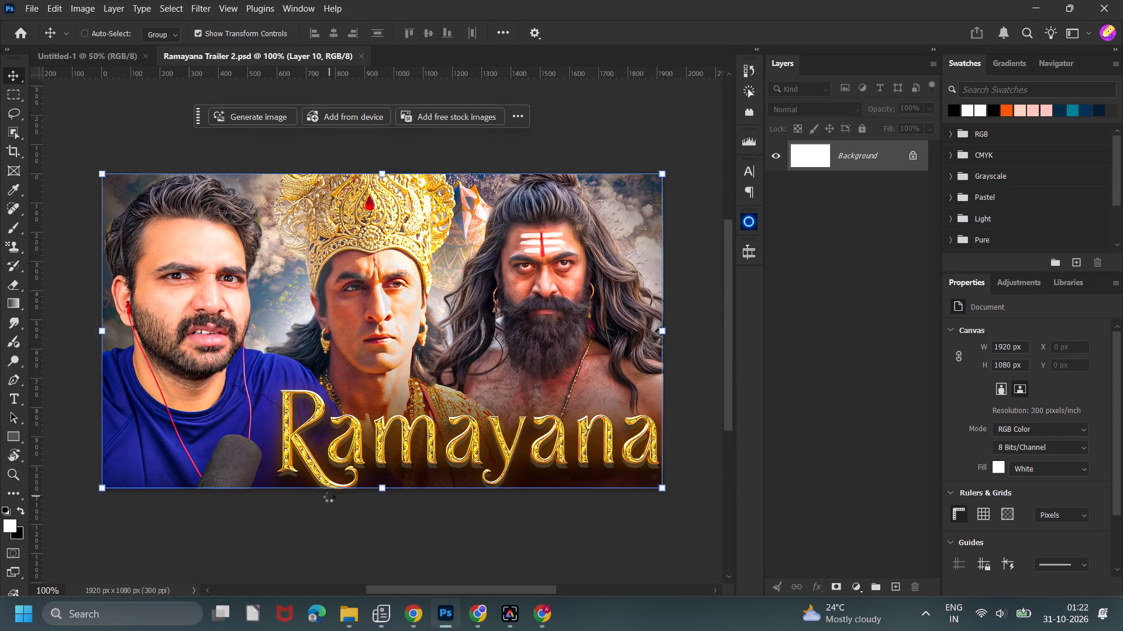
{"action": "scroll", "coordinate": [826, 469], "scroll_direction": "down", "scroll_amount": 4}
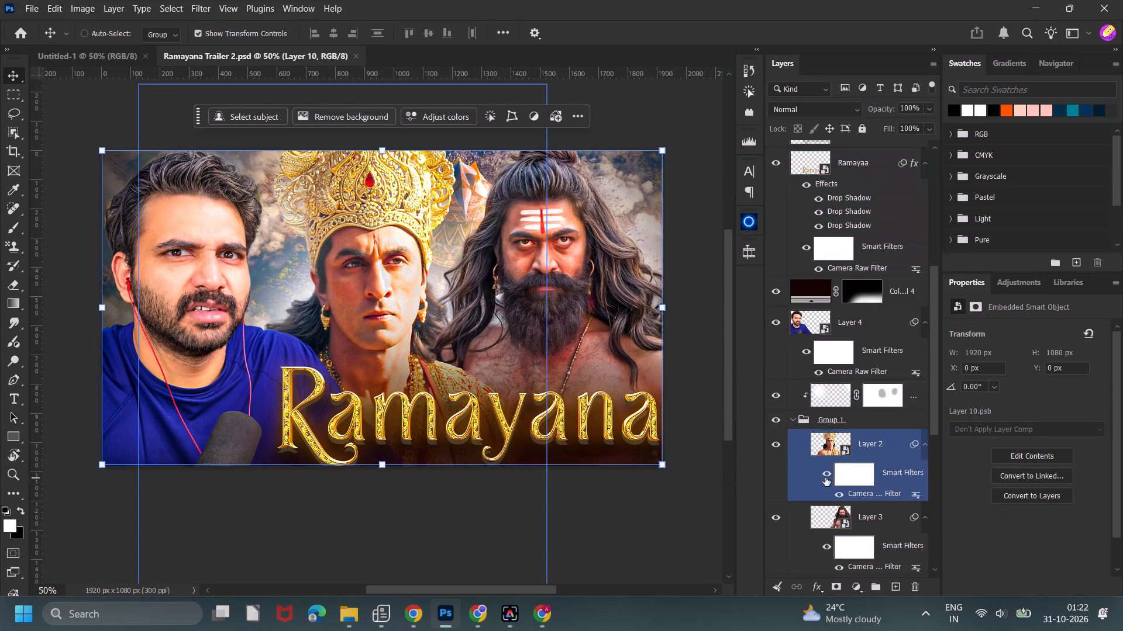
Copy Layer 4, the cutout of the man in the blue shirt, from Ramayana Trailer 2 into Untitled-1.
{"action": "left_click", "coordinate": [872, 323]}
{"action": "left_click_drag", "start_coordinate": [882, 321], "coordinate": [124, 58]}
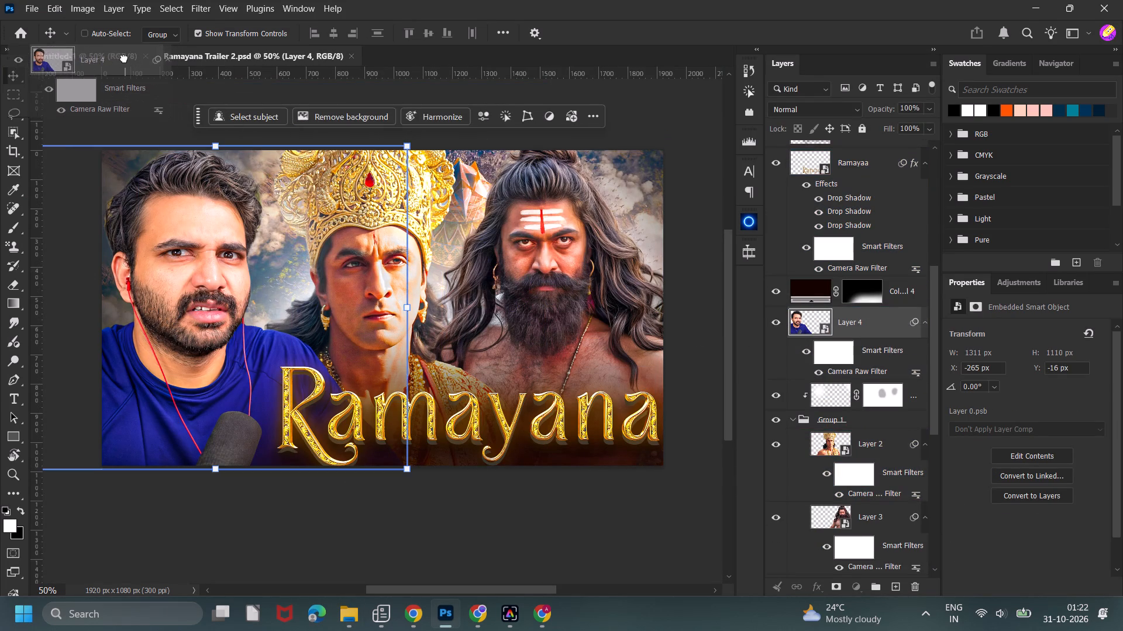
{"action": "left_click_drag", "start_coordinate": [124, 58], "coordinate": [284, 295]}
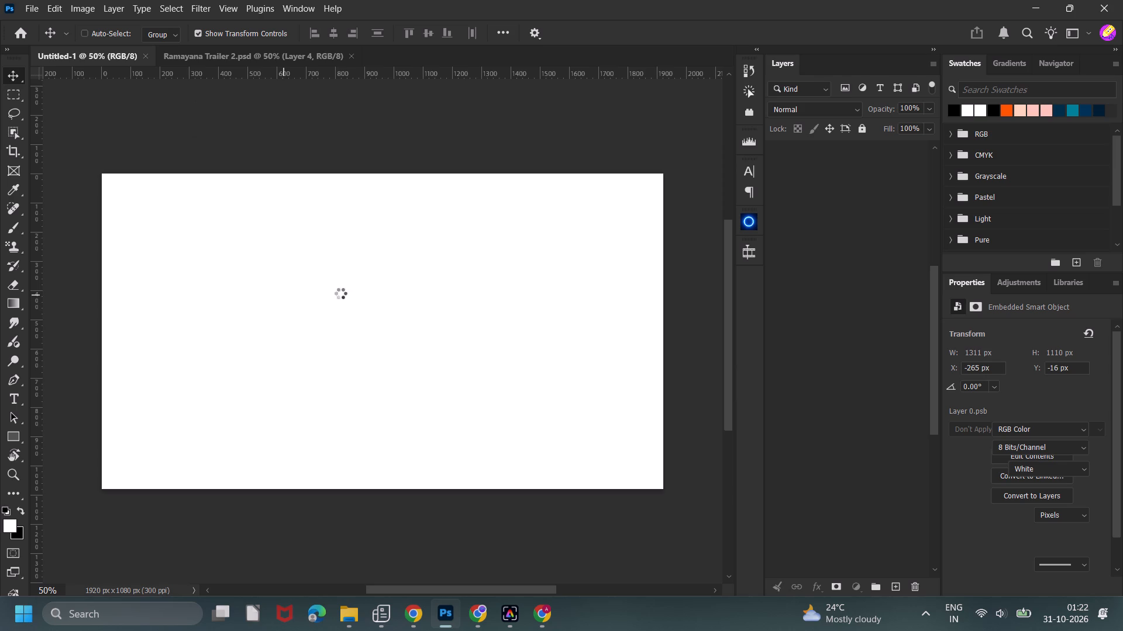
{"action": "scroll", "coordinate": [345, 290], "scroll_direction": "down", "scroll_amount": 5}
{"action": "scroll", "coordinate": [347, 294], "scroll_direction": "up", "scroll_amount": 6}
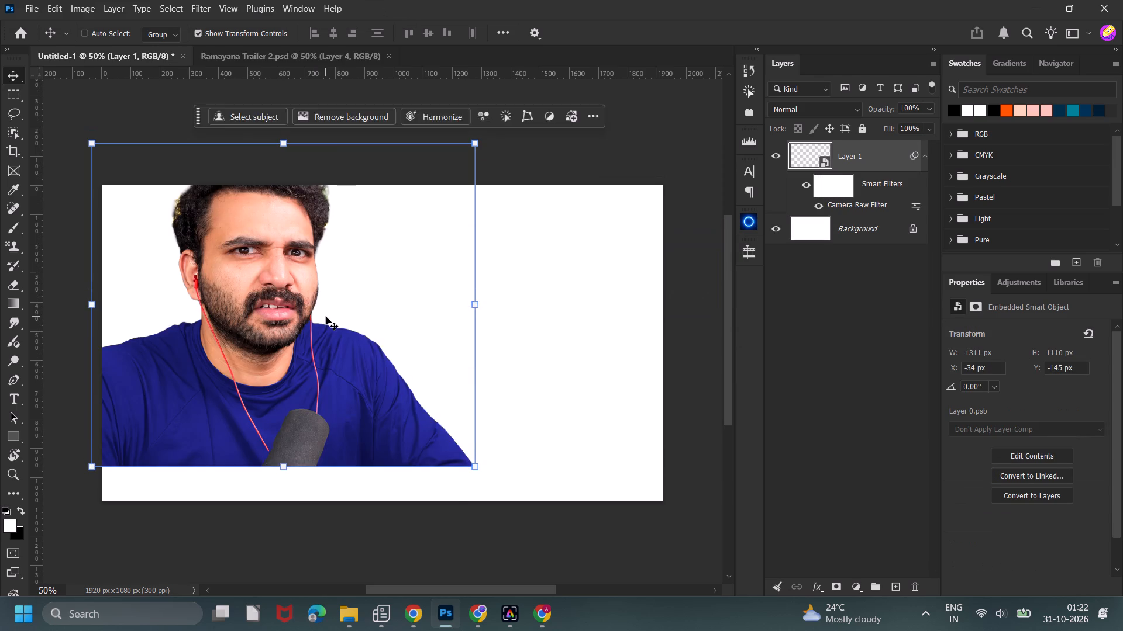
Move the man's cutout to the canvas's left edge, at about X -285 px and Y -30 px.
{"action": "left_click_drag", "start_coordinate": [336, 318], "coordinate": [260, 360]}
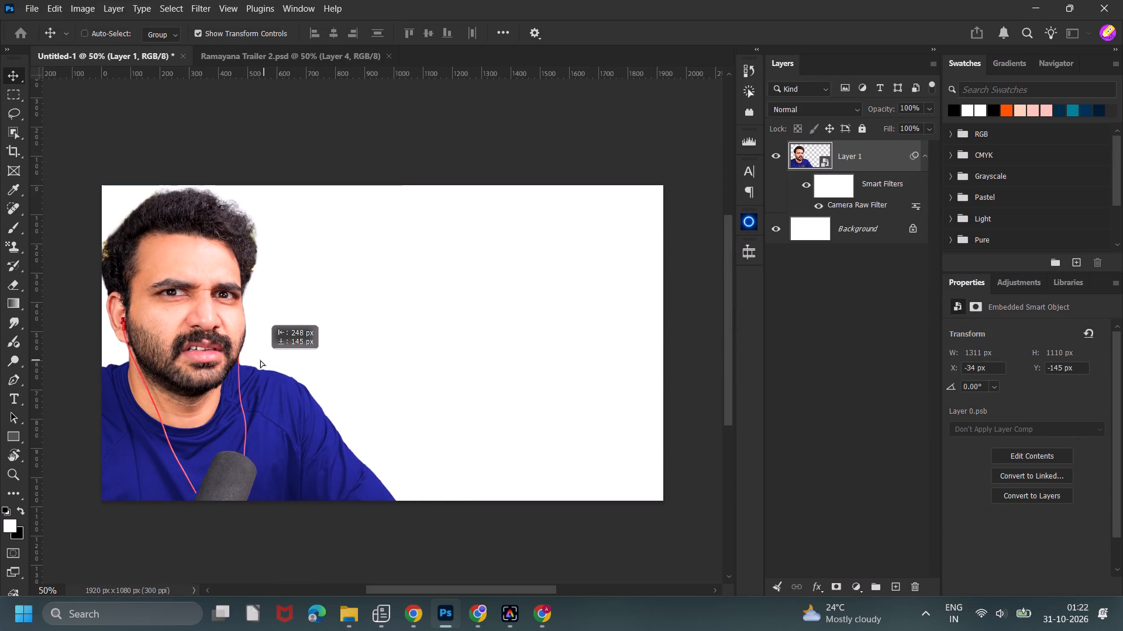
{"action": "key", "text": "ctrl+minus"}
{"action": "left_click", "coordinate": [650, 231]}
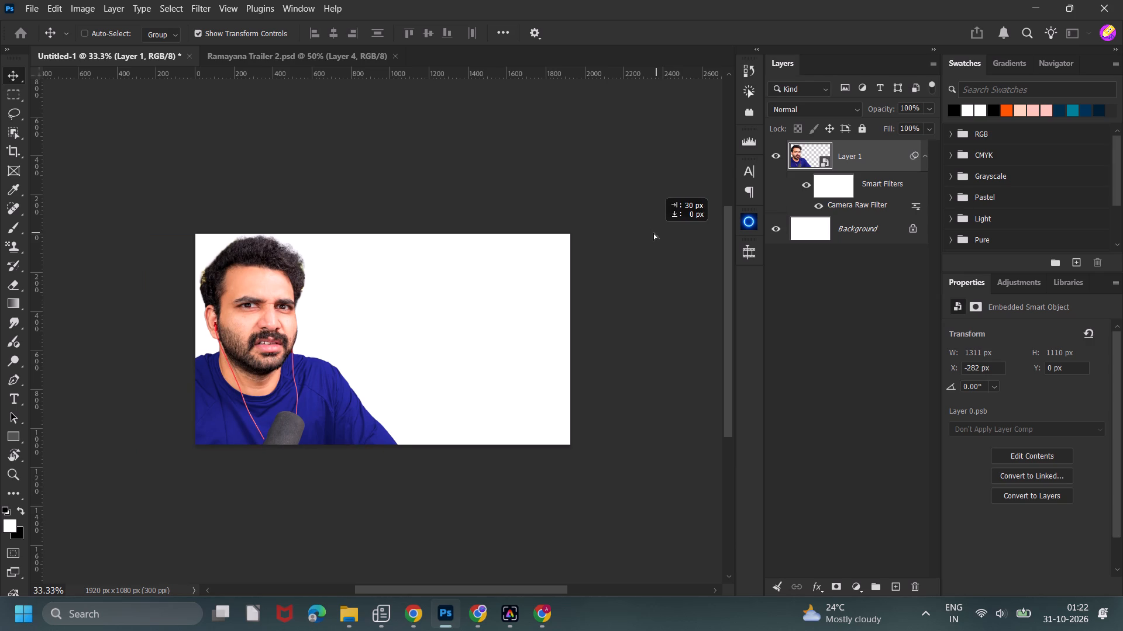
{"action": "key", "text": "Left"}
{"action": "key", "text": "Left"}
{"action": "key", "text": "Left"}
{"action": "left_click_drag", "start_coordinate": [659, 241], "coordinate": [669, 261]}
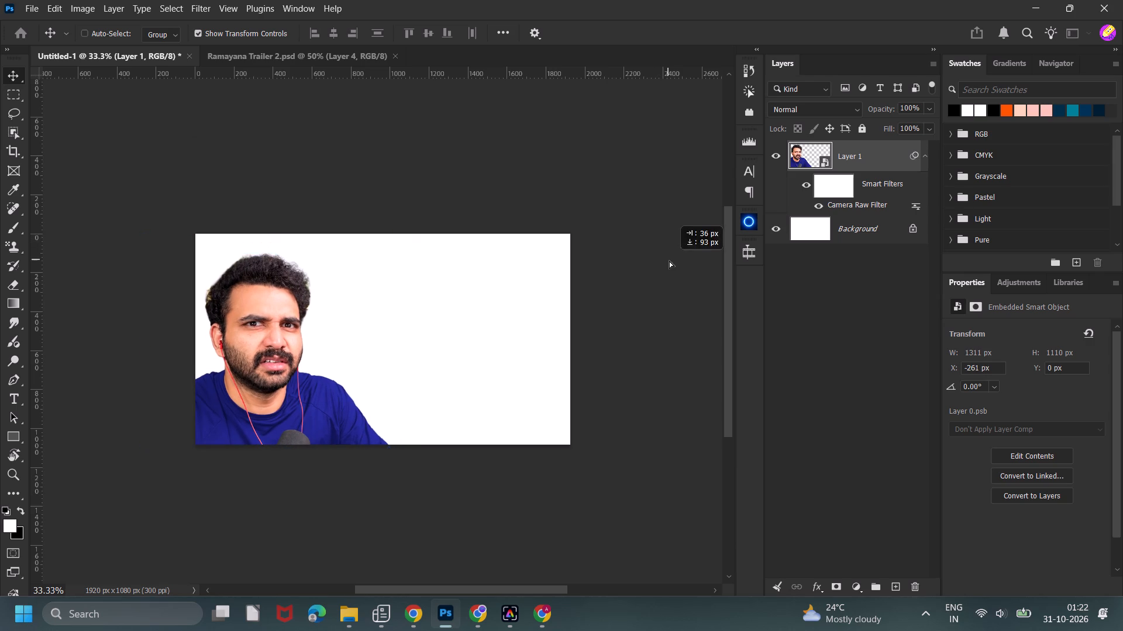
{"action": "left_click_drag", "start_coordinate": [669, 261], "coordinate": [652, 236]}
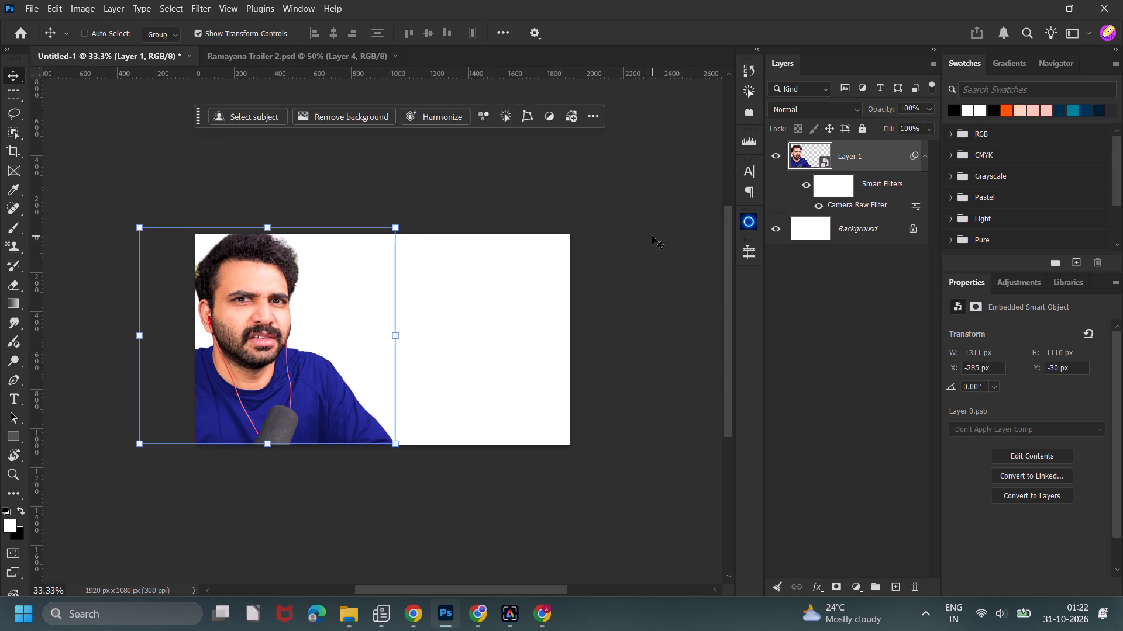
Nudge the man's cutout into its final position at X -265 px and Y 0 px.
{"action": "key", "text": "Right"}
{"action": "key", "text": "Right"}
{"action": "key", "text": "Right"}
{"action": "key", "text": "Right"}
{"action": "key", "text": "Right"}
{"action": "key", "text": "Right"}
{"action": "key", "text": "Right"}
{"action": "key", "text": "Right"}
{"action": "key", "text": "Right"}
{"action": "key", "text": "Right"}
{"action": "key", "text": "Right"}
{"action": "key", "text": "Right"}
{"action": "left_click", "coordinate": [638, 232]}
{"action": "key", "text": "Down"}
{"action": "key", "text": "Down"}
{"action": "key", "text": "Down"}
{"action": "key", "text": "Down"}
{"action": "key", "text": "Down"}
{"action": "key", "text": "Down"}
{"action": "key", "text": "Down"}
{"action": "key", "text": "Down"}
{"action": "key", "text": "Down"}
{"action": "key", "text": "Down"}
{"action": "key", "text": "Down"}
{"action": "key", "text": "Down"}
{"action": "key", "text": "Down"}
{"action": "key", "text": "Down"}
{"action": "key", "text": "Down"}
{"action": "key", "text": "Down"}
{"action": "key", "text": "Down"}
{"action": "key", "text": "Down"}
{"action": "key", "text": "Down"}
{"action": "key", "text": "Down"}
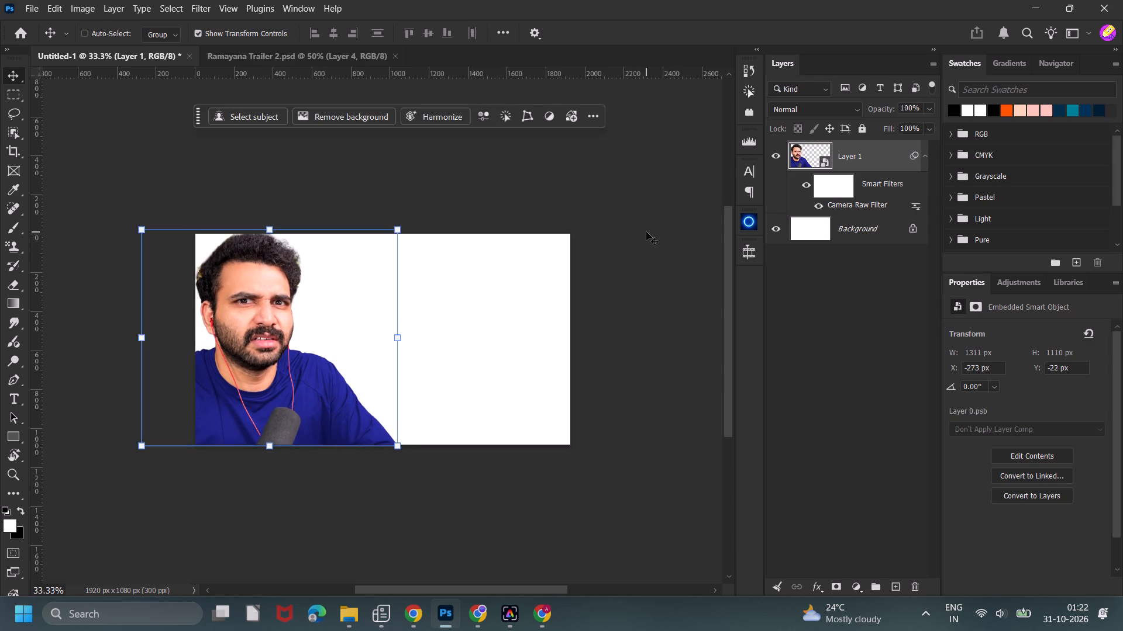
{"action": "left_click", "coordinate": [646, 232]}
{"action": "key", "text": "Down"}
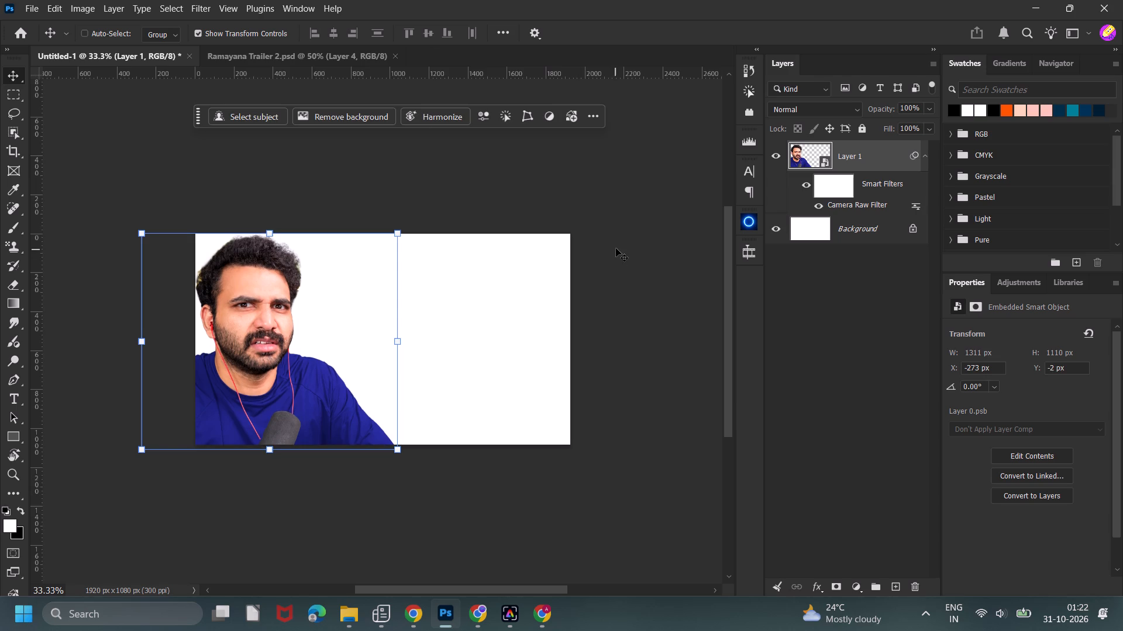
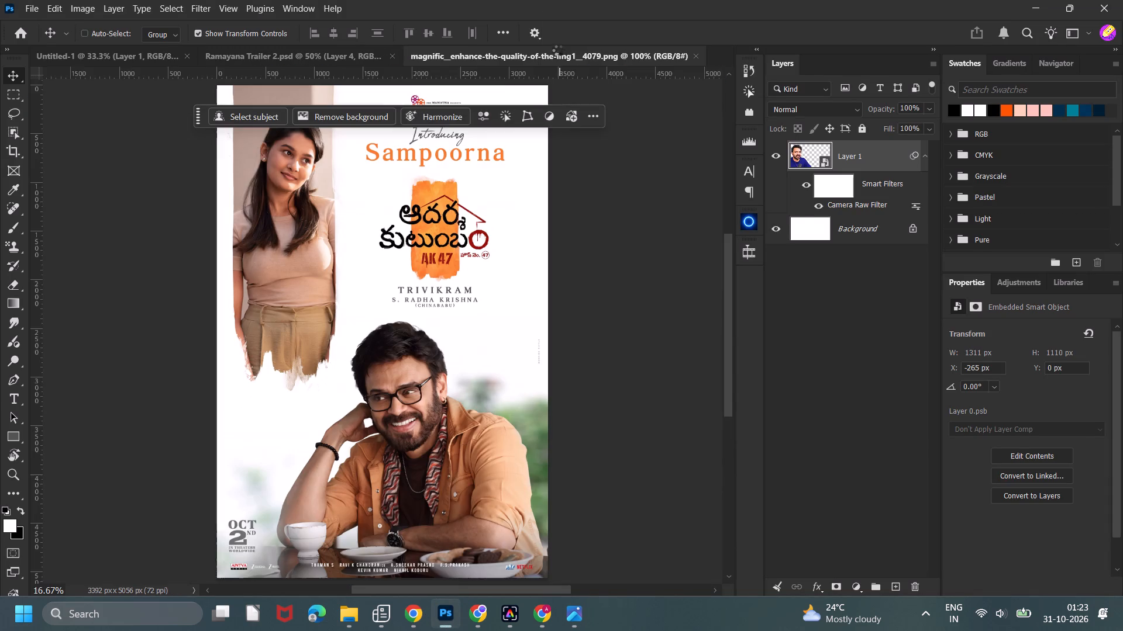
Remove the background from the enhanced Sampoorna poster.
{"action": "left_click", "coordinate": [325, 120]}
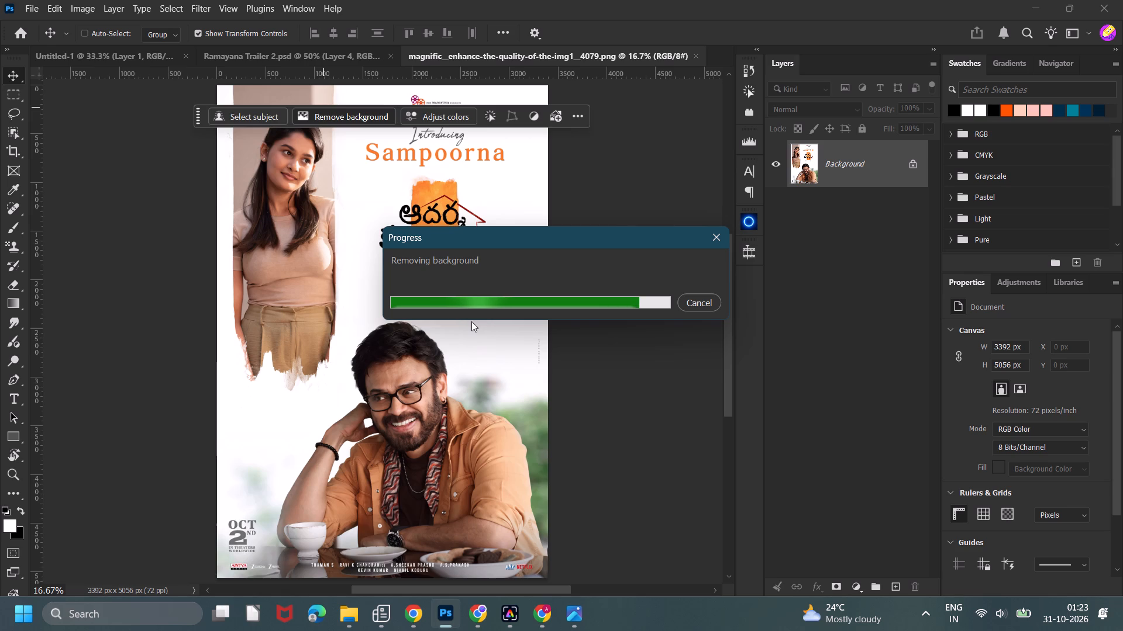
{"action": "scroll", "coordinate": [461, 325], "scroll_direction": "down", "scroll_amount": 8}
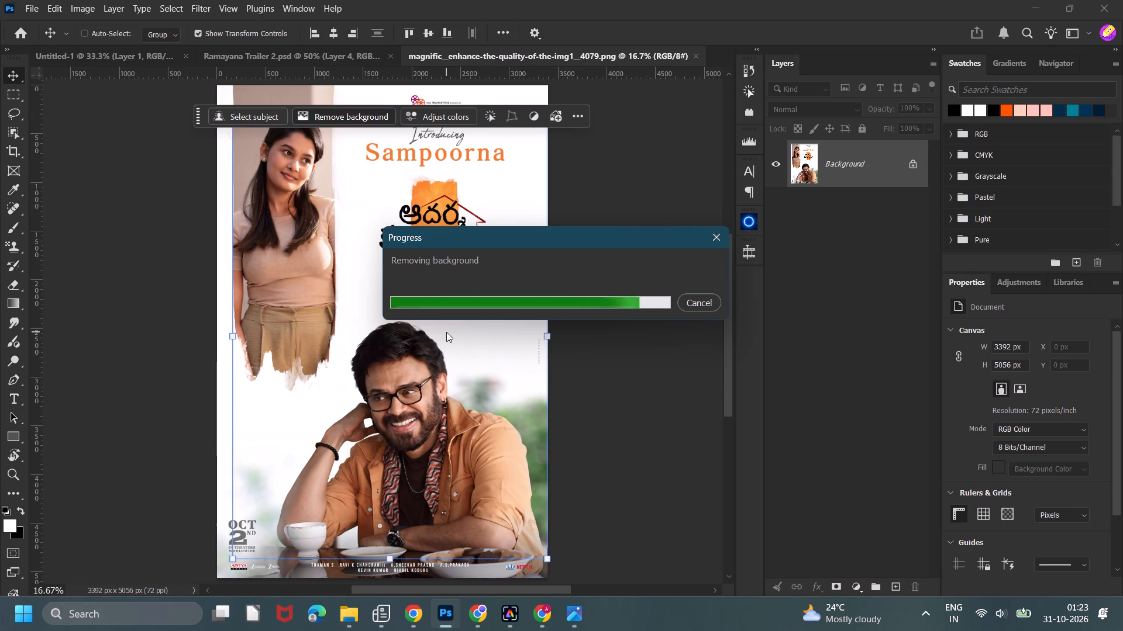
{"action": "scroll", "coordinate": [550, 411], "scroll_direction": "up", "scroll_amount": 8}
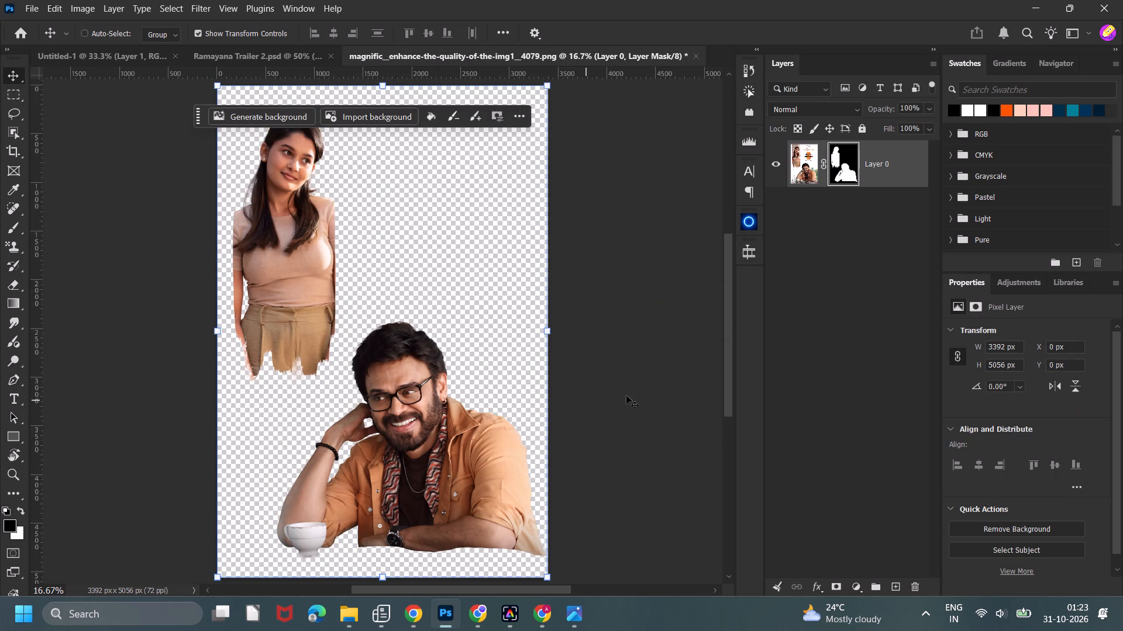
Paint black on the layer mask with a 1200 px brush to hide the woman, leaving only the seated man.
{"action": "key", "text": "b"}
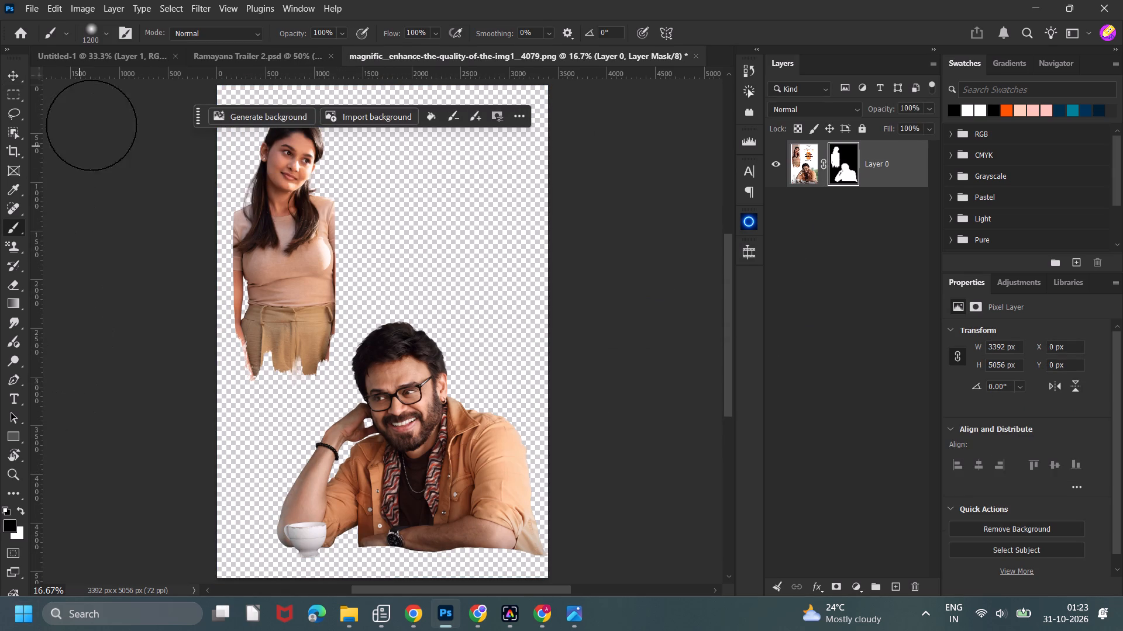
{"action": "left_click", "coordinate": [99, 36]}
{"action": "left_click", "coordinate": [244, 220]}
{"action": "left_click", "coordinate": [395, 9]}
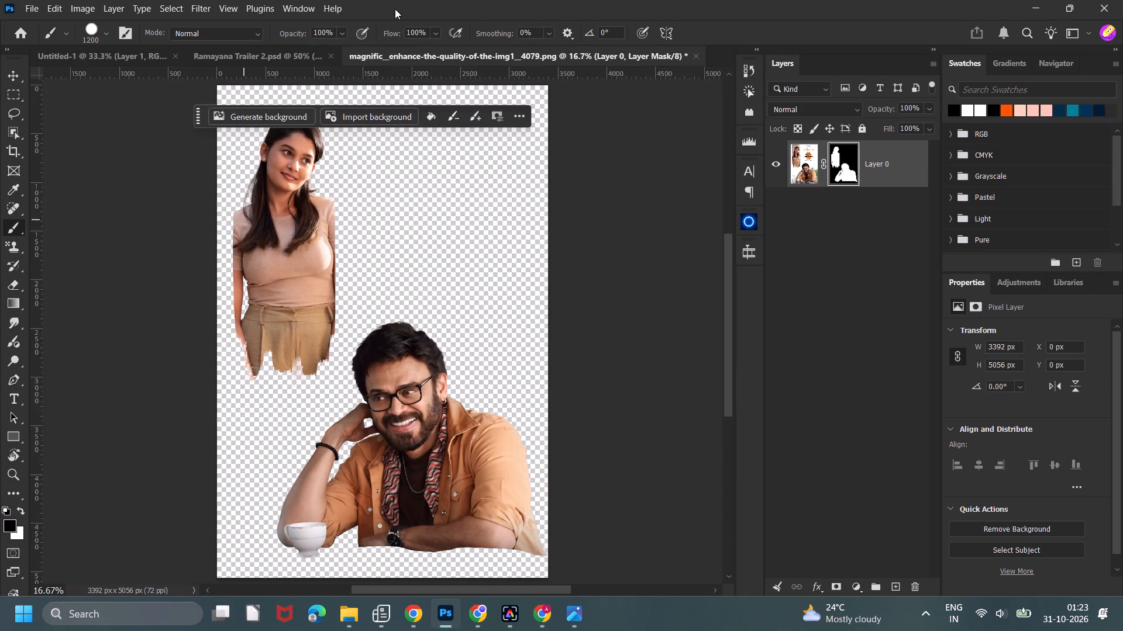
{"action": "scroll", "coordinate": [333, 251], "scroll_direction": "up", "scroll_amount": 5}
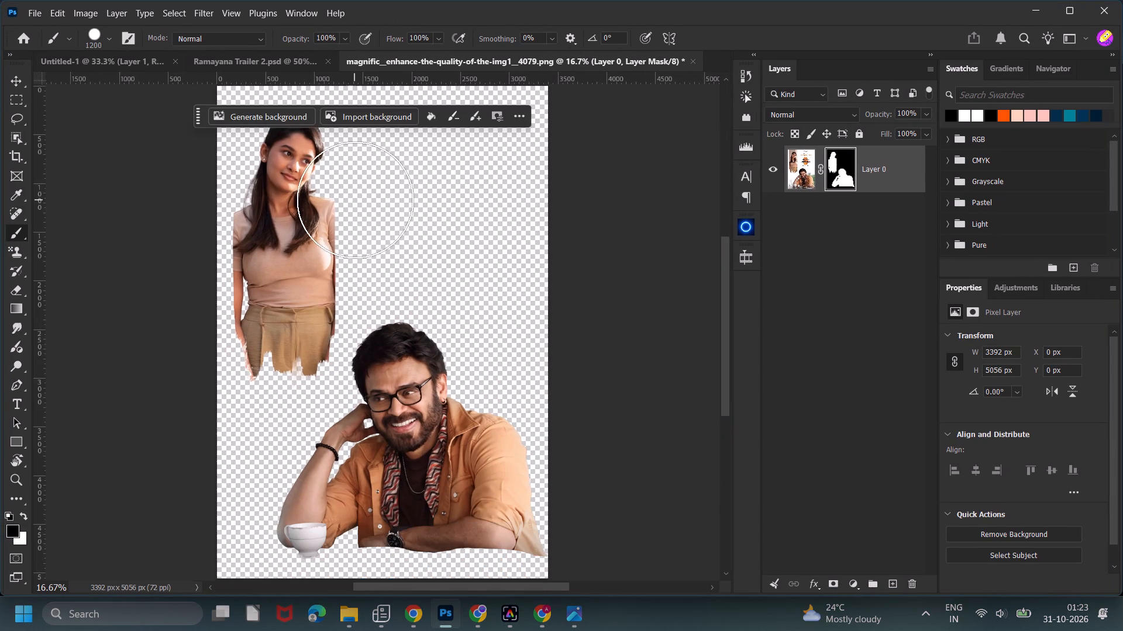
{"action": "left_click_drag", "start_coordinate": [364, 195], "coordinate": [284, 289]}
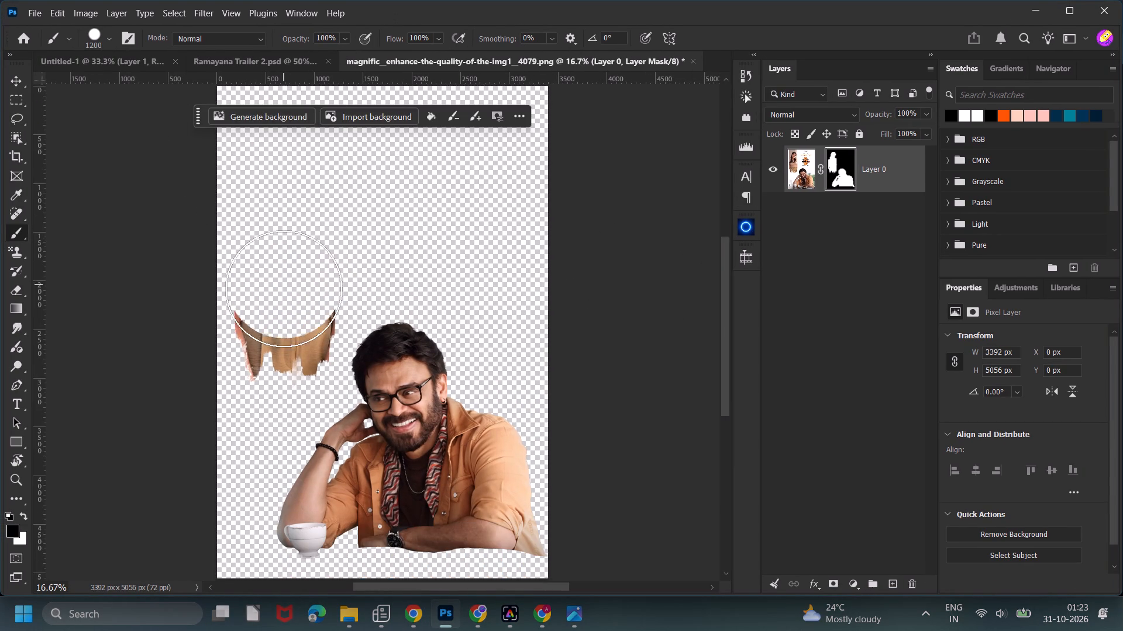
{"action": "left_click_drag", "start_coordinate": [284, 289], "coordinate": [246, 152]}
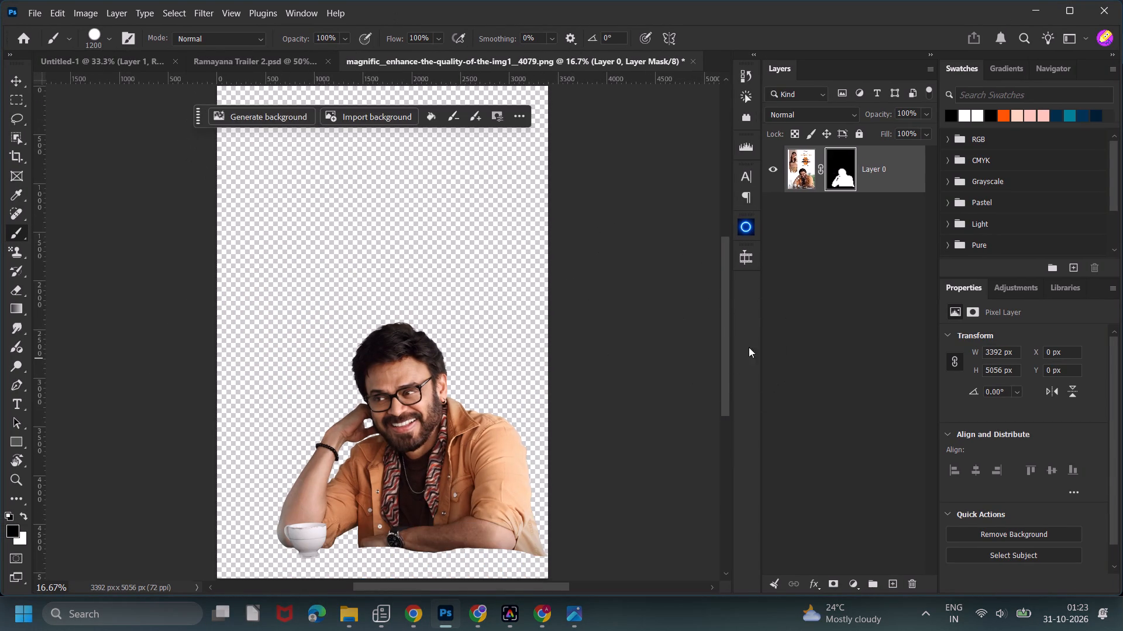
Convert the masked layer of the seated man into a smart object.
{"action": "right_click", "coordinate": [860, 181]}
{"action": "left_click", "coordinate": [892, 443]}
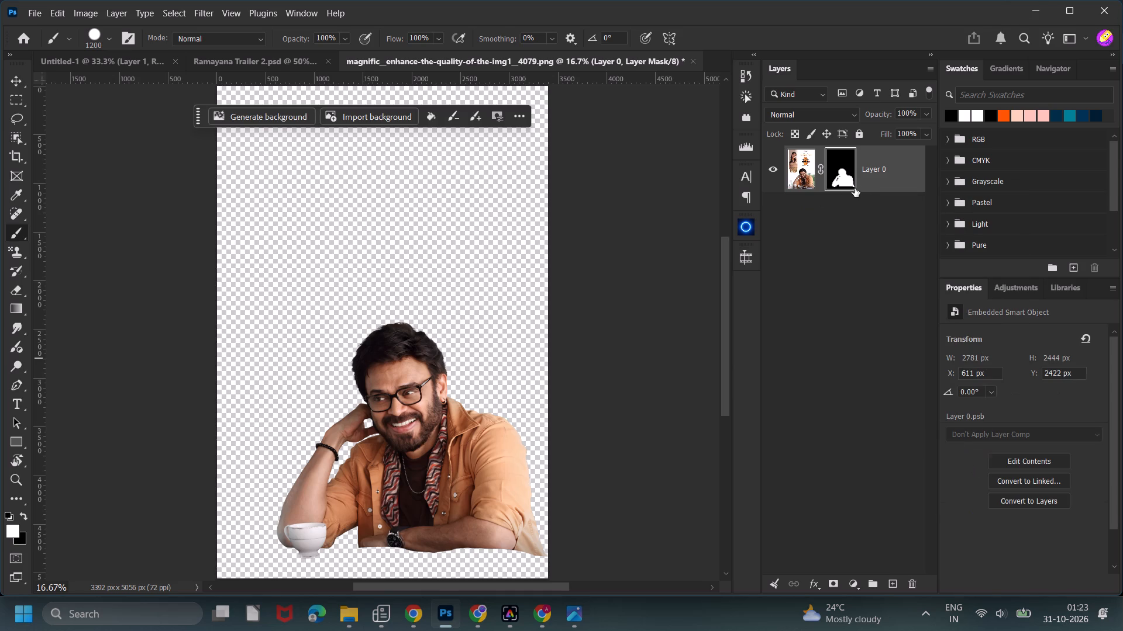
Copy the seated man's smart object into Untitled-1 and place it beneath Layer 1.
{"action": "left_click_drag", "start_coordinate": [849, 172], "coordinate": [104, 79]}
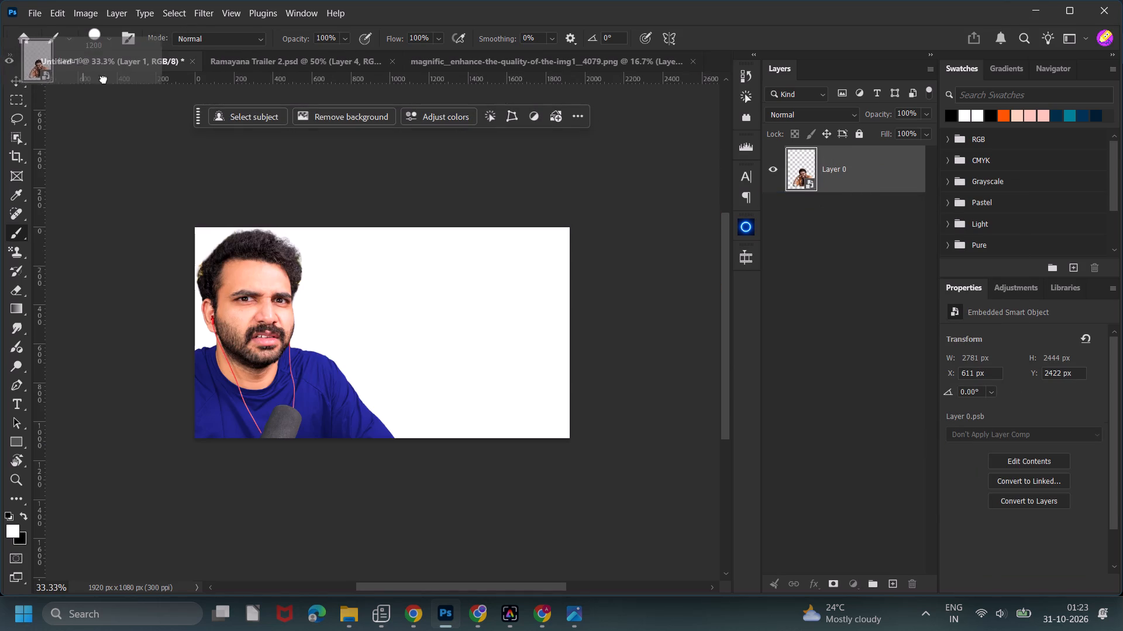
{"action": "left_click_drag", "start_coordinate": [104, 79], "coordinate": [388, 350]}
{"action": "left_click", "coordinate": [13, 81]}
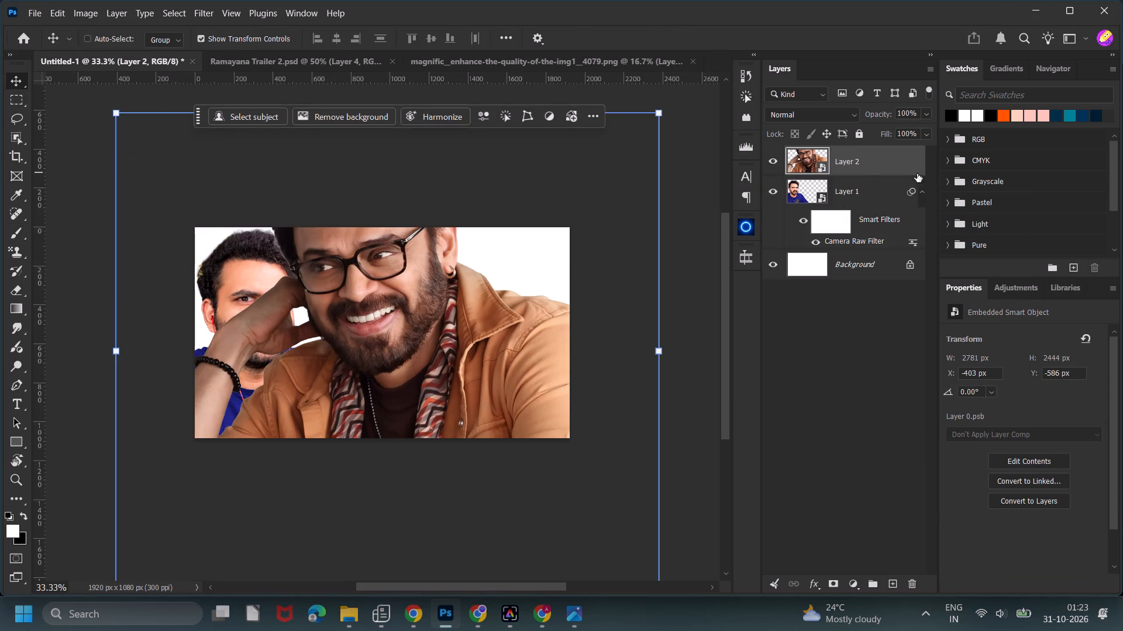
{"action": "left_click_drag", "start_coordinate": [851, 152], "coordinate": [842, 241]}
Scale the man in the orange jacket to 12.74% and place him beside the presenter, flush with the canvas top.
{"action": "left_click_drag", "start_coordinate": [657, 353], "coordinate": [652, 353]}
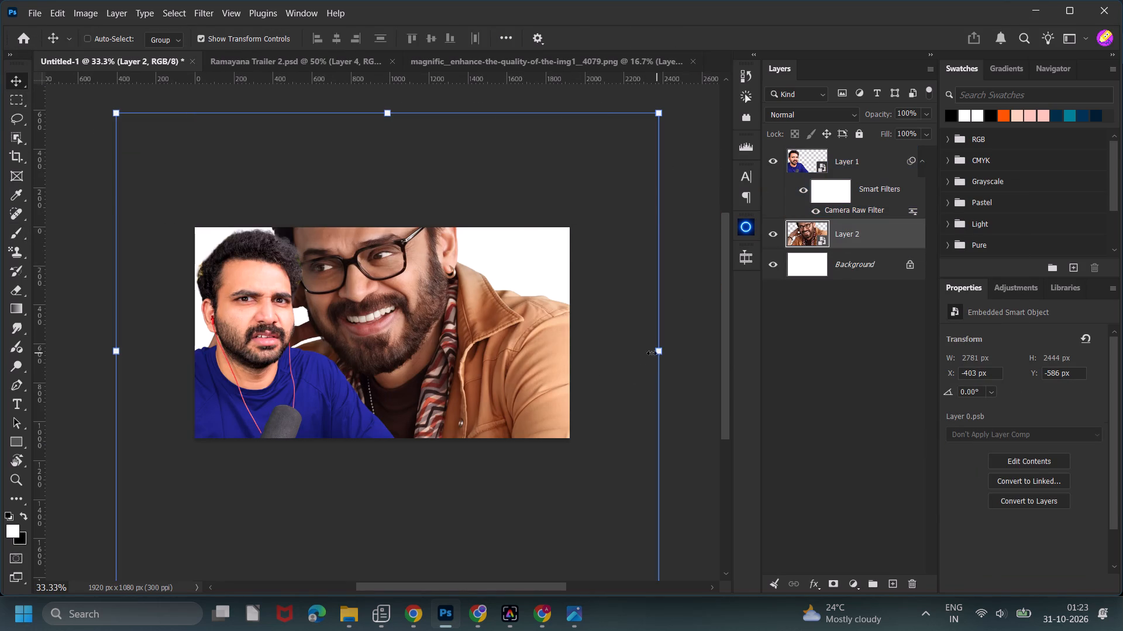
{"action": "left_click_drag", "start_coordinate": [652, 353], "coordinate": [401, 346]}
{"action": "left_click_drag", "start_coordinate": [336, 345], "coordinate": [522, 354]}
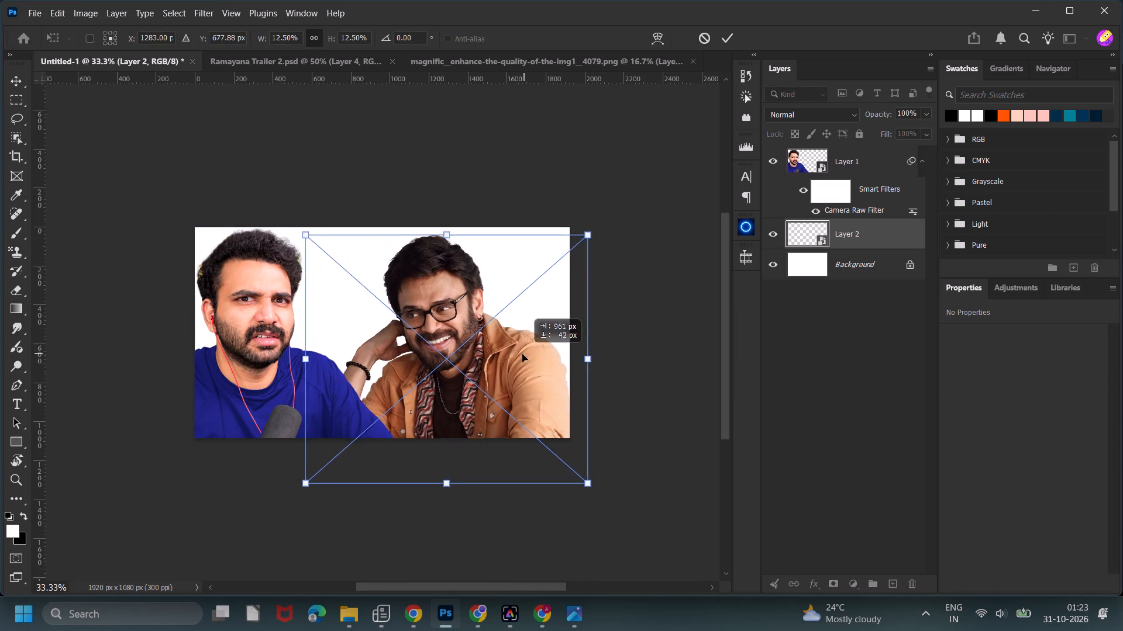
{"action": "left_click_drag", "start_coordinate": [522, 354], "coordinate": [516, 349]}
{"action": "left_click_drag", "start_coordinate": [442, 474], "coordinate": [450, 459]}
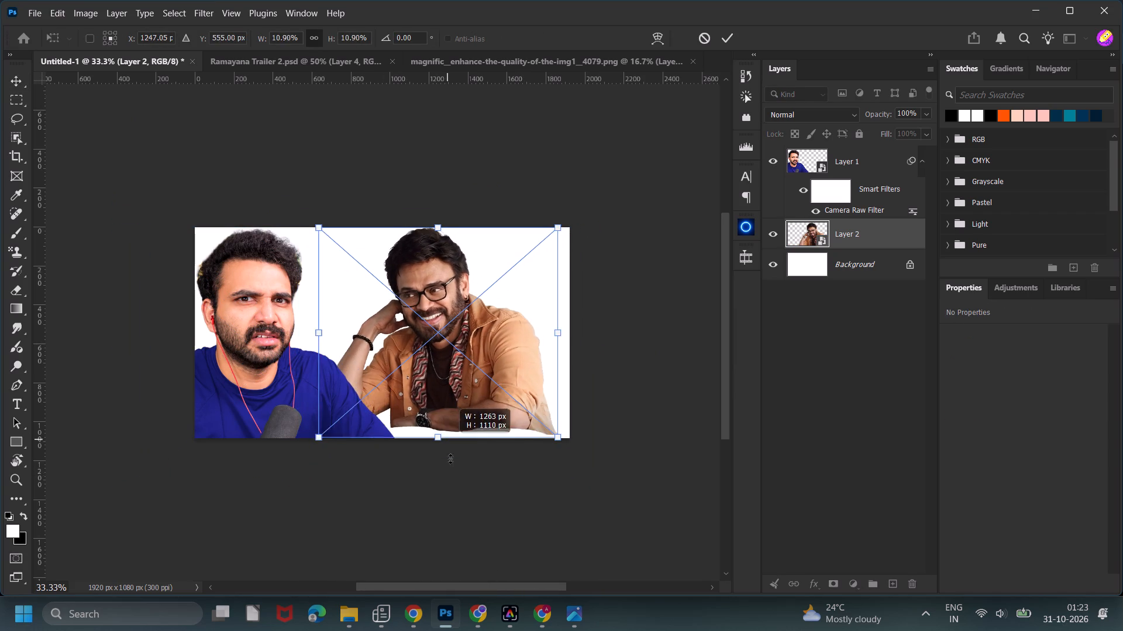
{"action": "left_click_drag", "start_coordinate": [450, 459], "coordinate": [461, 479]}
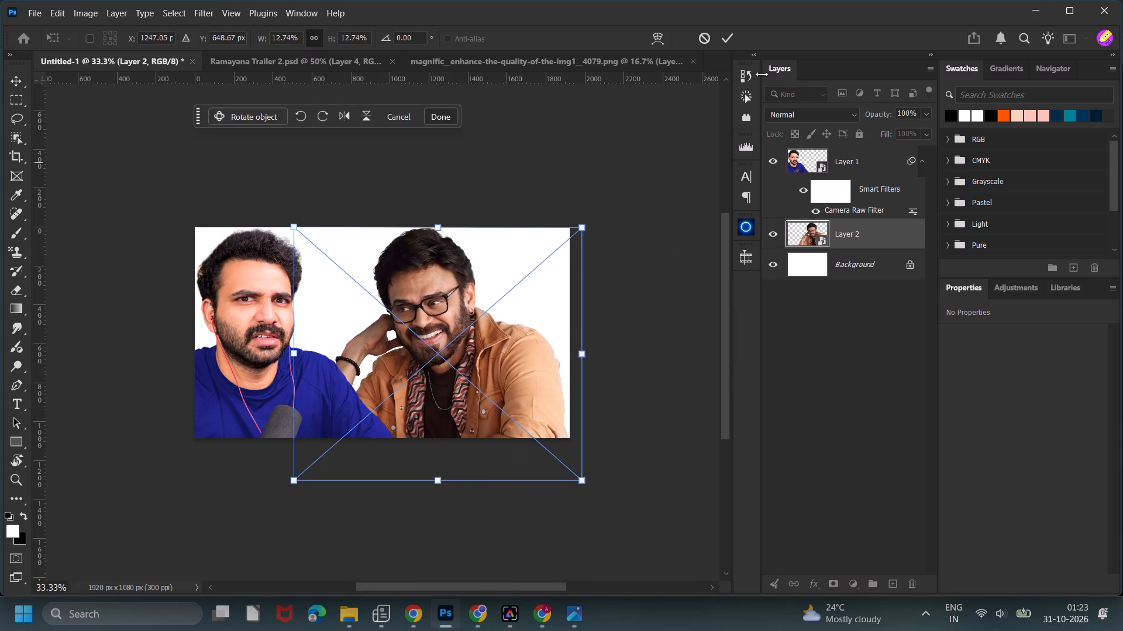
{"action": "left_click", "coordinate": [739, 38]}
{"action": "left_click", "coordinate": [731, 38]}
Shift the man in the orange jacket horizontally to X 527 px.
{"action": "left_click_drag", "start_coordinate": [605, 144], "coordinate": [614, 144]}
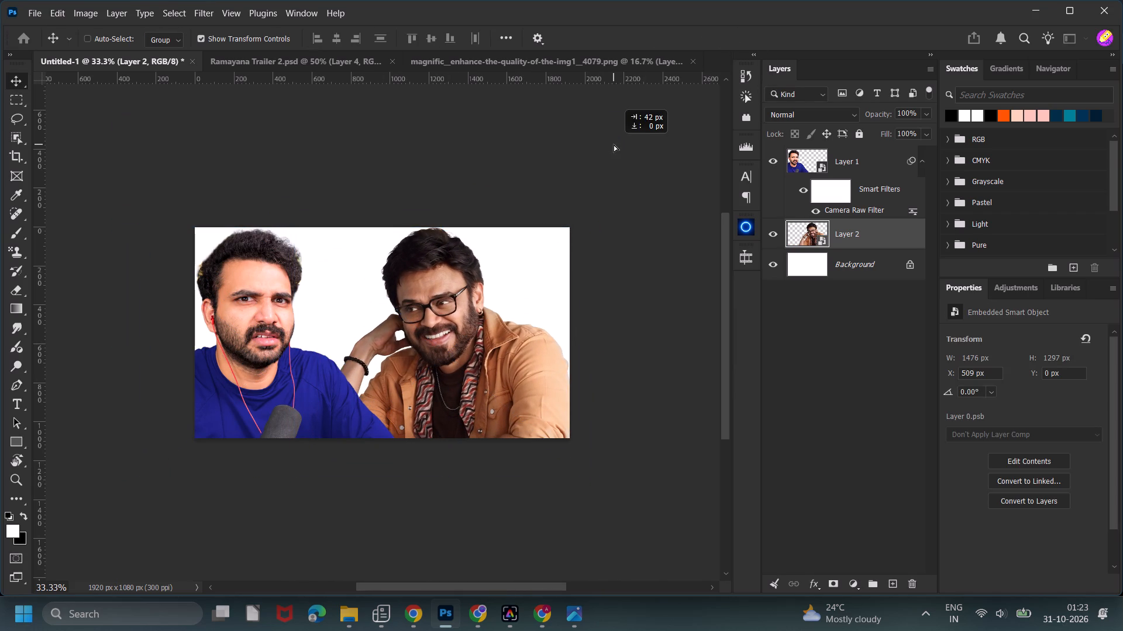
{"action": "left_click_drag", "start_coordinate": [614, 144], "coordinate": [610, 144]}
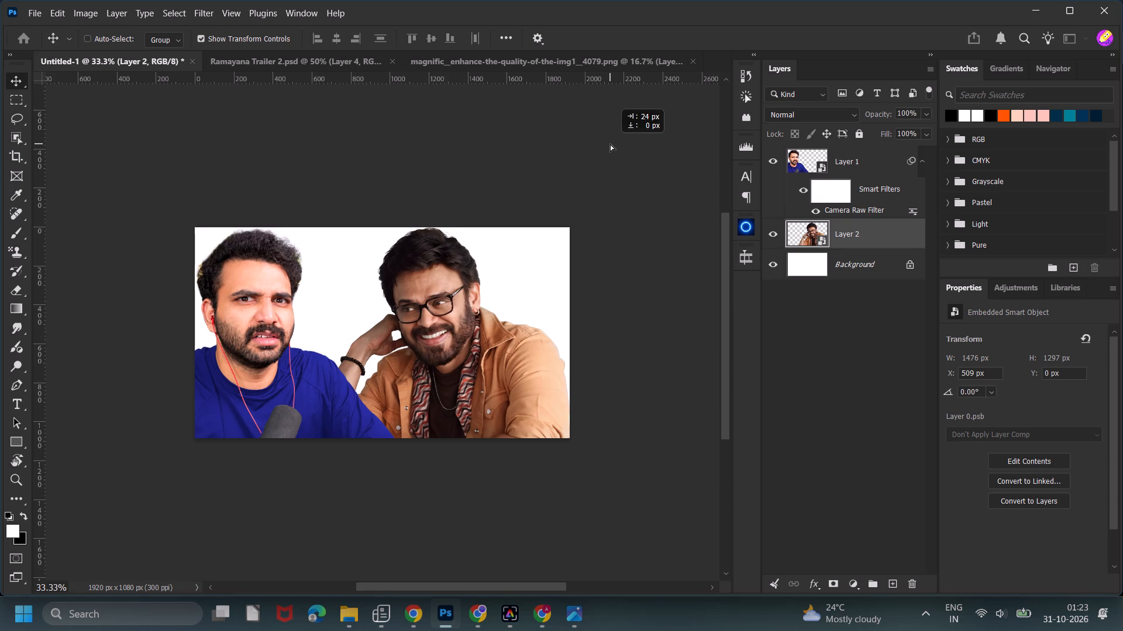
{"action": "left_click_drag", "start_coordinate": [610, 144], "coordinate": [609, 150]}
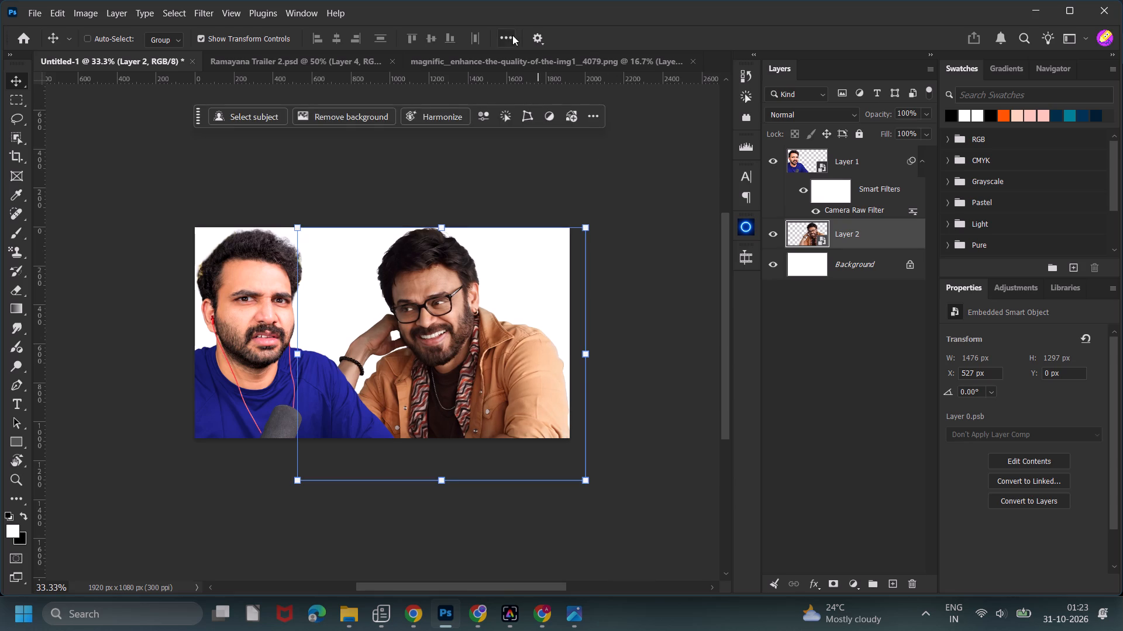
Set alignment to Canvas and align the top edge of Layer 2 with it.
{"action": "left_click", "coordinate": [512, 35]}
{"action": "left_click", "coordinate": [547, 176]}
{"action": "left_click", "coordinate": [546, 196]}
{"action": "left_click", "coordinate": [533, 77]}
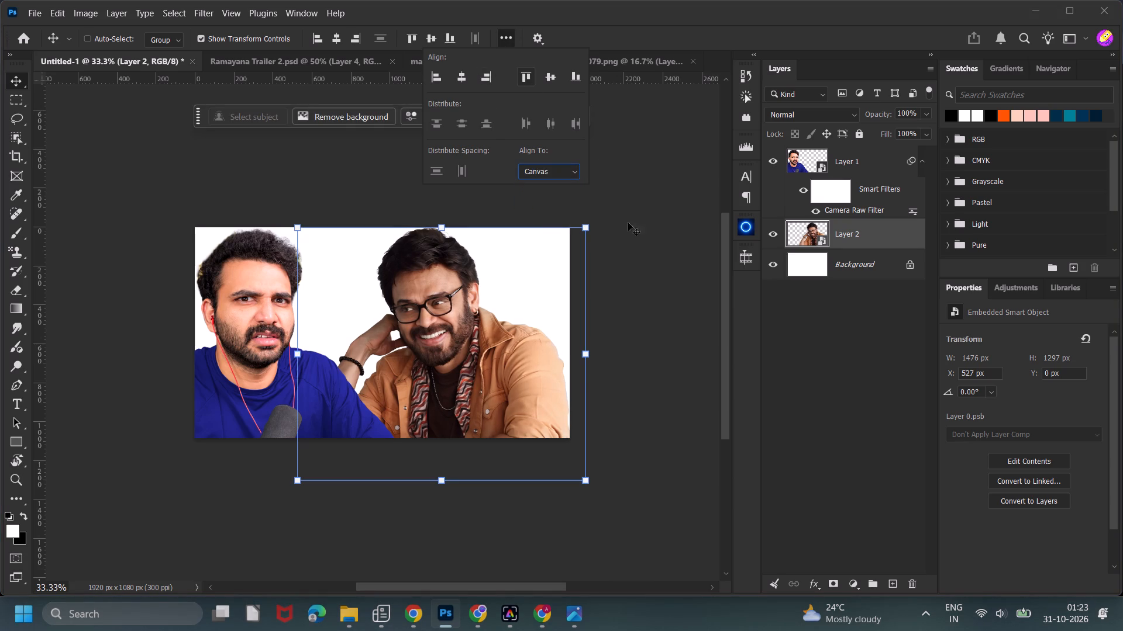
Reposition the man in the orange jacket at X 557 px and Y 9 px, nudging him upward to finish.
{"action": "left_click_drag", "start_coordinate": [656, 276], "coordinate": [655, 285]}
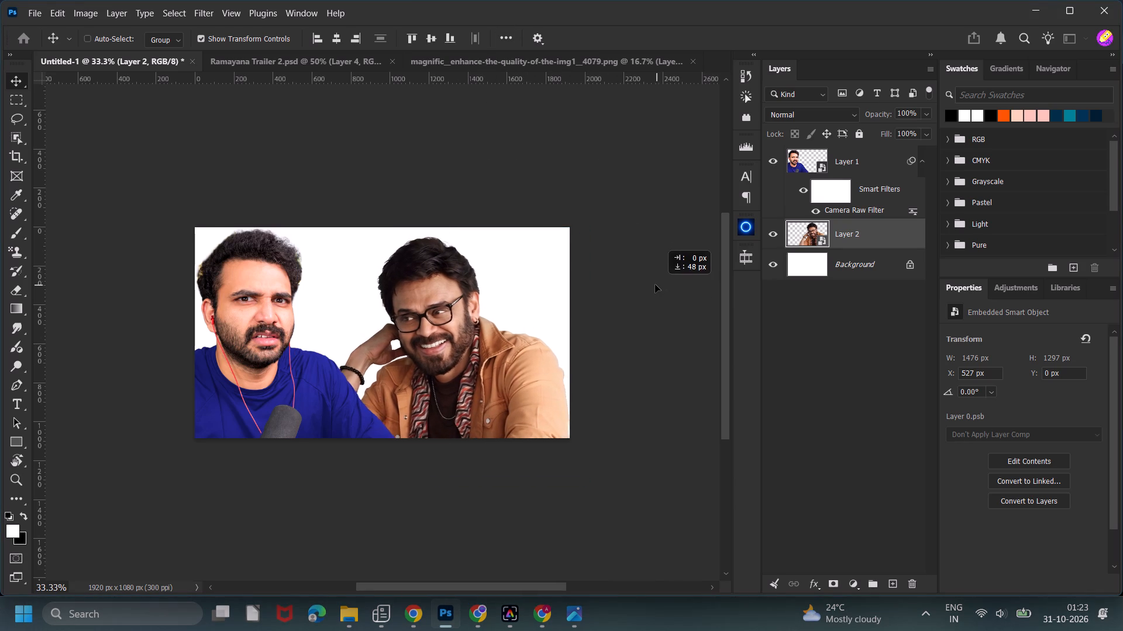
{"action": "left_click_drag", "start_coordinate": [655, 285], "coordinate": [662, 285]}
{"action": "key", "text": "Up"}
{"action": "key", "text": "Up"}
{"action": "key", "text": "Up"}
{"action": "key", "text": "Up"}
{"action": "key", "text": "Up"}
{"action": "key", "text": "Up"}
{"action": "key", "text": "Up"}
{"action": "key", "text": "Up"}
{"action": "key", "text": "Up"}
{"action": "key", "text": "Up"}
{"action": "key", "text": "Up"}
{"action": "key", "text": "Up"}
{"action": "key", "text": "Up"}
{"action": "key", "text": "Up"}
{"action": "key", "text": "Up"}
{"action": "key", "text": "Up"}
{"action": "key", "text": "Up"}
{"action": "key", "text": "Up"}
{"action": "key", "text": "Up"}
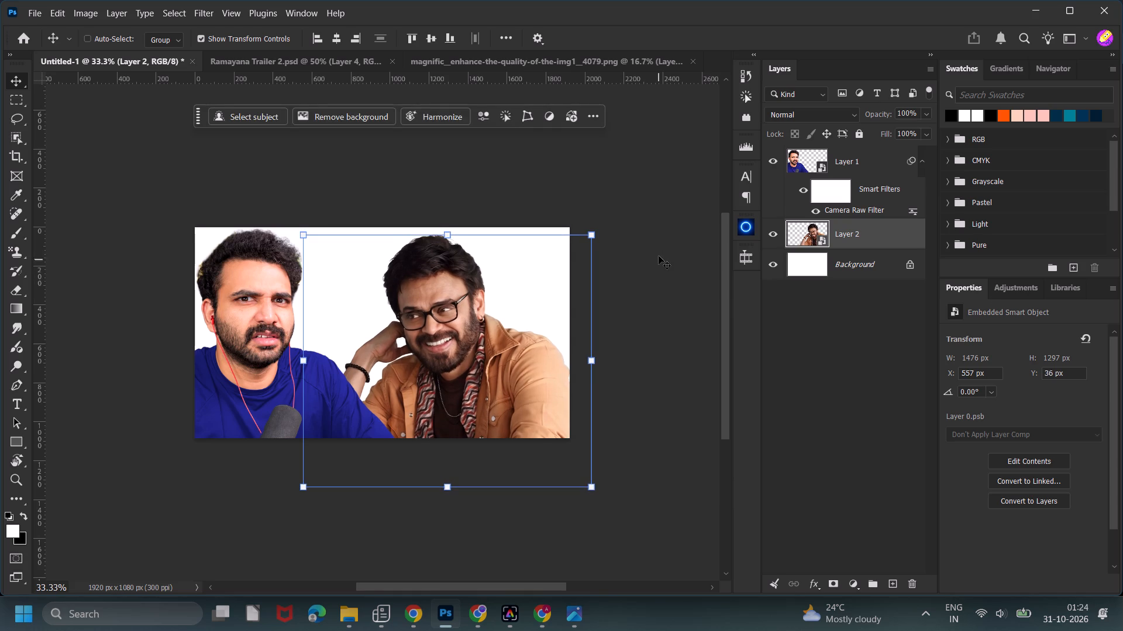
{"action": "left_click", "coordinate": [664, 252]}
{"action": "key", "text": "Up"}
{"action": "key", "text": "Up"}
{"action": "left_click", "coordinate": [666, 255]}
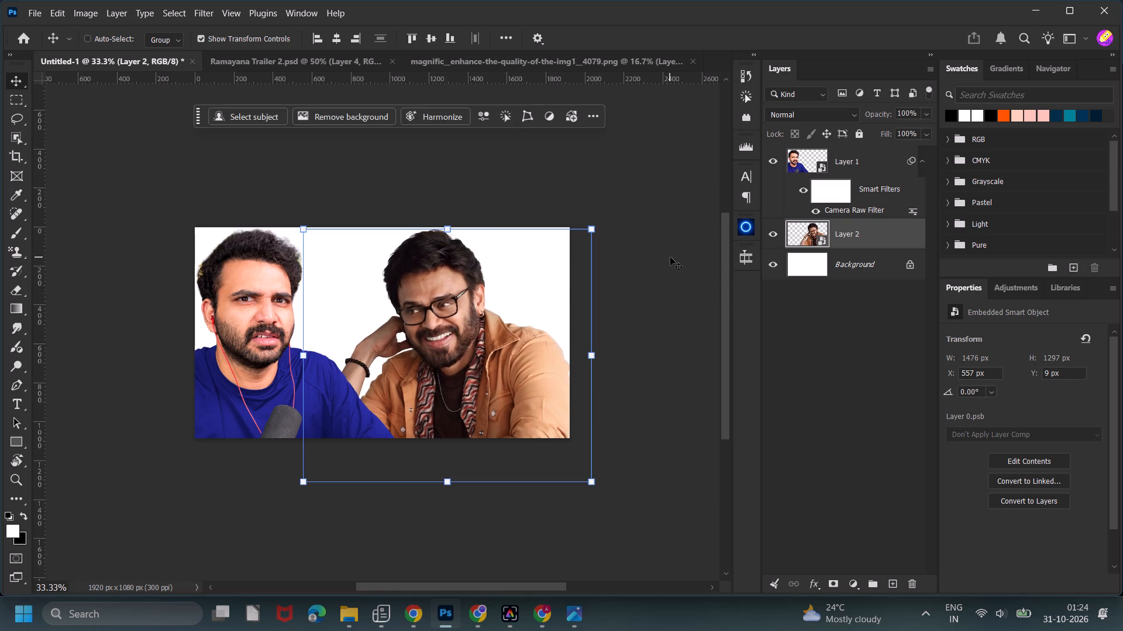
Switch to X in Chrome and save the Haarika & Hassine October 2 release-date family poster as a PNG.
{"action": "left_click", "coordinate": [466, 615]}
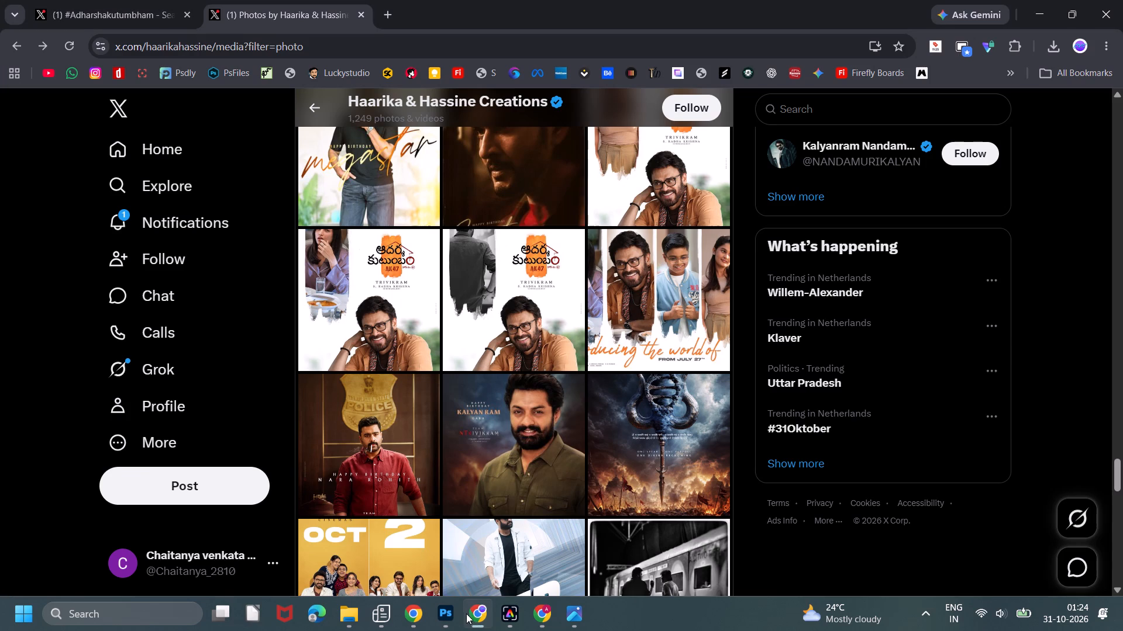
{"action": "scroll", "coordinate": [479, 501], "scroll_direction": "down", "scroll_amount": 3}
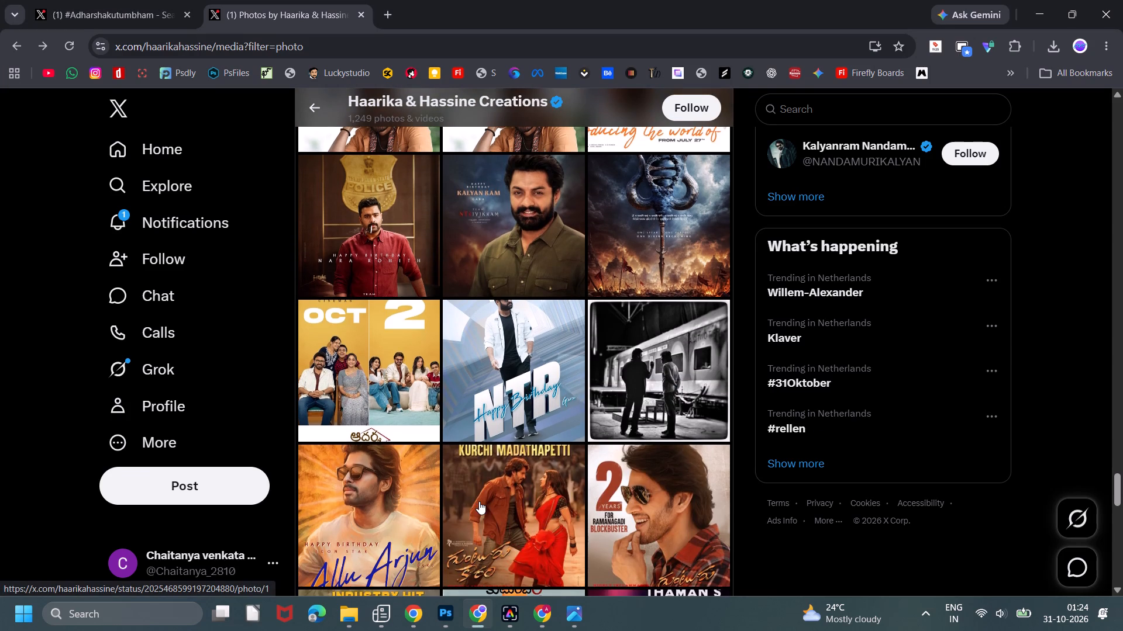
{"action": "left_click", "coordinate": [386, 386]}
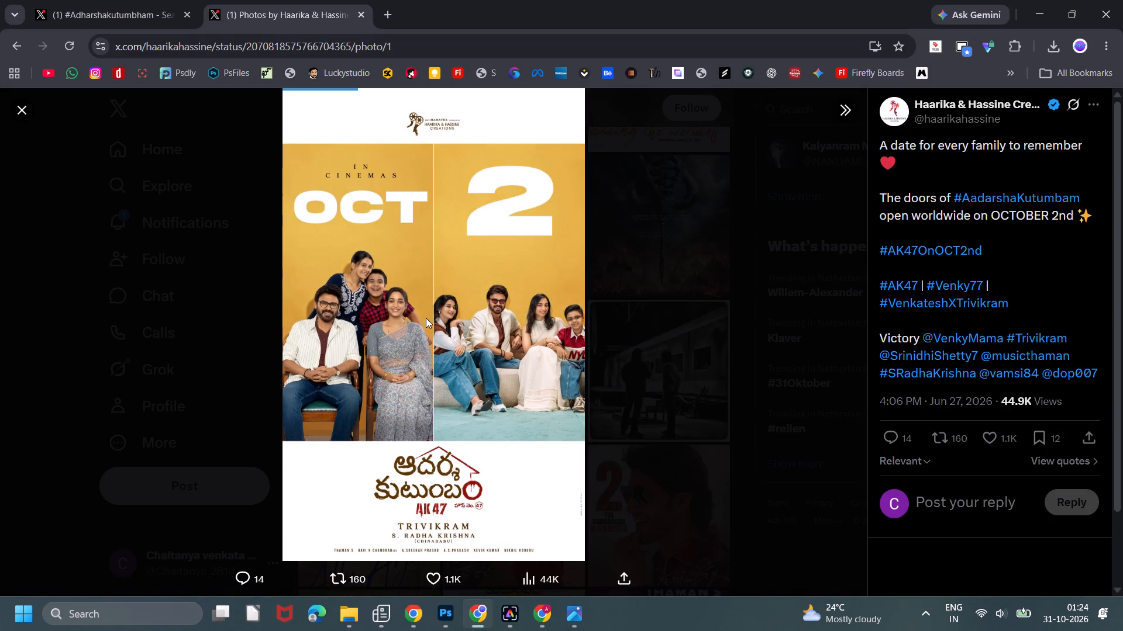
{"action": "right_click", "coordinate": [365, 315]}
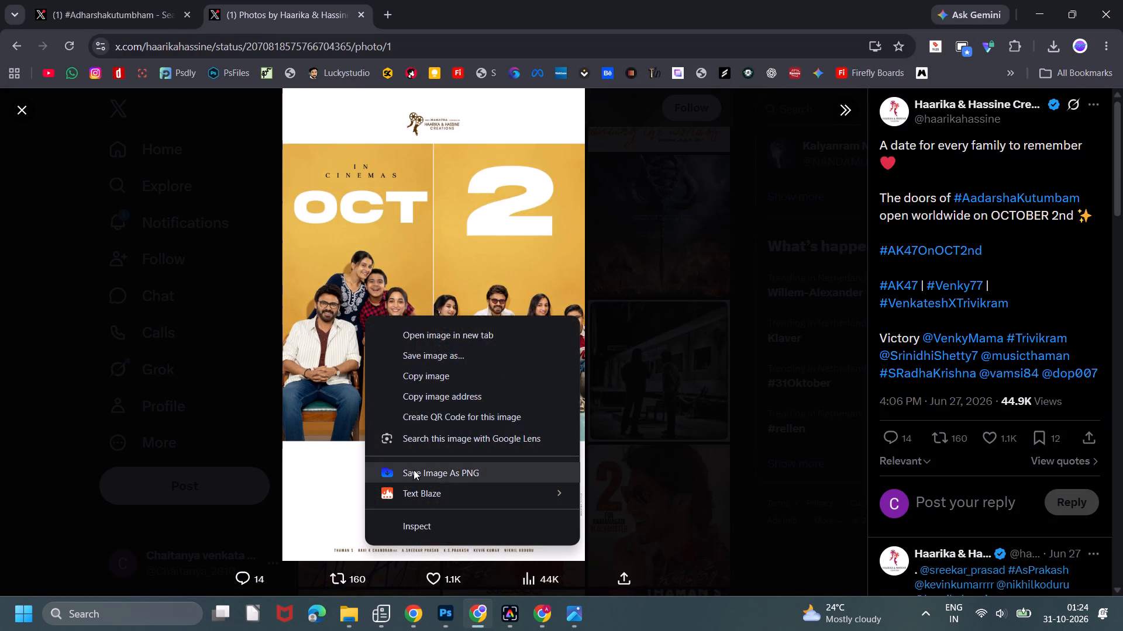
{"action": "left_click", "coordinate": [414, 470]}
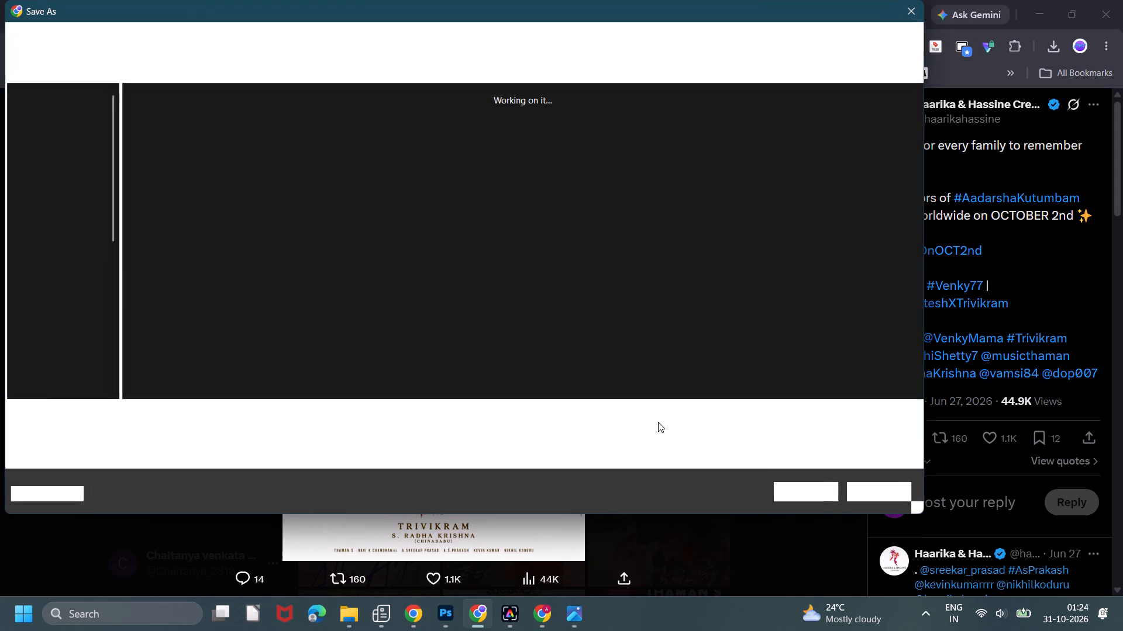
{"action": "left_click", "coordinate": [808, 475]}
{"action": "left_click", "coordinate": [804, 488]}
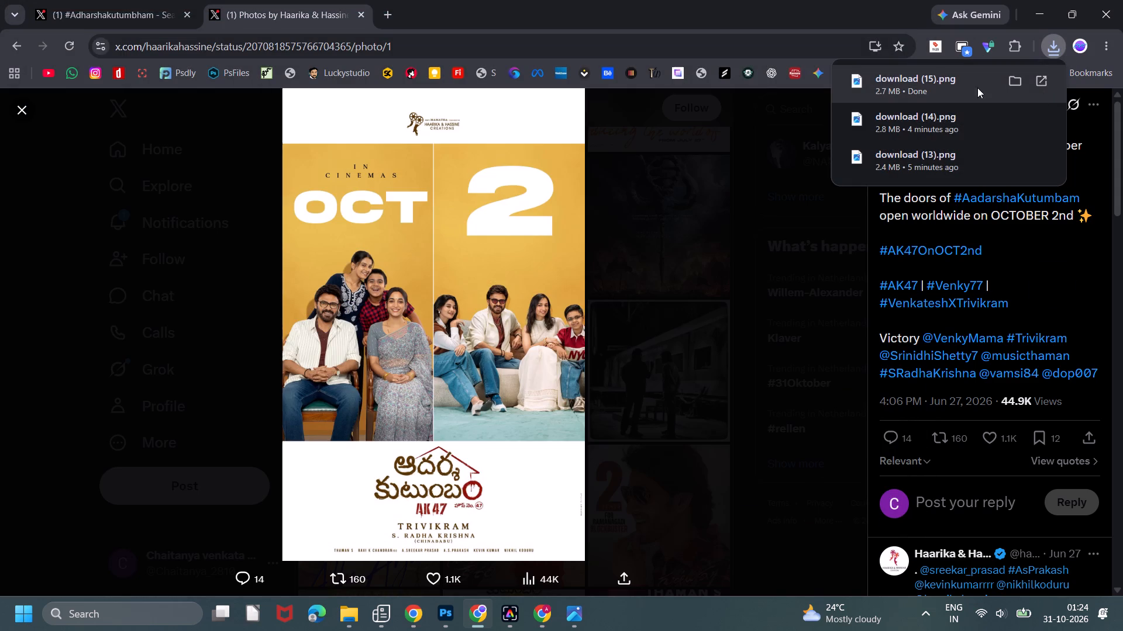
Place the downloaded October 2 poster, download (15).png, into Untitled-1 and move its layer beneath Layer 2.
{"action": "left_click", "coordinate": [887, 77]}
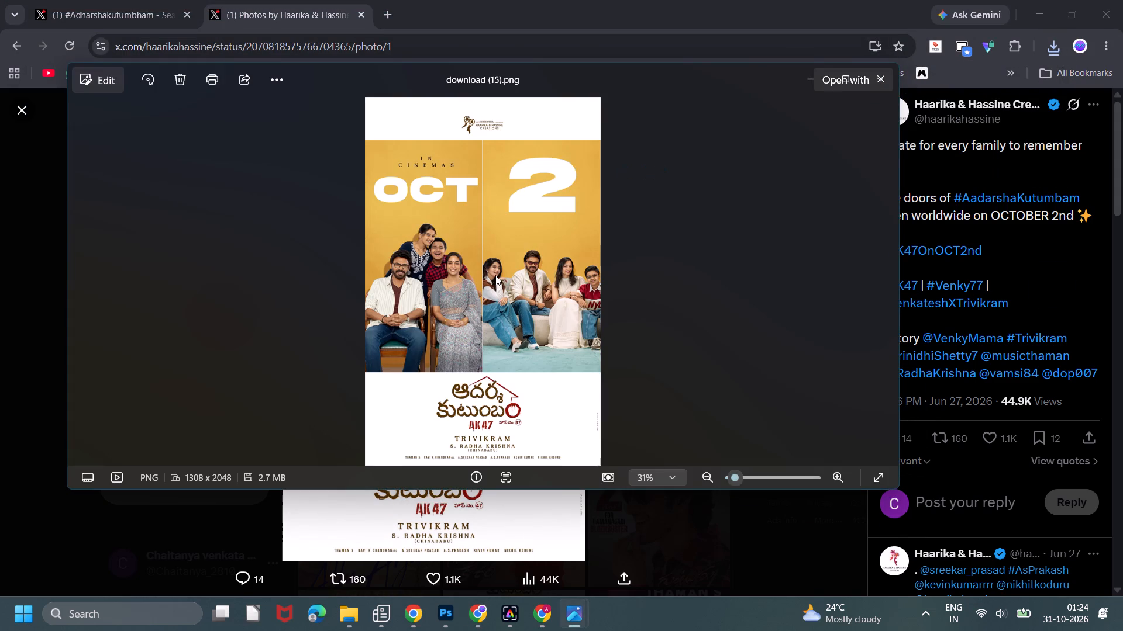
{"action": "left_click_drag", "start_coordinate": [497, 278], "coordinate": [374, 328]}
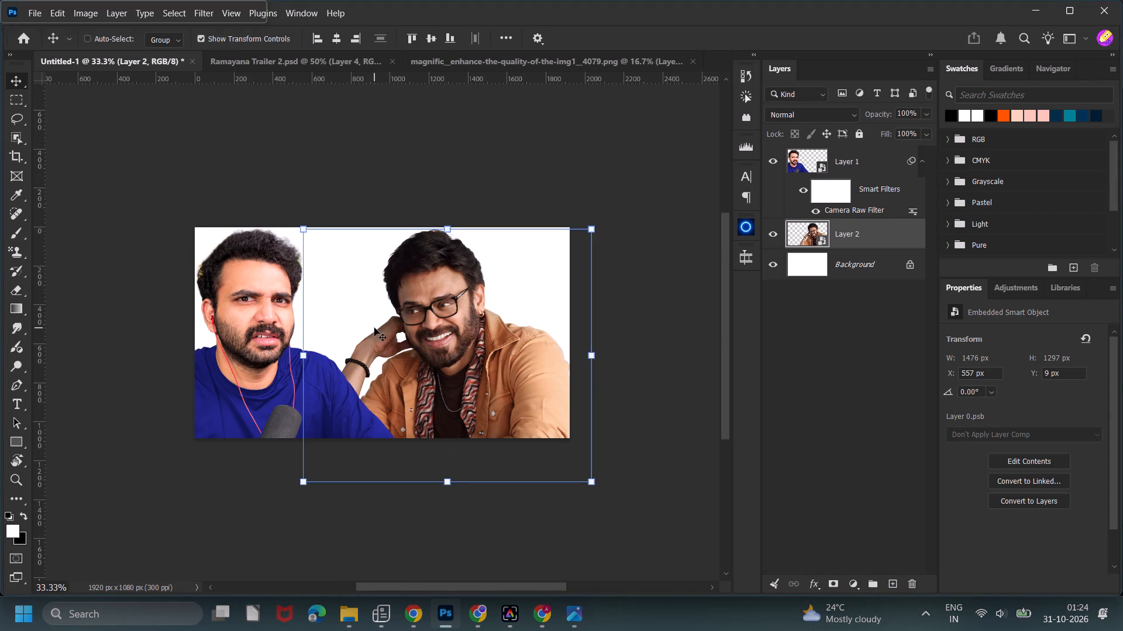
{"action": "left_click", "coordinate": [720, 40]}
{"action": "left_click_drag", "start_coordinate": [832, 244], "coordinate": [832, 249]}
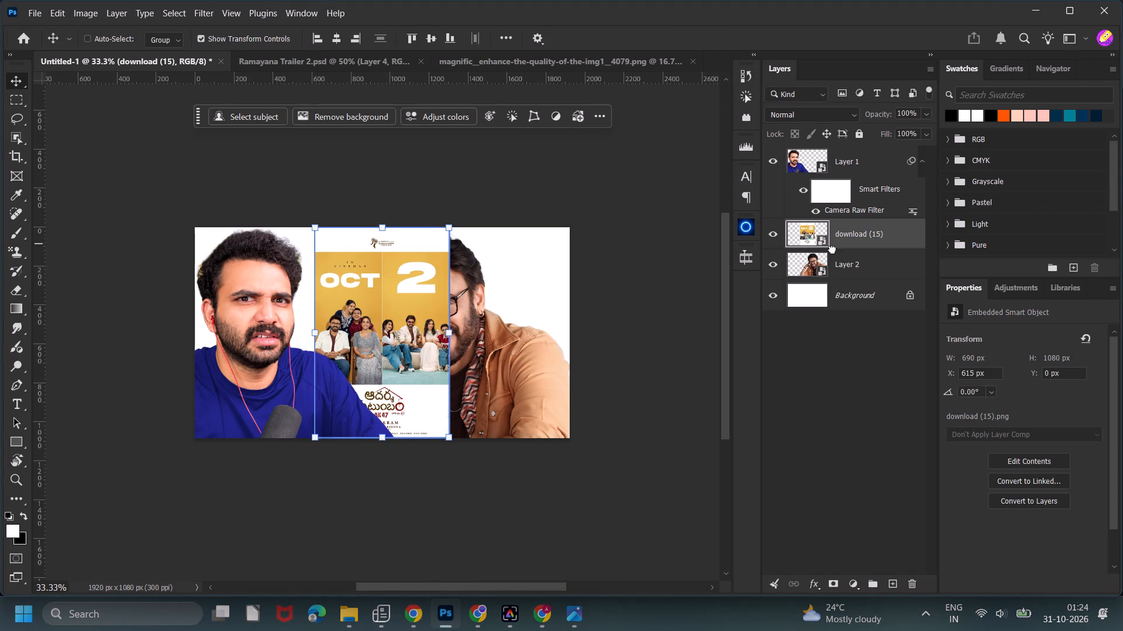
{"action": "left_click_drag", "start_coordinate": [832, 249], "coordinate": [828, 271]}
Enlarge the October 2 poster to 20.51% and position its family group between the two men's heads.
{"action": "left_click_drag", "start_coordinate": [415, 276], "coordinate": [405, 276]}
{"action": "left_click_drag", "start_coordinate": [369, 229], "coordinate": [356, 154]}
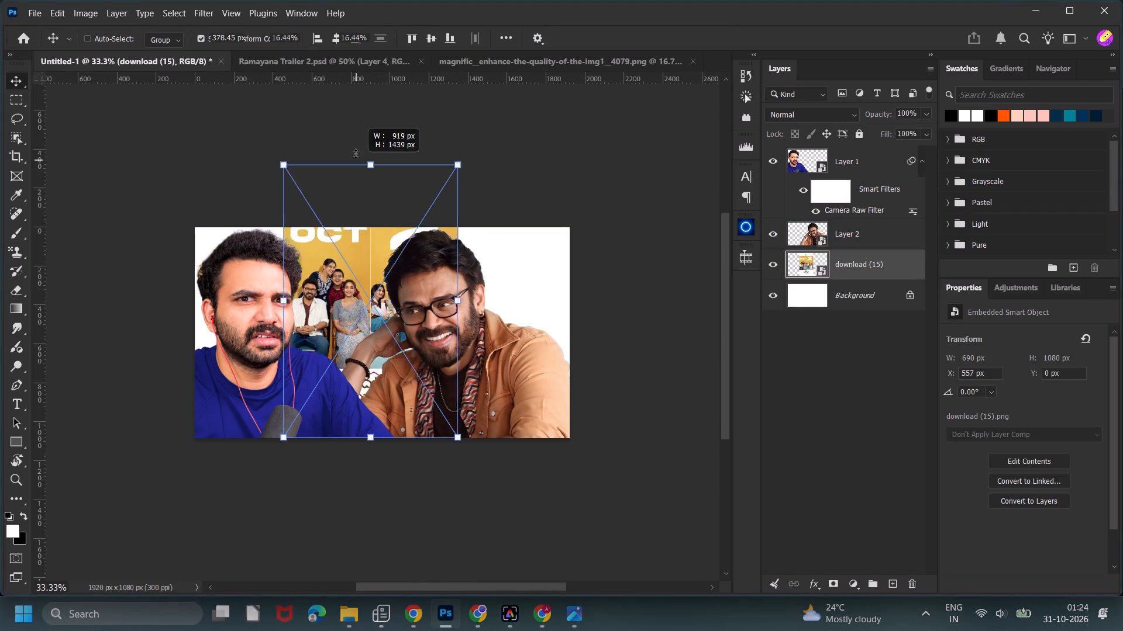
{"action": "left_click_drag", "start_coordinate": [356, 154], "coordinate": [358, 138]}
{"action": "left_click_drag", "start_coordinate": [361, 245], "coordinate": [381, 262]}
{"action": "left_click_drag", "start_coordinate": [394, 151], "coordinate": [394, 135]}
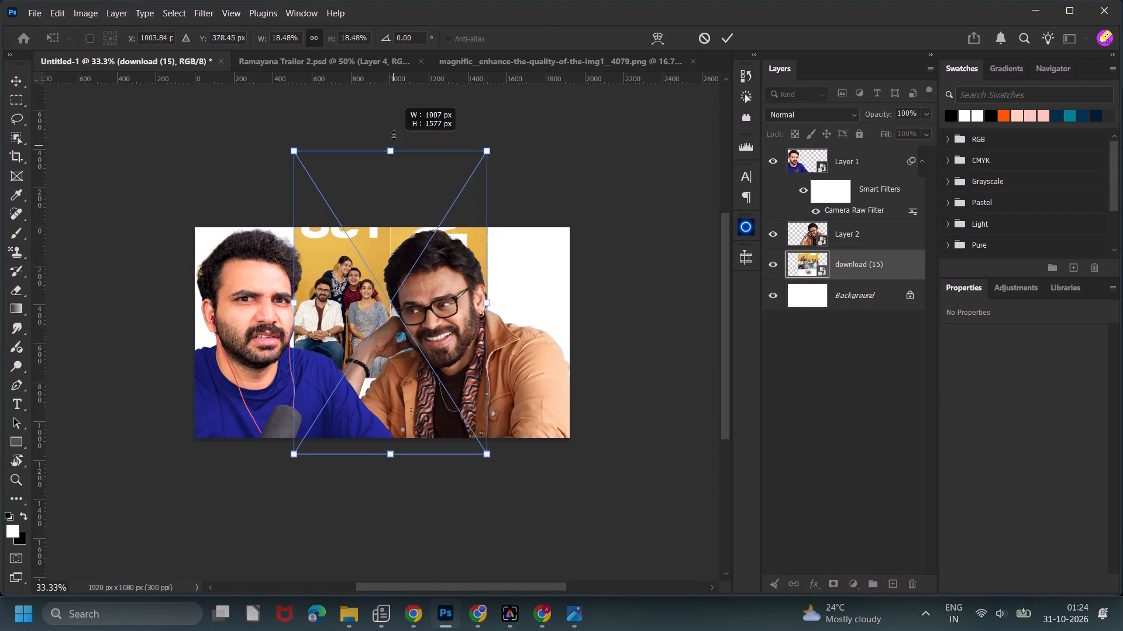
{"action": "left_click_drag", "start_coordinate": [394, 135], "coordinate": [394, 111]}
{"action": "left_click_drag", "start_coordinate": [391, 237], "coordinate": [401, 242]}
{"action": "left_click", "coordinate": [725, 42]}
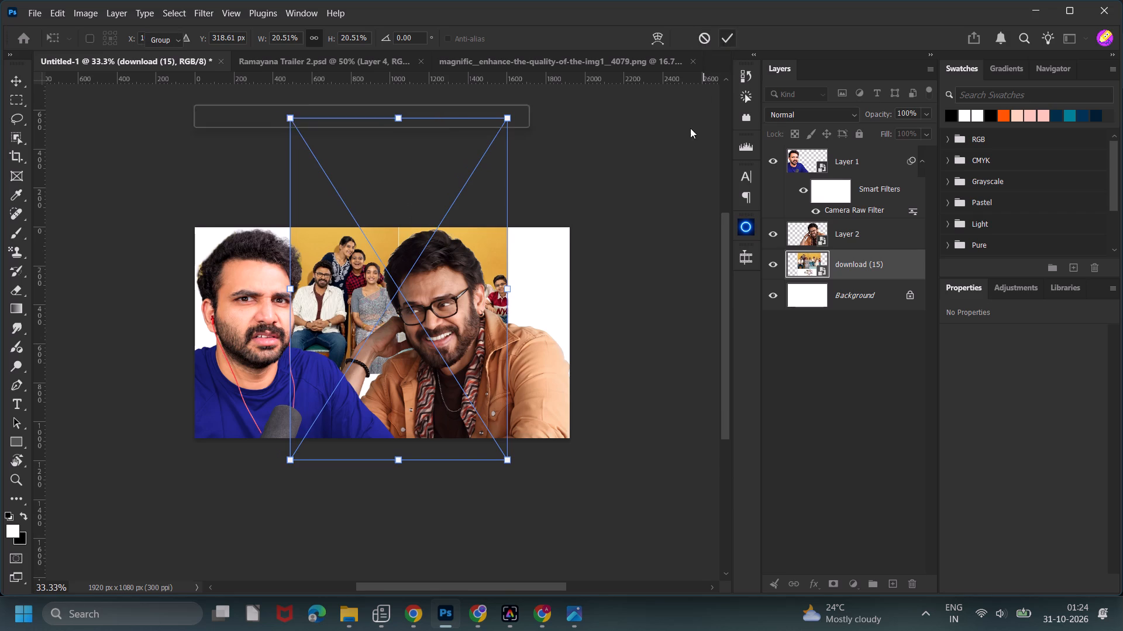
{"action": "left_click", "coordinate": [670, 162]}
Reposition the man in the orange jacket on Layer 2 at X 632 px and Y 0 px.
{"action": "left_click", "coordinate": [839, 158]}
{"action": "left_click", "coordinate": [851, 243]}
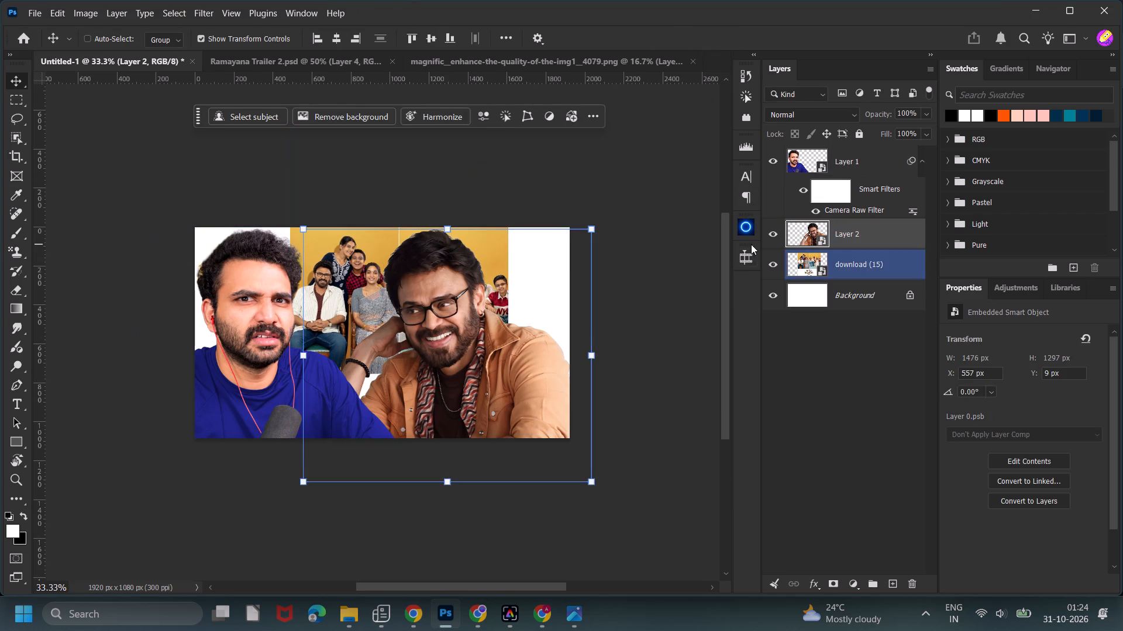
{"action": "left_click_drag", "start_coordinate": [545, 346], "coordinate": [560, 350]}
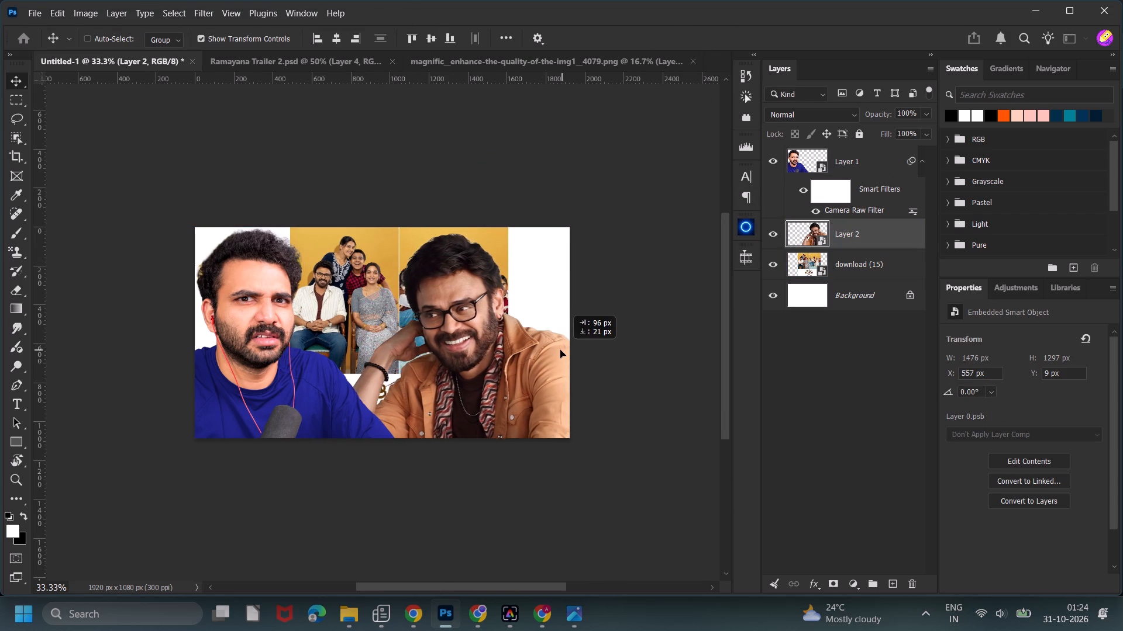
{"action": "left_click_drag", "start_coordinate": [560, 350], "coordinate": [563, 350]}
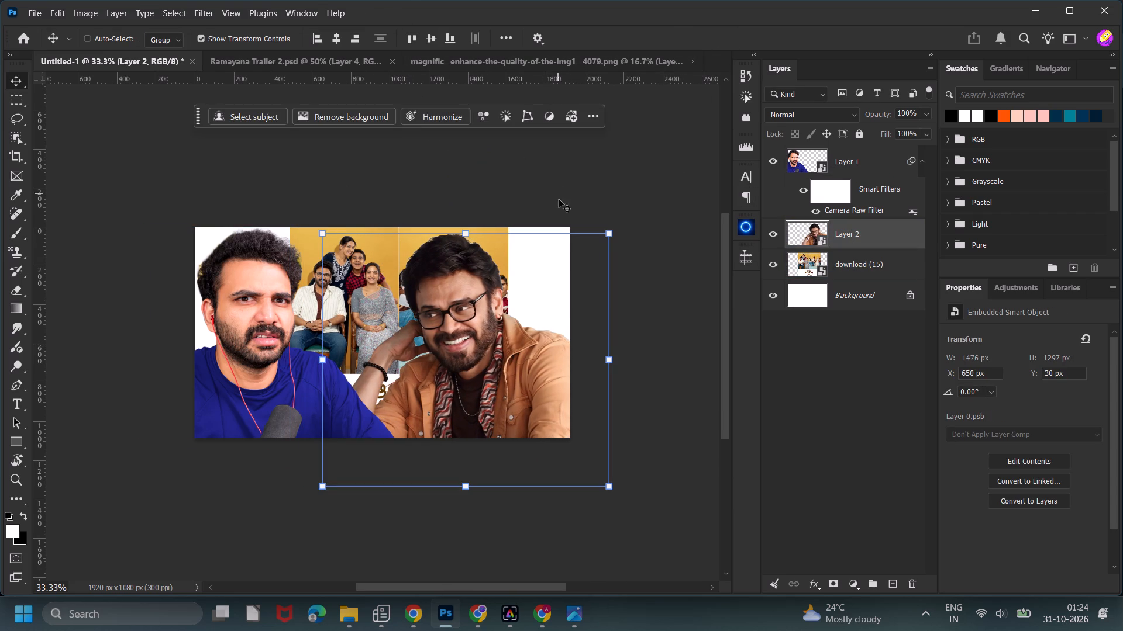
{"action": "key", "text": "Up"}
{"action": "key", "text": "Up"}
{"action": "key", "text": "Up"}
{"action": "key", "text": "Up"}
{"action": "key", "text": "Up"}
{"action": "key", "text": "Up"}
{"action": "key", "text": "Up"}
{"action": "key", "text": "Up"}
{"action": "key", "text": "Up"}
{"action": "key", "text": "Up"}
{"action": "key", "text": "Up"}
{"action": "key", "text": "Up"}
{"action": "left_click", "coordinate": [596, 190]}
{"action": "key", "text": "Up"}
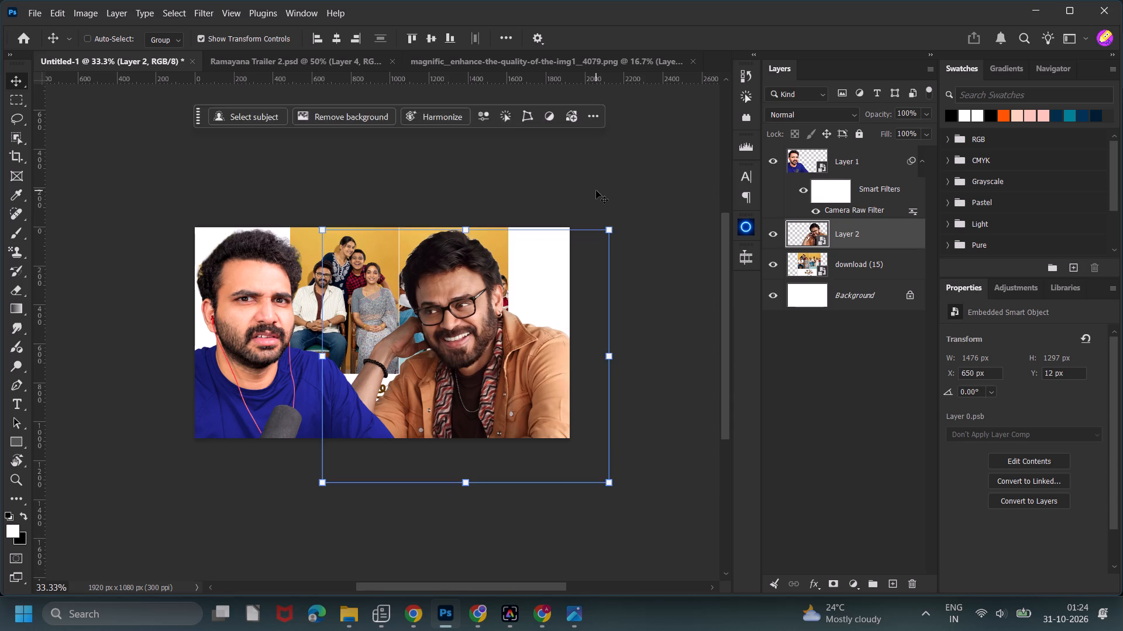
{"action": "key", "text": "Up"}
{"action": "left_click", "coordinate": [596, 190]}
{"action": "key", "text": "Right"}
{"action": "key", "text": "Right"}
{"action": "key", "text": "Right"}
{"action": "key", "text": "Up"}
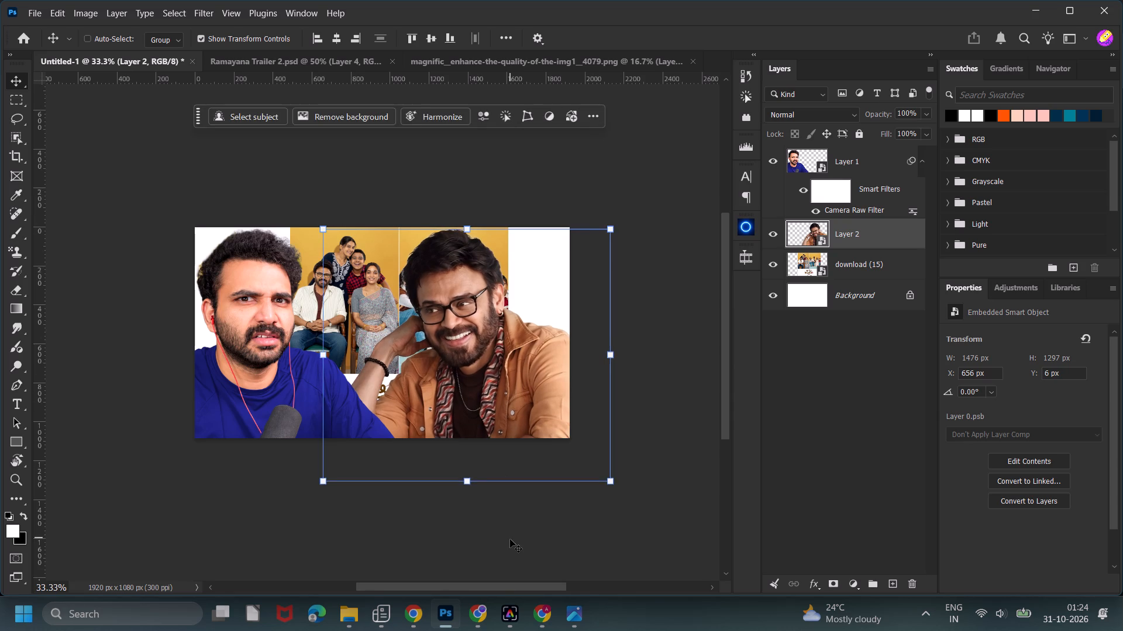
{"action": "left_click", "coordinate": [511, 540]}
{"action": "key", "text": "Left"}
{"action": "key", "text": "Left"}
{"action": "key", "text": "Left"}
{"action": "key", "text": "Left"}
{"action": "key", "text": "Left"}
{"action": "left_click", "coordinate": [511, 540]}
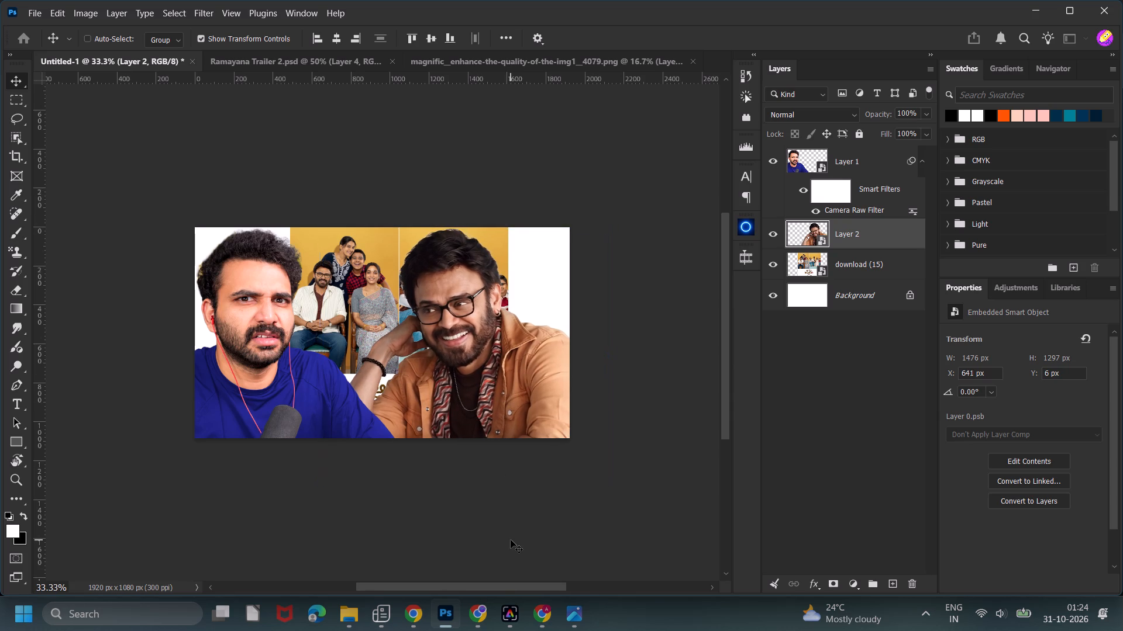
{"action": "key", "text": "Up"}
{"action": "left_click", "coordinate": [513, 546]}
{"action": "key", "text": "Left"}
{"action": "key", "text": "Left"}
{"action": "key", "text": "Left"}
{"action": "left_click", "coordinate": [513, 546]}
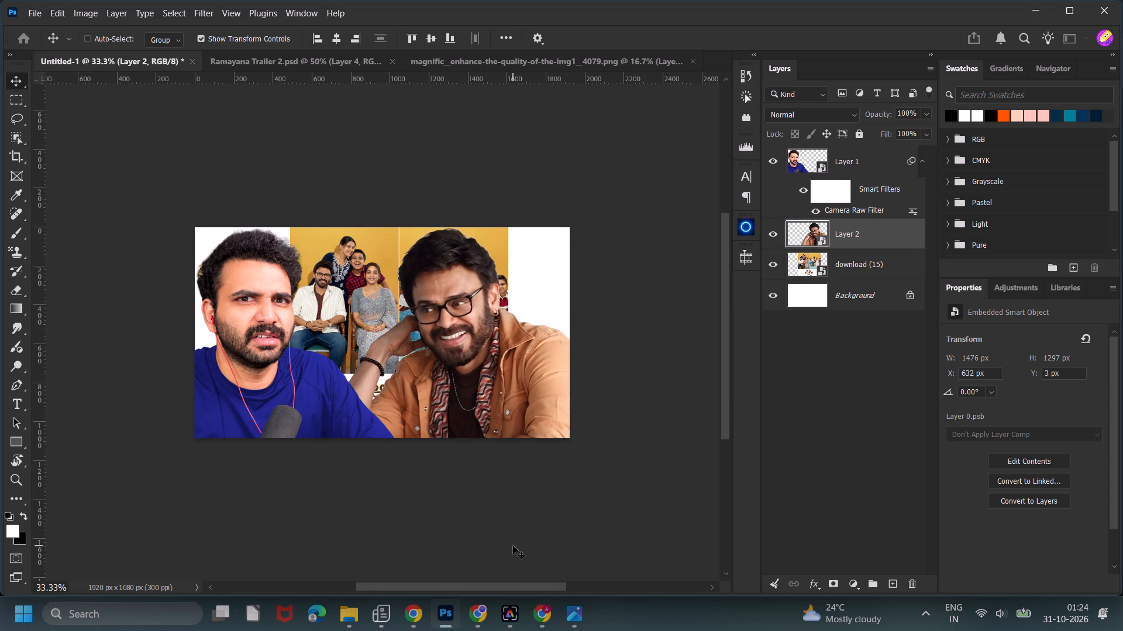
{"action": "key", "text": "Up"}
Remove the background from the download (15) family poster layer.
{"action": "left_click", "coordinate": [865, 272]}
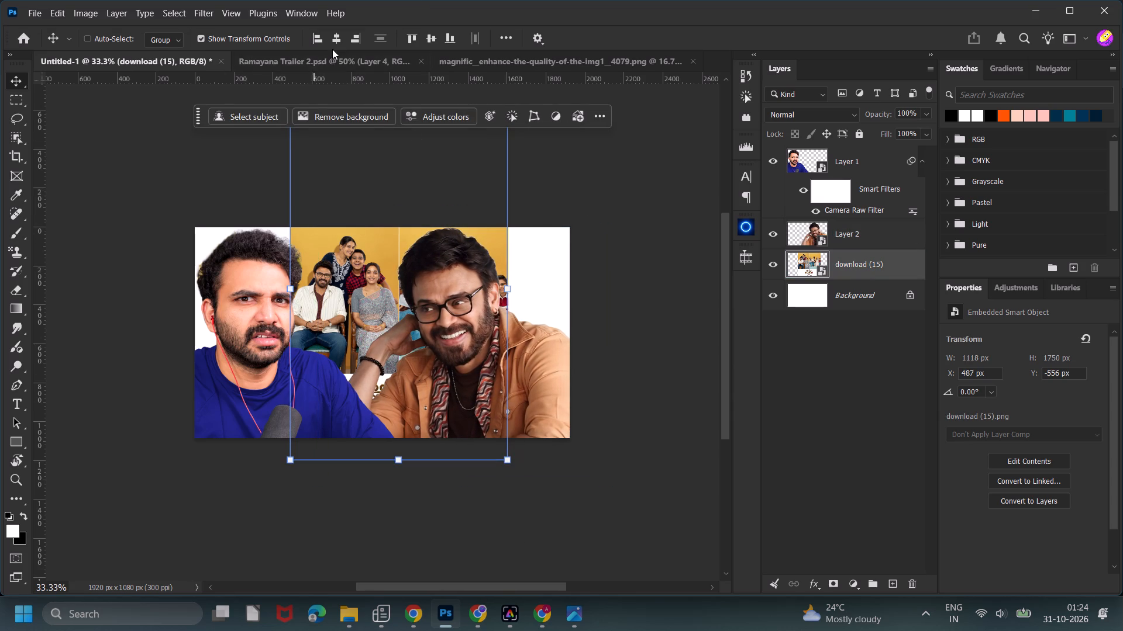
{"action": "left_click", "coordinate": [366, 120]}
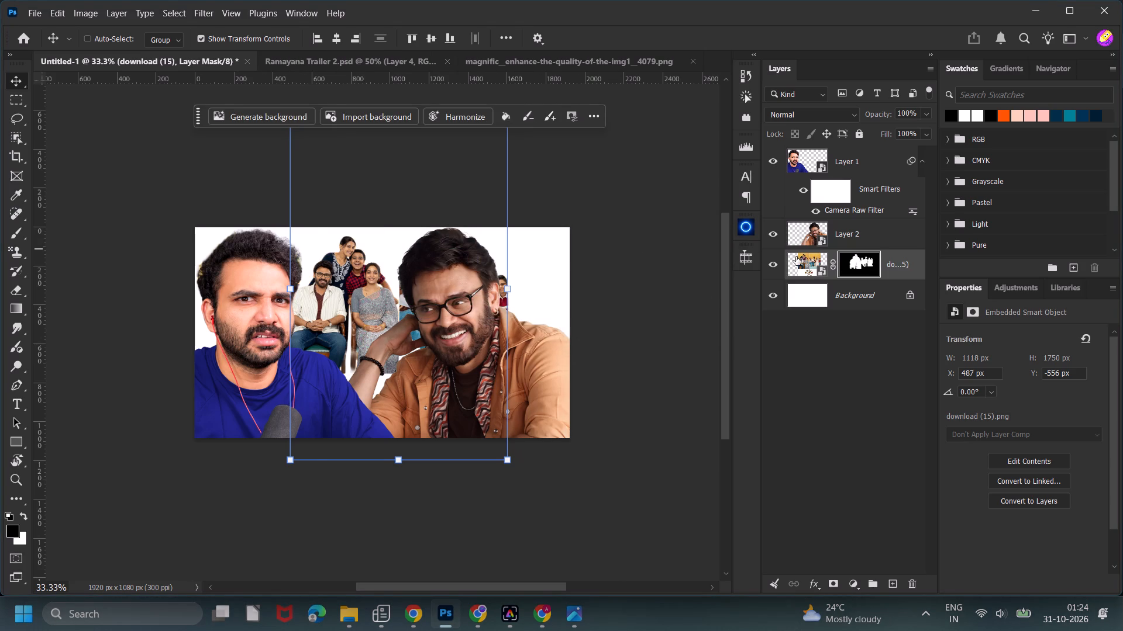
Fill a rectangular area of the download (15) mask behind the man in the orange jacket with black to hide the extra figures, then deselect.
{"action": "key", "text": "l"}
{"action": "left_click", "coordinate": [20, 103]}
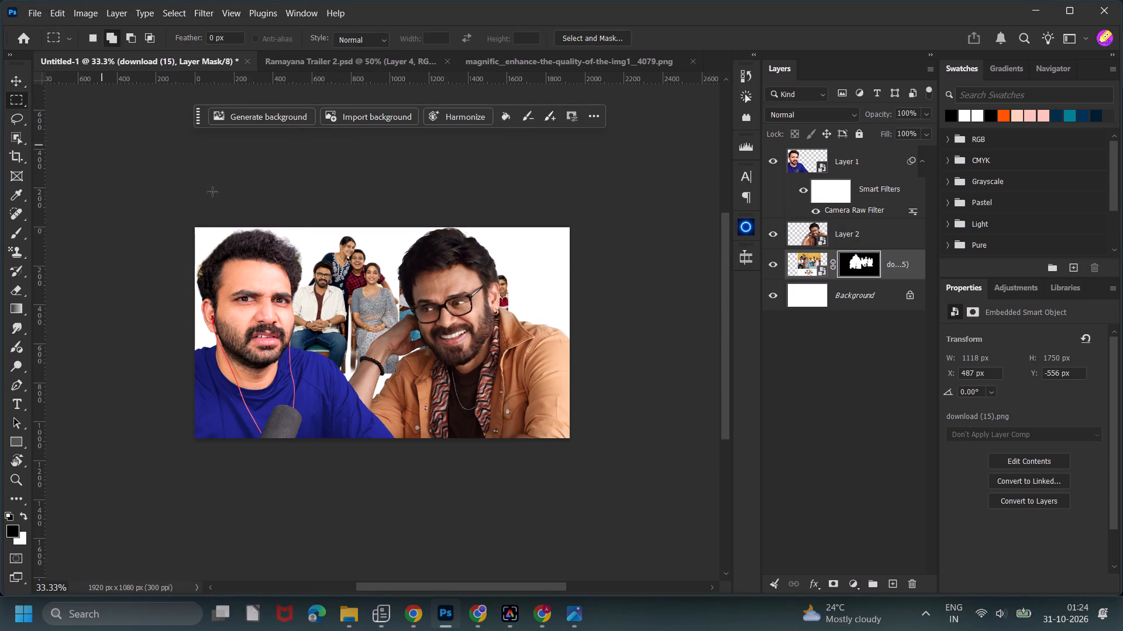
{"action": "left_click_drag", "start_coordinate": [397, 220], "coordinate": [518, 377]}
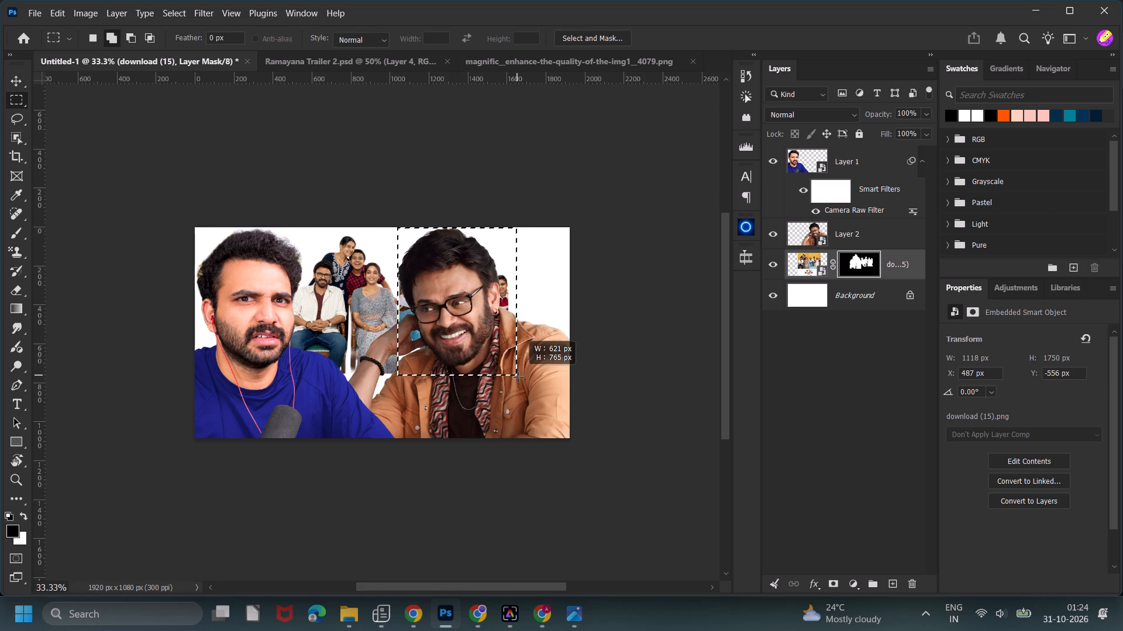
{"action": "left_click_drag", "start_coordinate": [518, 377], "coordinate": [526, 385]}
{"action": "key", "text": "alt+BackSpace"}
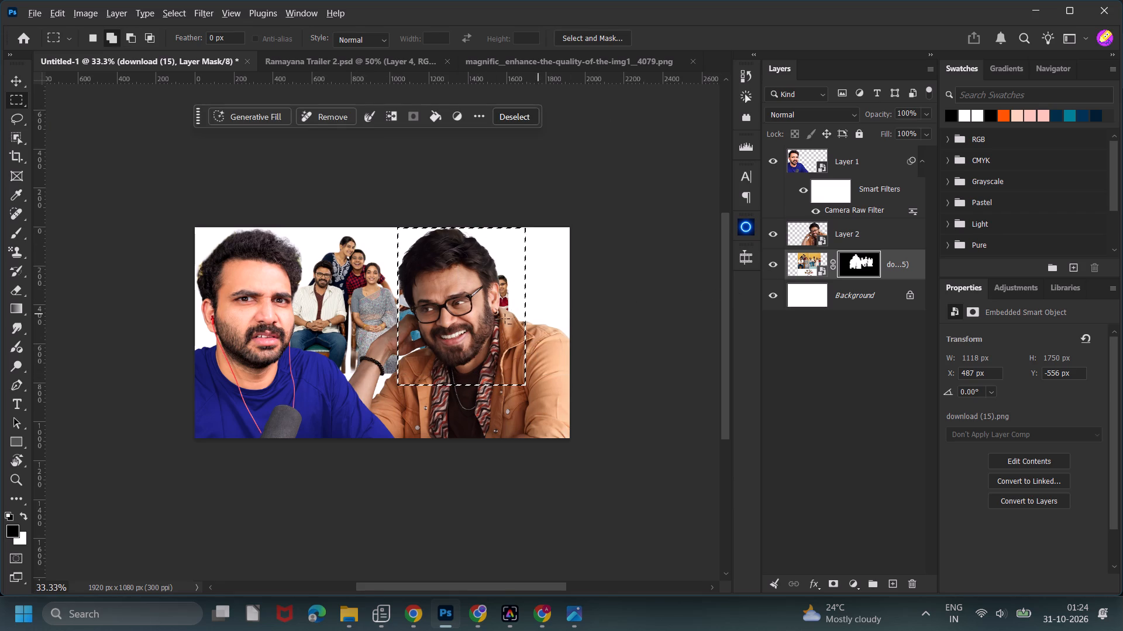
{"action": "key", "text": "ctrl+d"}
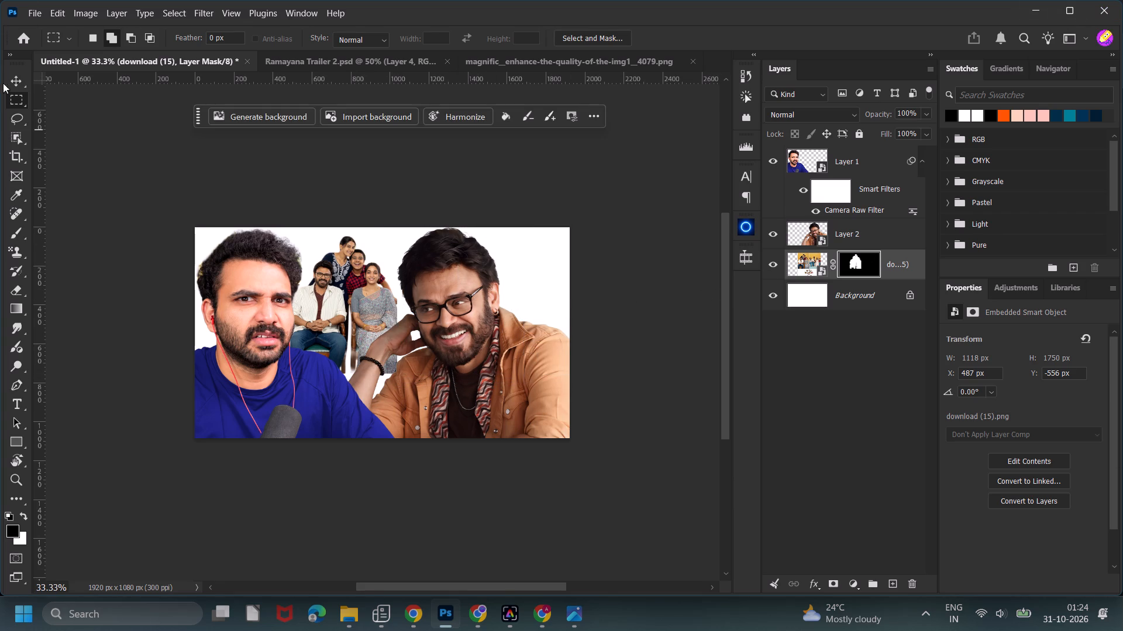
{"action": "left_click", "coordinate": [17, 78]}
{"action": "left_click", "coordinate": [621, 189]}
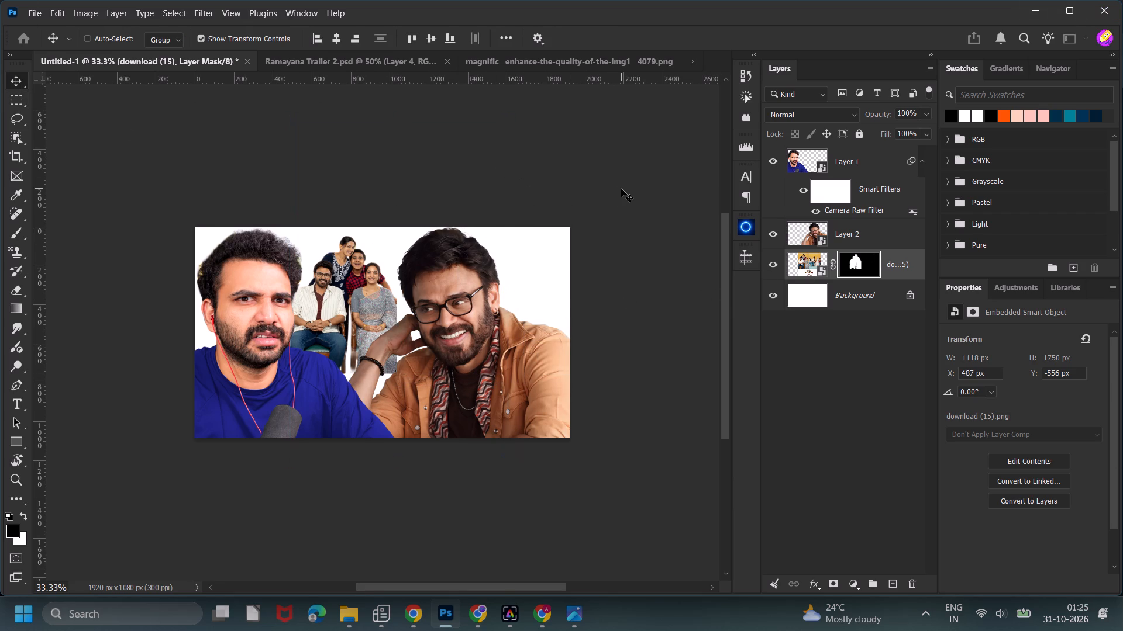
{"action": "left_click", "coordinate": [621, 189]}
{"action": "left_click", "coordinate": [621, 189]}
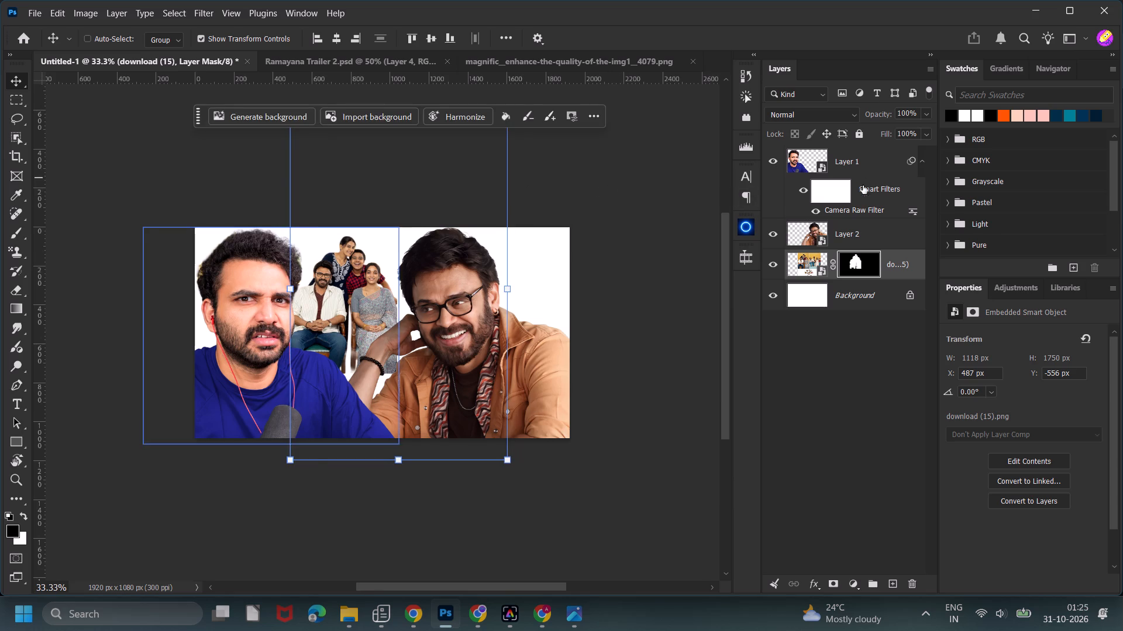
Open Layer 2 in Camera Raw and set Exposure +0.35, Contrast +9, Highlights -13, Shadows +47, Whites +11 and Blacks -8.
{"action": "left_click", "coordinate": [850, 228]}
{"action": "left_click", "coordinate": [210, 9]}
{"action": "left_click", "coordinate": [216, 31]}
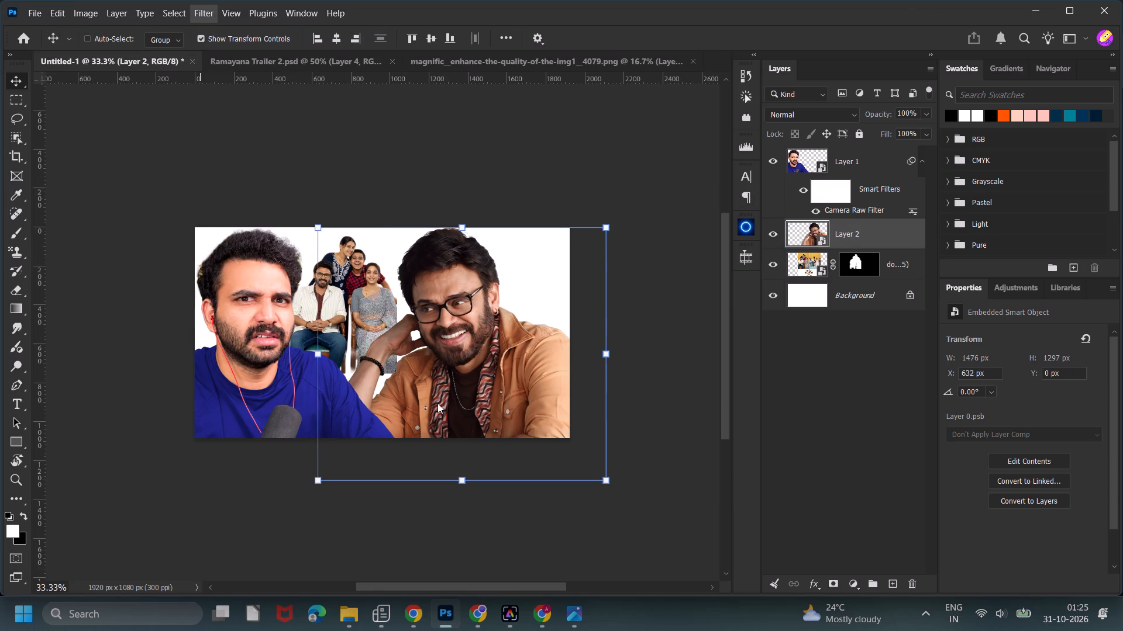
{"action": "scroll", "coordinate": [450, 316], "scroll_direction": "down", "scroll_amount": 6}
{"action": "scroll", "coordinate": [449, 315], "scroll_direction": "up", "scroll_amount": 4}
{"action": "left_click", "coordinate": [509, 246]}
{"action": "scroll", "coordinate": [522, 249], "scroll_direction": "up", "scroll_amount": 4}
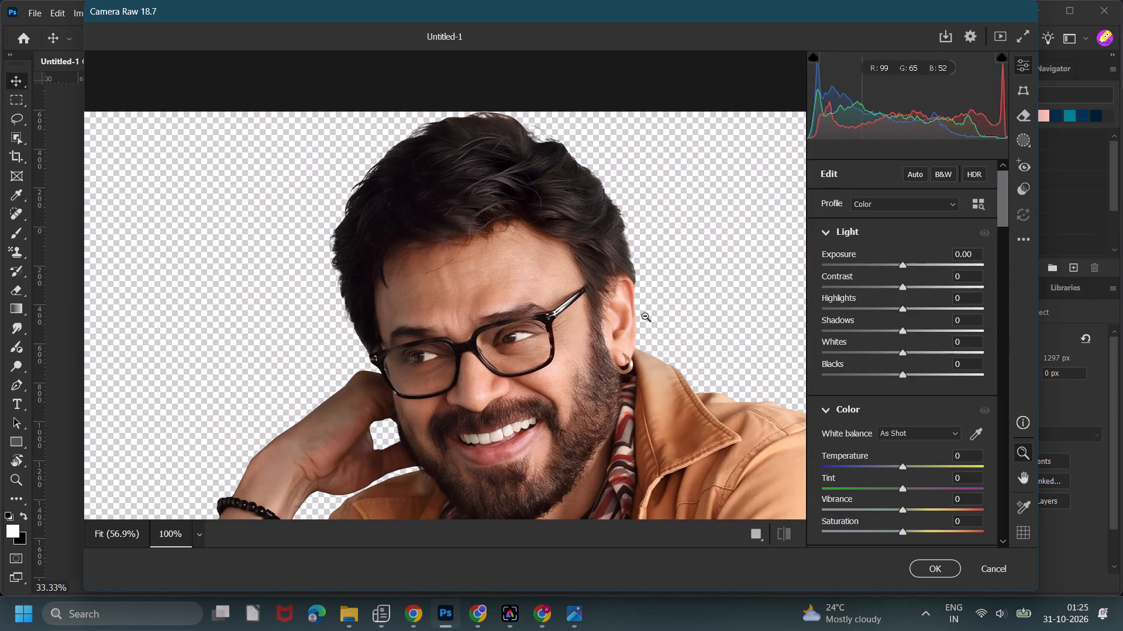
{"action": "left_click_drag", "start_coordinate": [901, 266], "coordinate": [905, 266]}
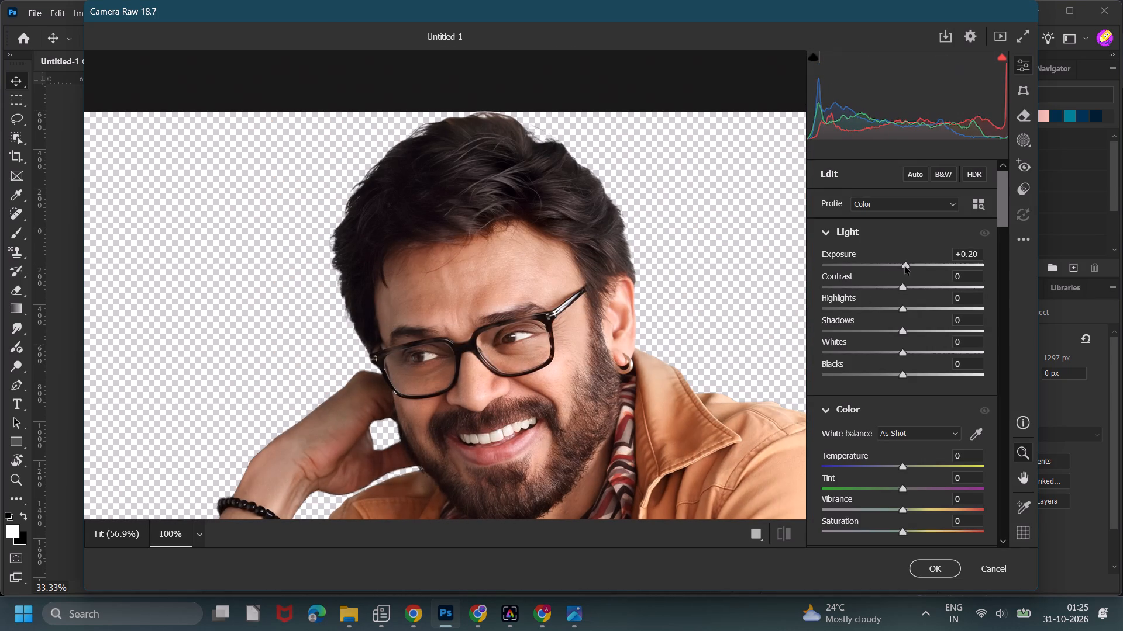
{"action": "left_click_drag", "start_coordinate": [905, 266], "coordinate": [907, 268]}
{"action": "left_click_drag", "start_coordinate": [902, 288], "coordinate": [910, 289]}
{"action": "left_click_drag", "start_coordinate": [902, 308], "coordinate": [893, 311]}
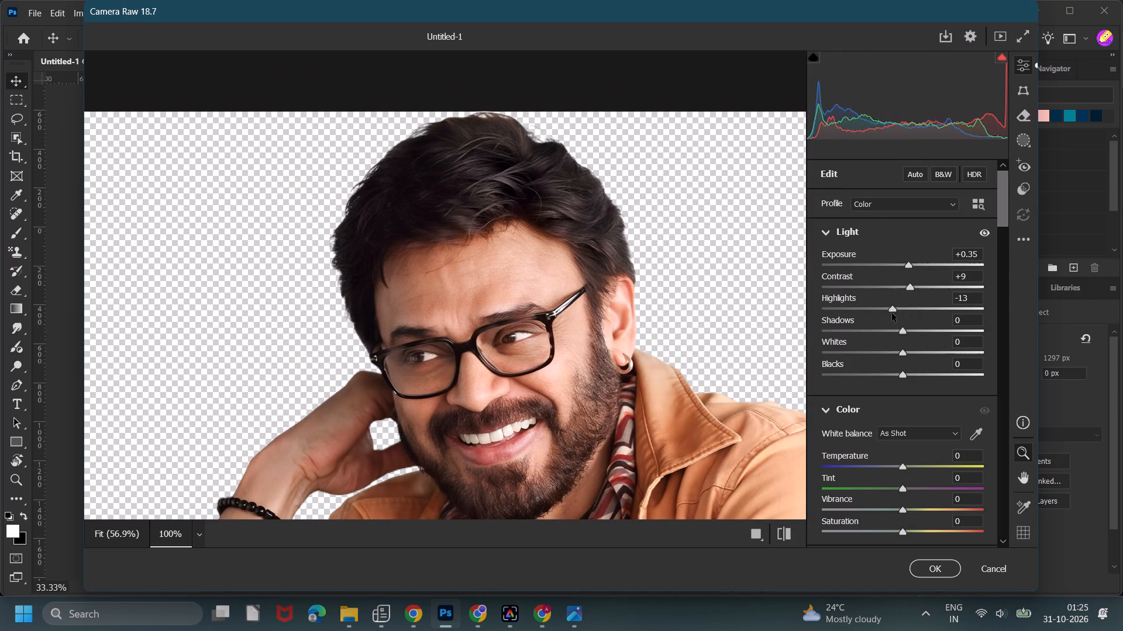
{"action": "left_click_drag", "start_coordinate": [902, 327], "coordinate": [941, 322]}
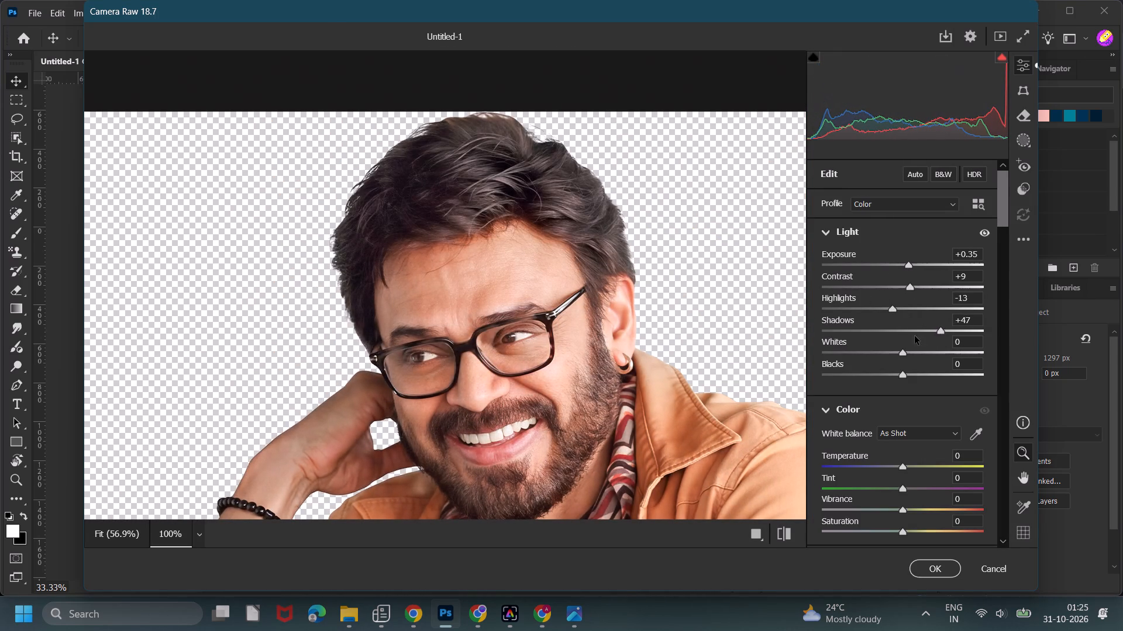
{"action": "left_click_drag", "start_coordinate": [905, 351], "coordinate": [914, 352]}
{"action": "left_click_drag", "start_coordinate": [904, 375], "coordinate": [897, 377]}
Set the orange-jacket man's Vibrance to +20 and Texture to +56, and raise Clarity slightly.
{"action": "scroll", "coordinate": [900, 381], "scroll_direction": "down", "scroll_amount": 1}
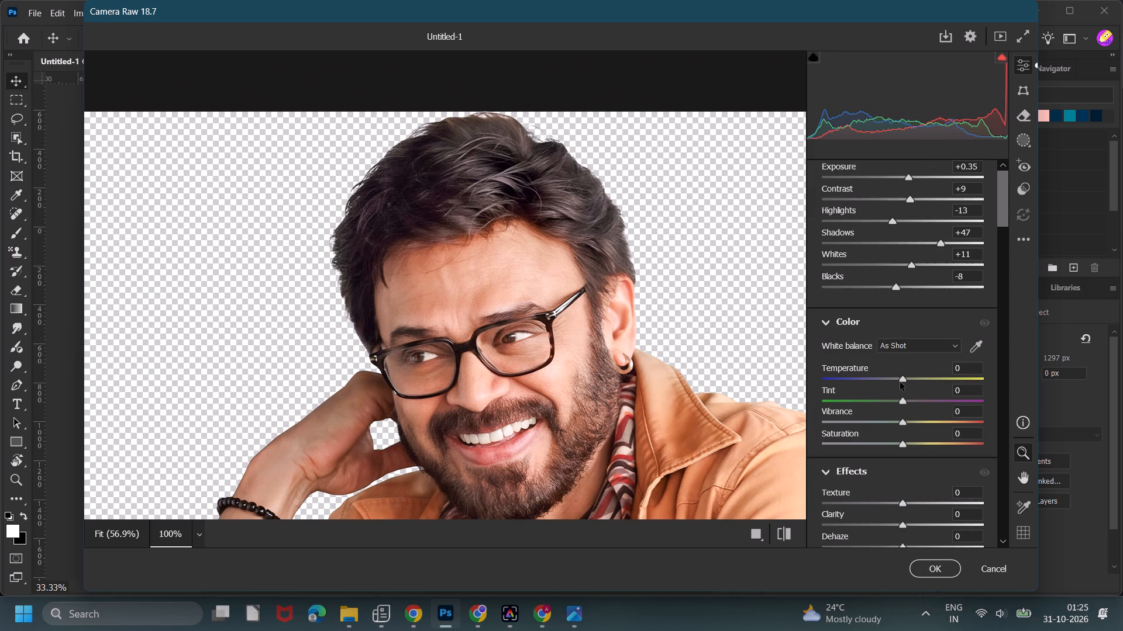
{"action": "left_click_drag", "start_coordinate": [908, 422], "coordinate": [919, 421]}
{"action": "scroll", "coordinate": [917, 422], "scroll_direction": "down", "scroll_amount": 1}
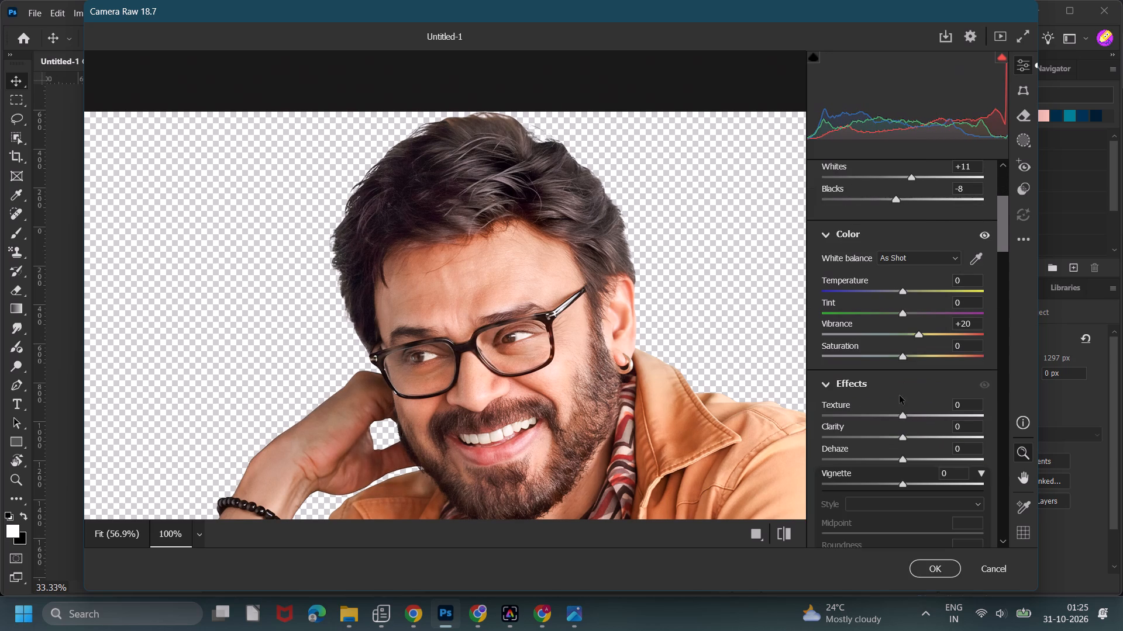
{"action": "left_click_drag", "start_coordinate": [904, 412], "coordinate": [949, 407]}
{"action": "left_click_drag", "start_coordinate": [898, 436], "coordinate": [899, 436]}
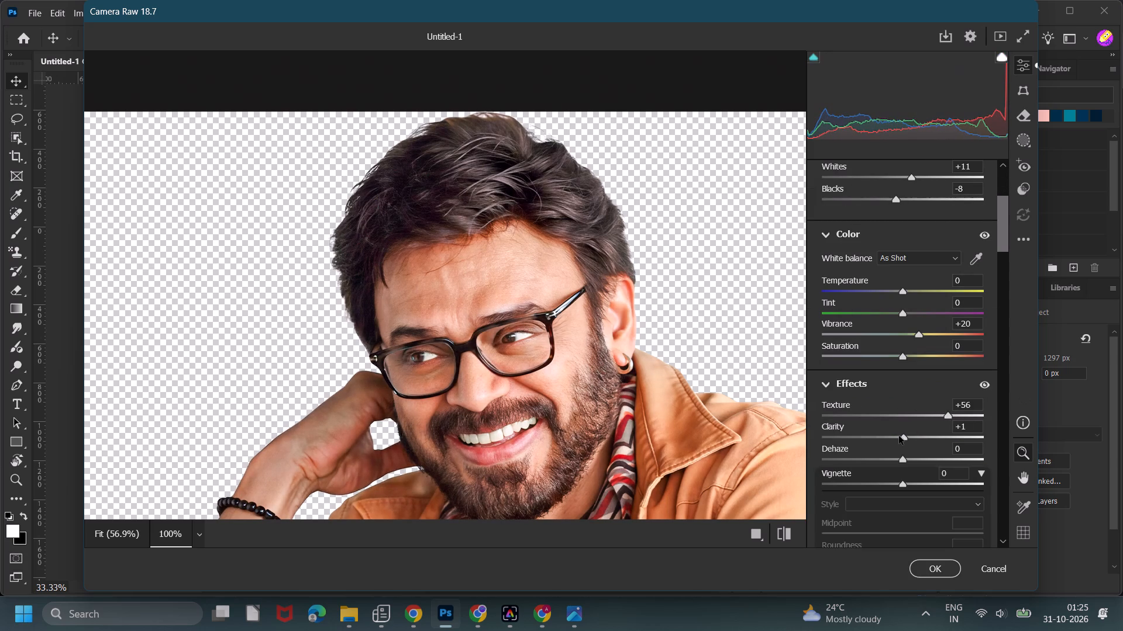
{"action": "left_click_drag", "start_coordinate": [899, 436], "coordinate": [904, 438]}
Set the Oranges luminance to +7 and Noise Reduction to 20, and apply the Camera Raw adjustments to Layer 2.
{"action": "scroll", "coordinate": [896, 450], "scroll_direction": "down", "scroll_amount": 9}
{"action": "left_click", "coordinate": [913, 311]}
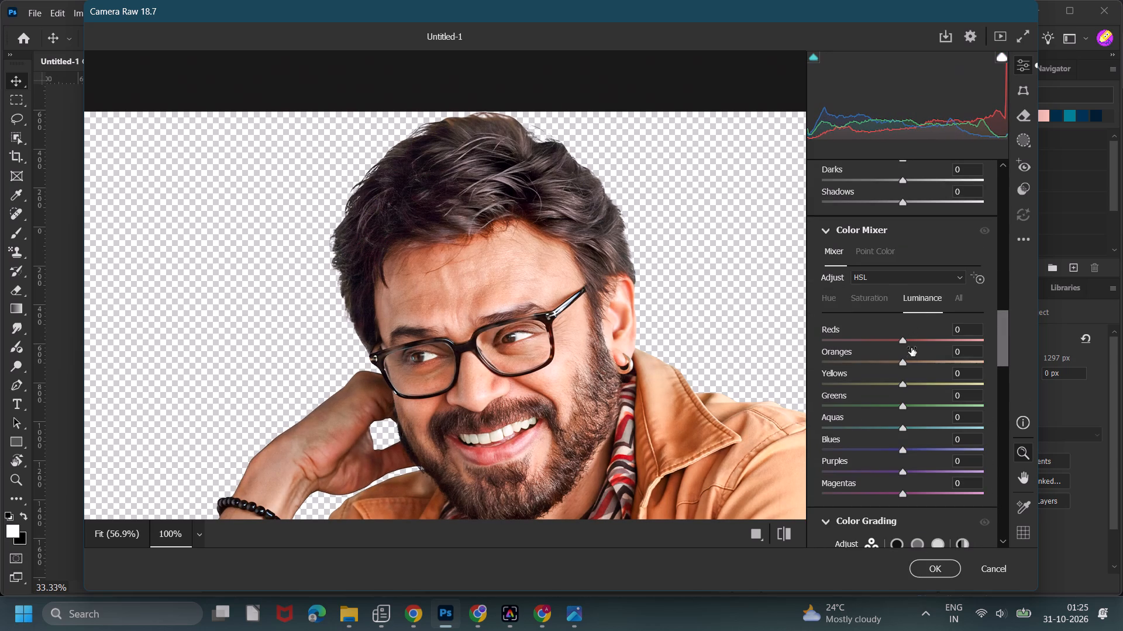
{"action": "left_click_drag", "start_coordinate": [905, 363], "coordinate": [912, 366]}
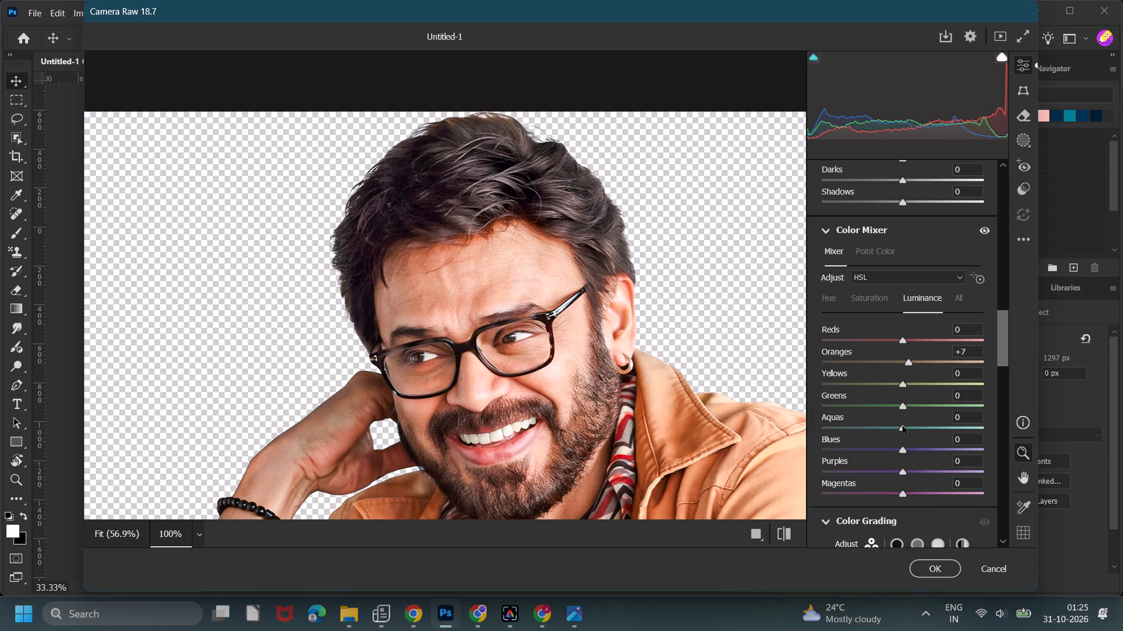
{"action": "scroll", "coordinate": [900, 429], "scroll_direction": "down", "scroll_amount": 6}
{"action": "left_click_drag", "start_coordinate": [838, 389], "coordinate": [870, 391]}
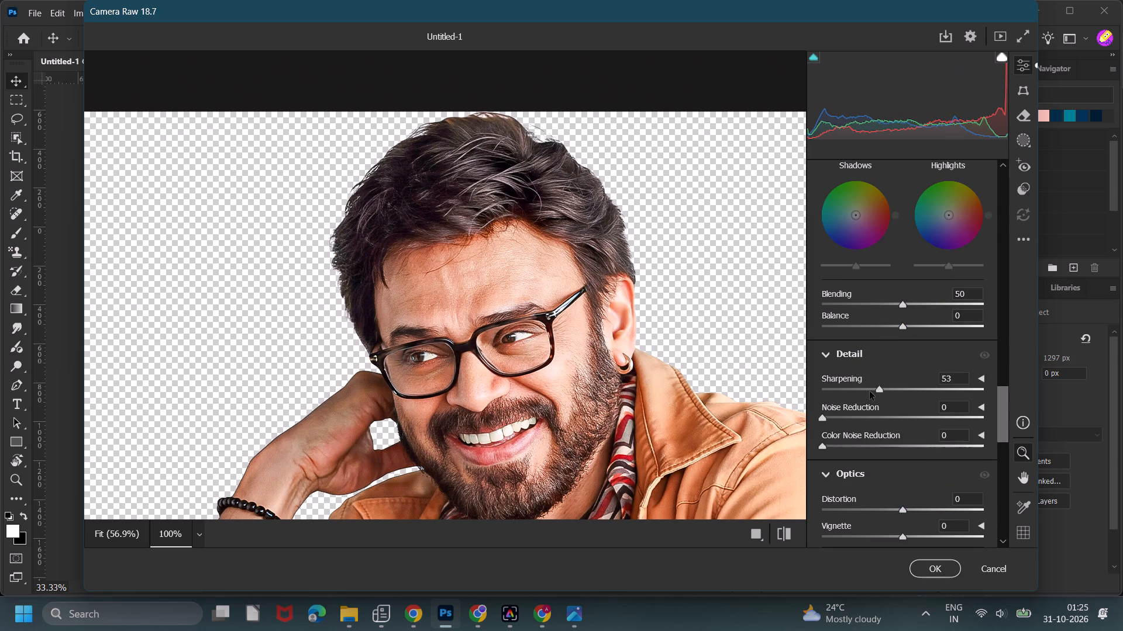
{"action": "left_click_drag", "start_coordinate": [870, 391], "coordinate": [812, 399]}
{"action": "left_click_drag", "start_coordinate": [839, 418], "coordinate": [855, 418]}
{"action": "scroll", "coordinate": [862, 418], "scroll_direction": "down", "scroll_amount": 2}
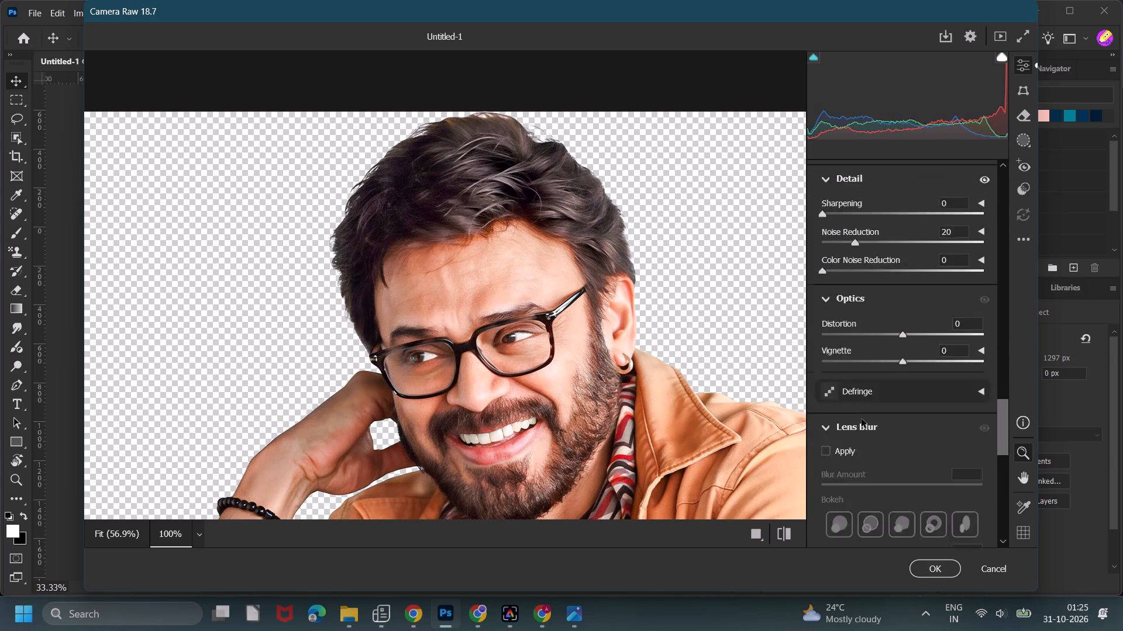
{"action": "scroll", "coordinate": [862, 419], "scroll_direction": "down", "scroll_amount": 4}
{"action": "left_click", "coordinate": [949, 564]}
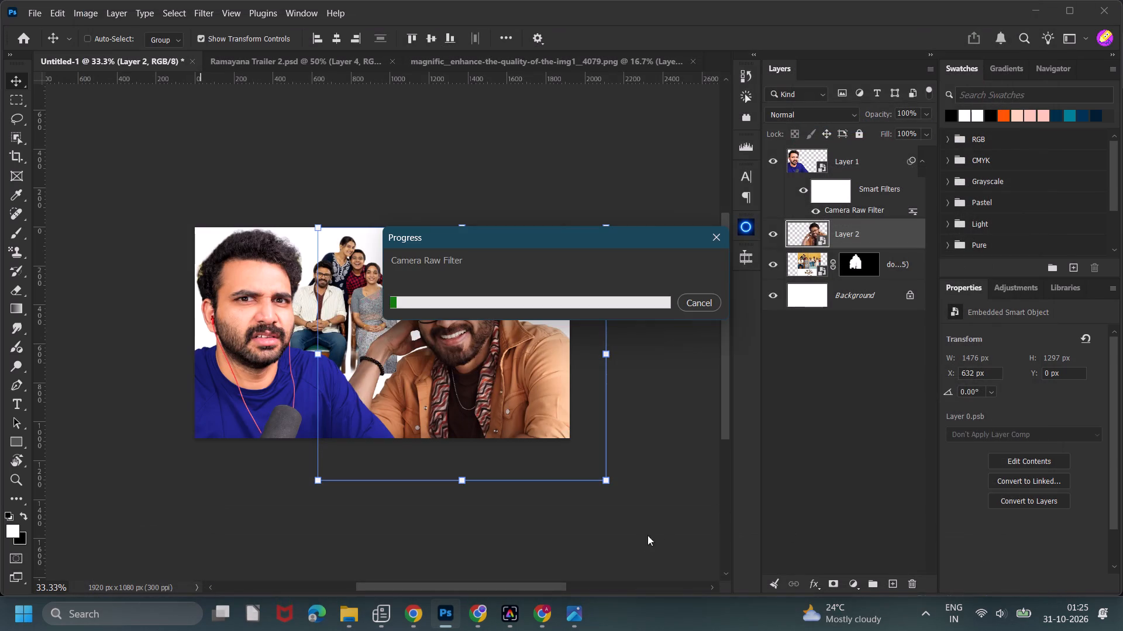
Hide the white Background layer.
{"action": "left_click", "coordinate": [779, 342]}
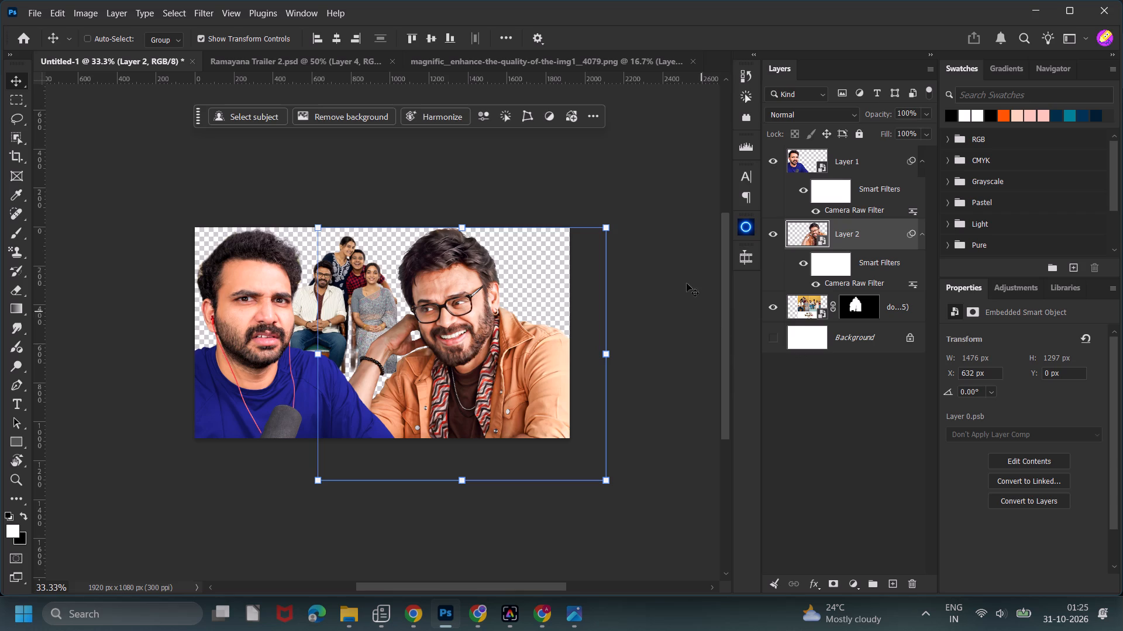
{"action": "left_click", "coordinate": [625, 174]}
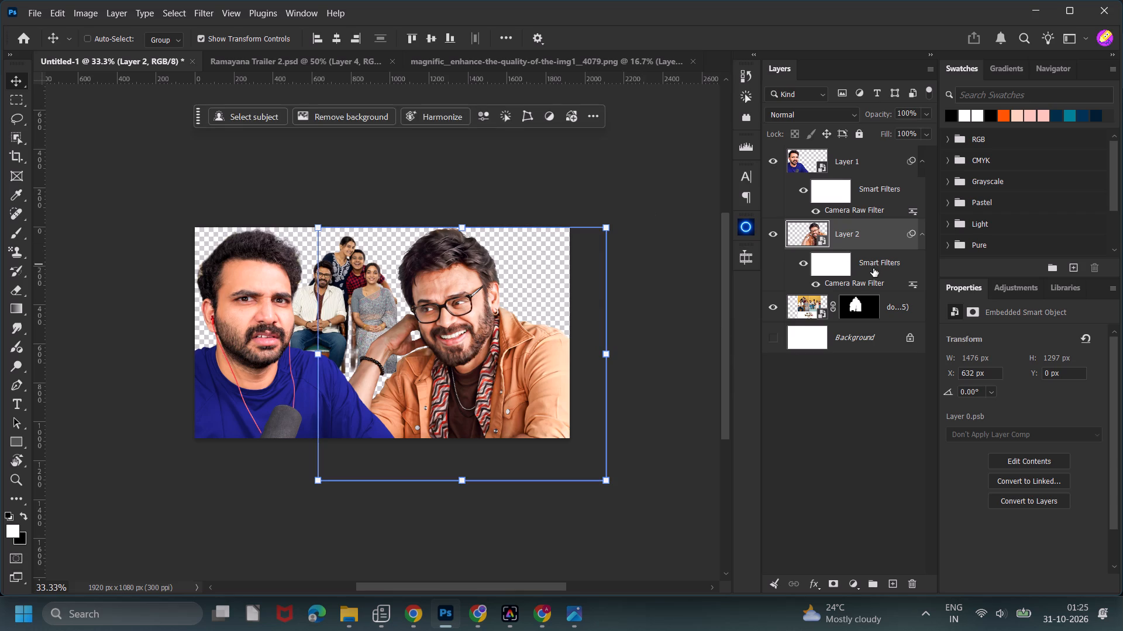
Copy Layer 2's Camera Raw Filter onto the download (15) family layer.
{"action": "left_click_drag", "start_coordinate": [853, 283], "coordinate": [890, 304], "text": "alt"}
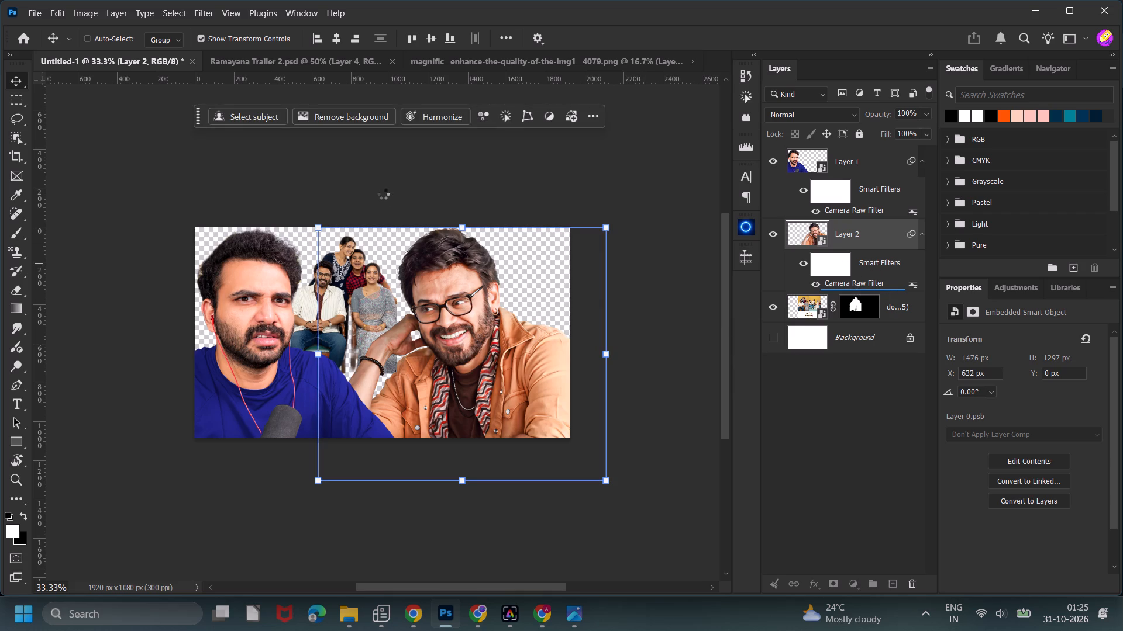
{"action": "left_click", "coordinate": [390, 165]}
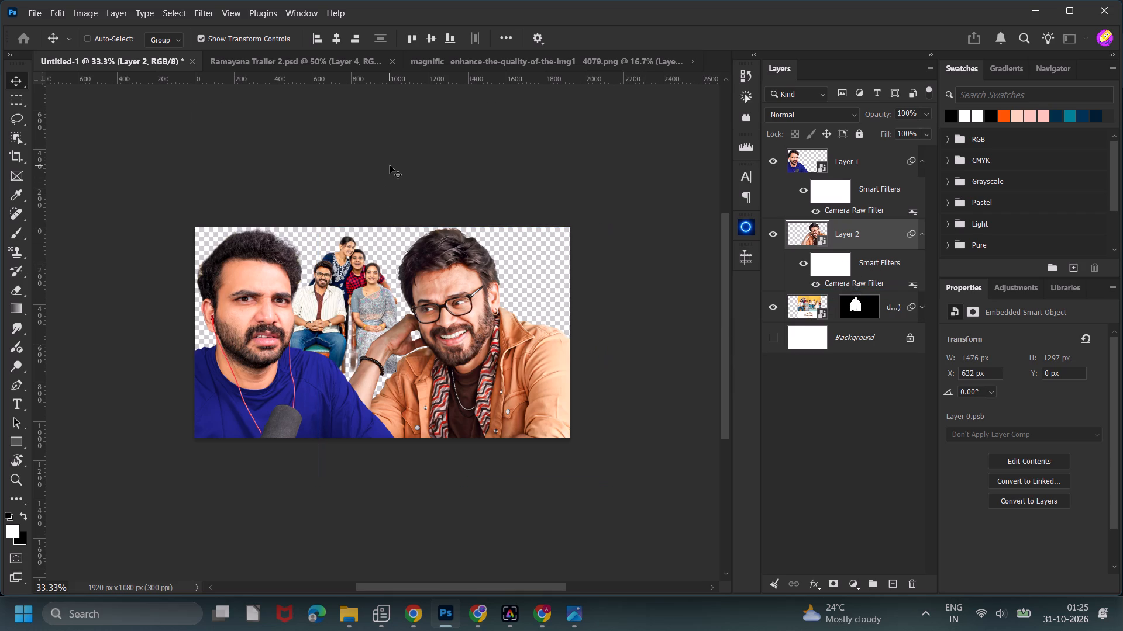
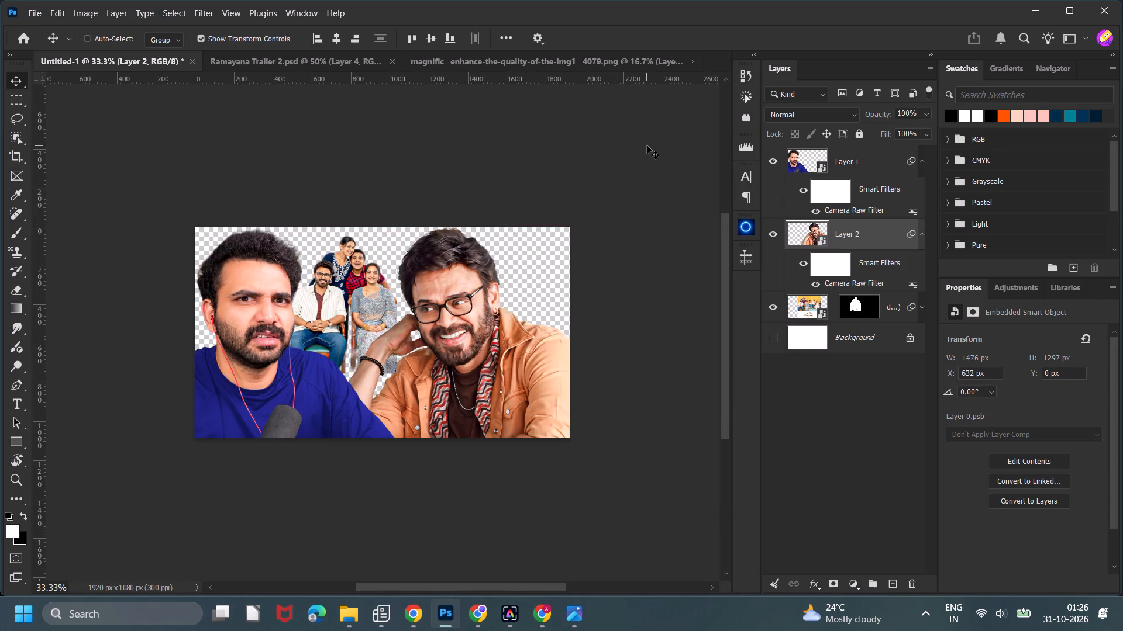
{"action": "left_click", "coordinate": [890, 310]}
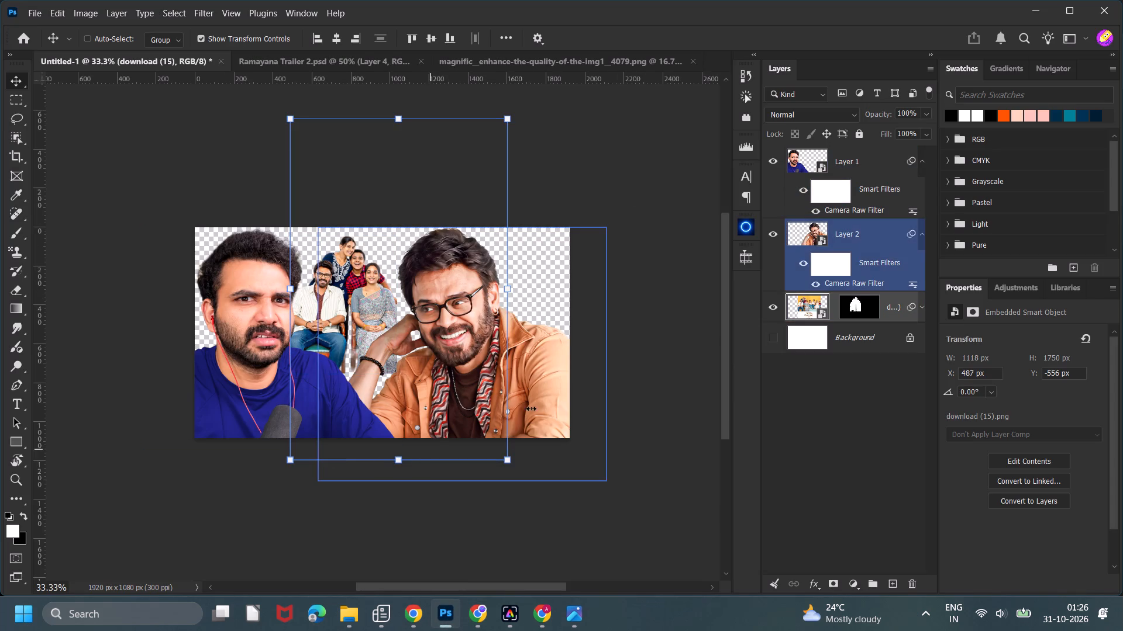
{"action": "left_click", "coordinate": [798, 306]}
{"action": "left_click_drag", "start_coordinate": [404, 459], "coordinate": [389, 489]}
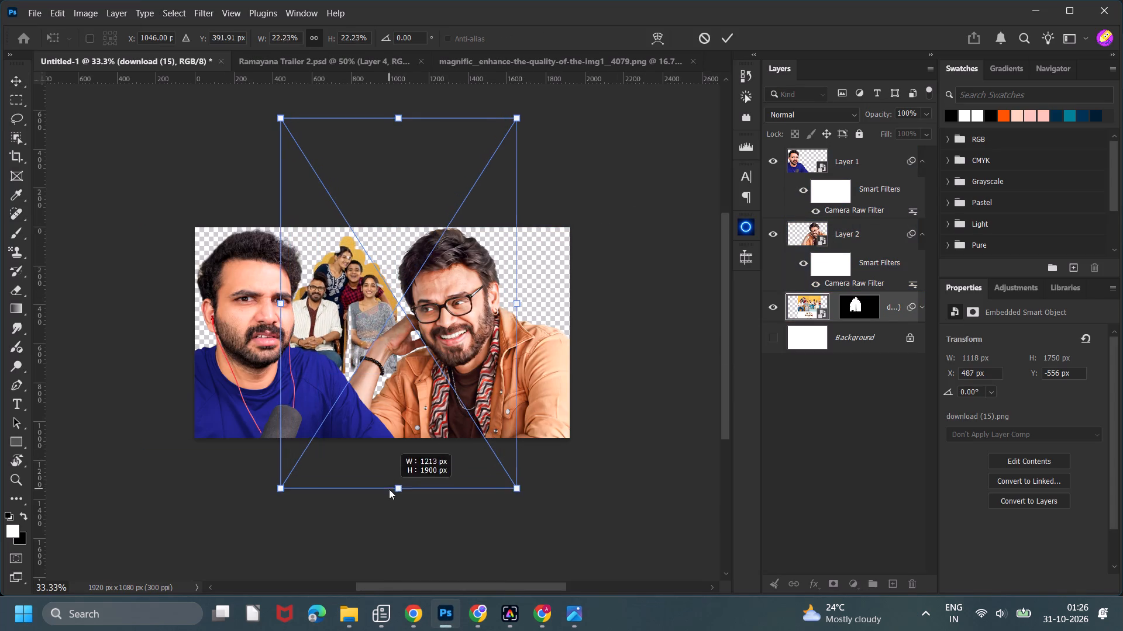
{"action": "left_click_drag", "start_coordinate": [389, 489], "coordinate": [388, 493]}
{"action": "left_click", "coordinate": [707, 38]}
Link the download (15) layer to its mask and enlarge the family group to about 1288 x 2016 px, fitted between the two men.
{"action": "left_click", "coordinate": [835, 310]}
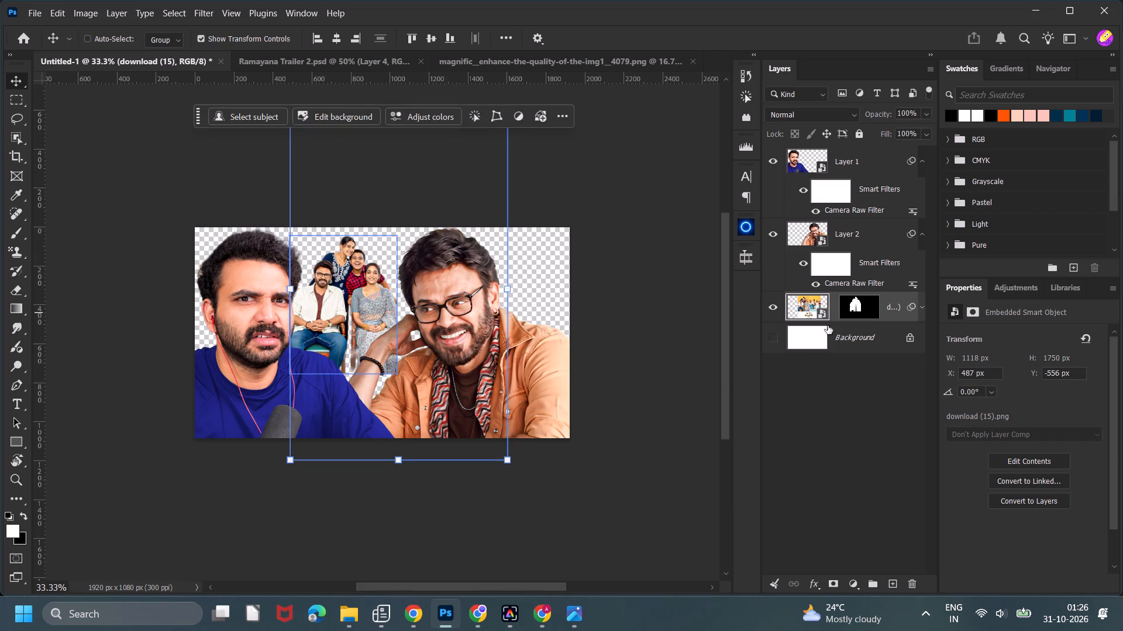
{"action": "left_click_drag", "start_coordinate": [406, 458], "coordinate": [409, 491]}
{"action": "left_click_drag", "start_coordinate": [416, 391], "coordinate": [432, 391]}
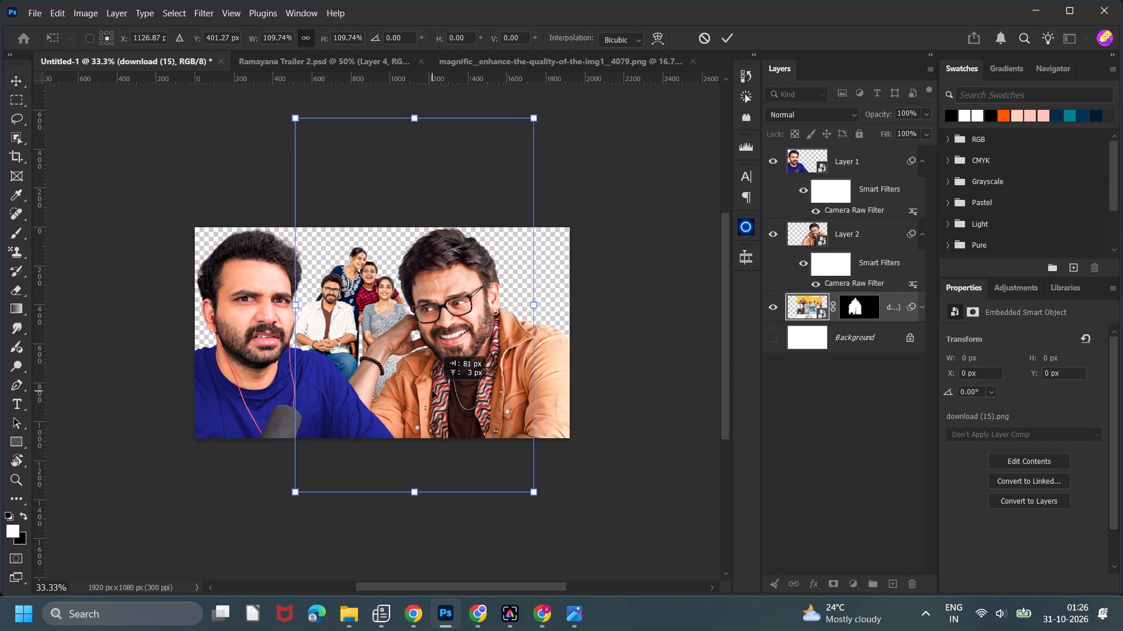
{"action": "left_click_drag", "start_coordinate": [432, 391], "coordinate": [432, 390]}
{"action": "left_click_drag", "start_coordinate": [420, 491], "coordinate": [419, 510]}
{"action": "left_click_drag", "start_coordinate": [429, 449], "coordinate": [430, 431]}
{"action": "left_click", "coordinate": [725, 46]}
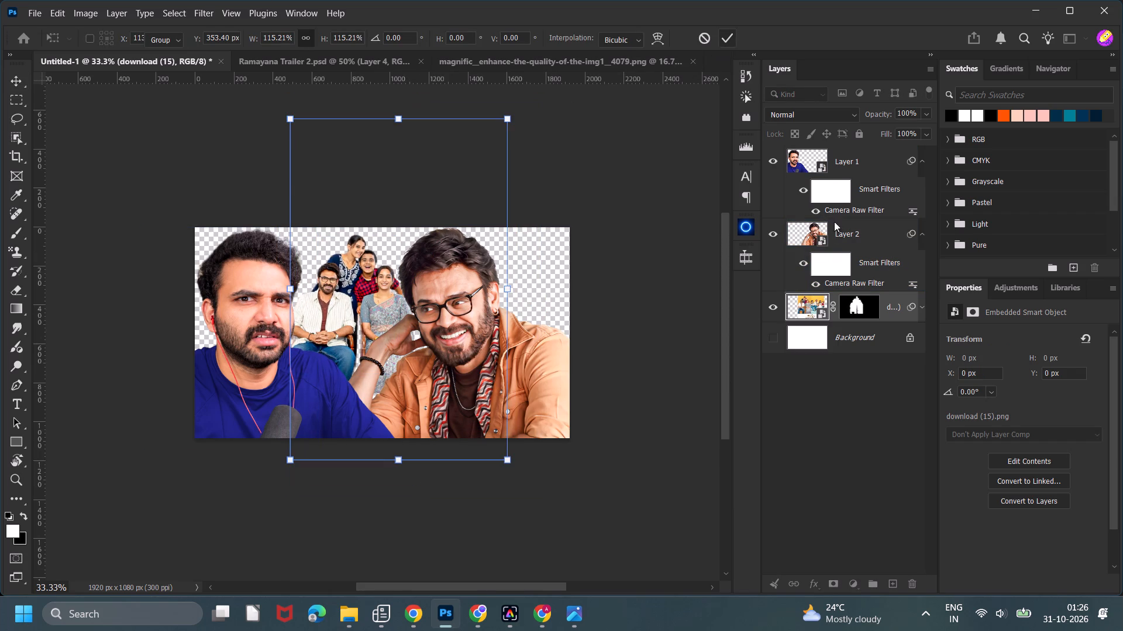
Move the lead actor on Layer 2 horizontally away from the family group to X 707 px, at Y 0 px.
{"action": "left_click", "coordinate": [850, 233]}
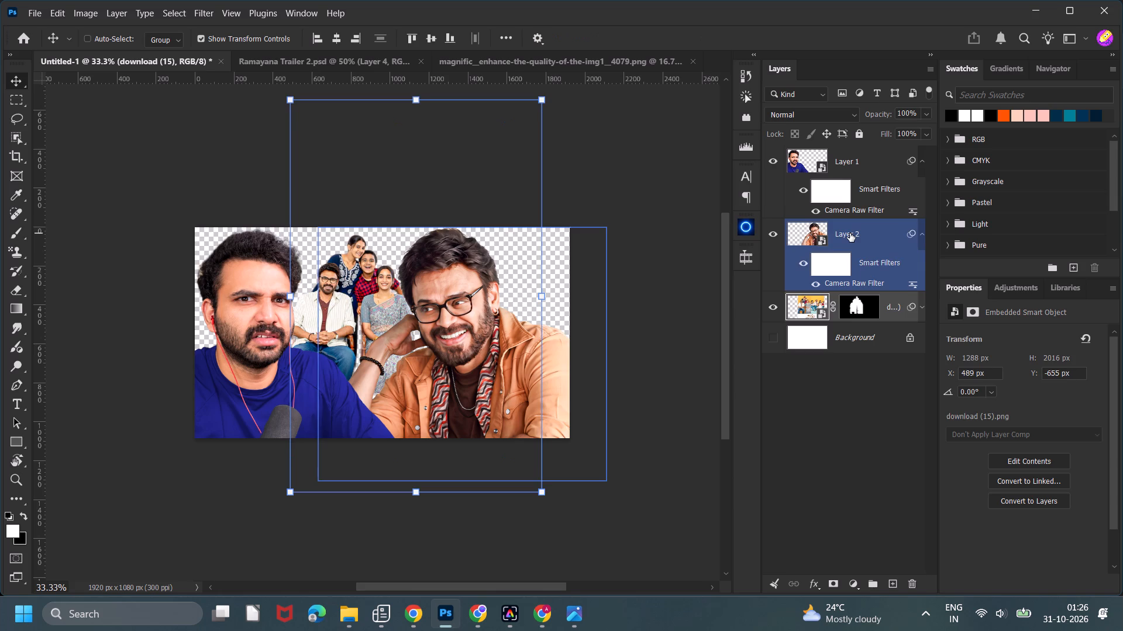
{"action": "key", "text": "Right"}
{"action": "key", "text": "Right"}
{"action": "key", "text": "Right"}
{"action": "key", "text": "Right"}
{"action": "key", "text": "Right"}
{"action": "key", "text": "Right"}
{"action": "key", "text": "Right"}
{"action": "key", "text": "Right"}
{"action": "key", "text": "Right"}
{"action": "key", "text": "Right"}
{"action": "key", "text": "Right"}
{"action": "key", "text": "Right"}
{"action": "key", "text": "Right"}
{"action": "key", "text": "Right"}
{"action": "key", "text": "Right"}
{"action": "key", "text": "Right"}
{"action": "key", "text": "Right"}
{"action": "key", "text": "Right"}
{"action": "key", "text": "Right"}
{"action": "key", "text": "Right"}
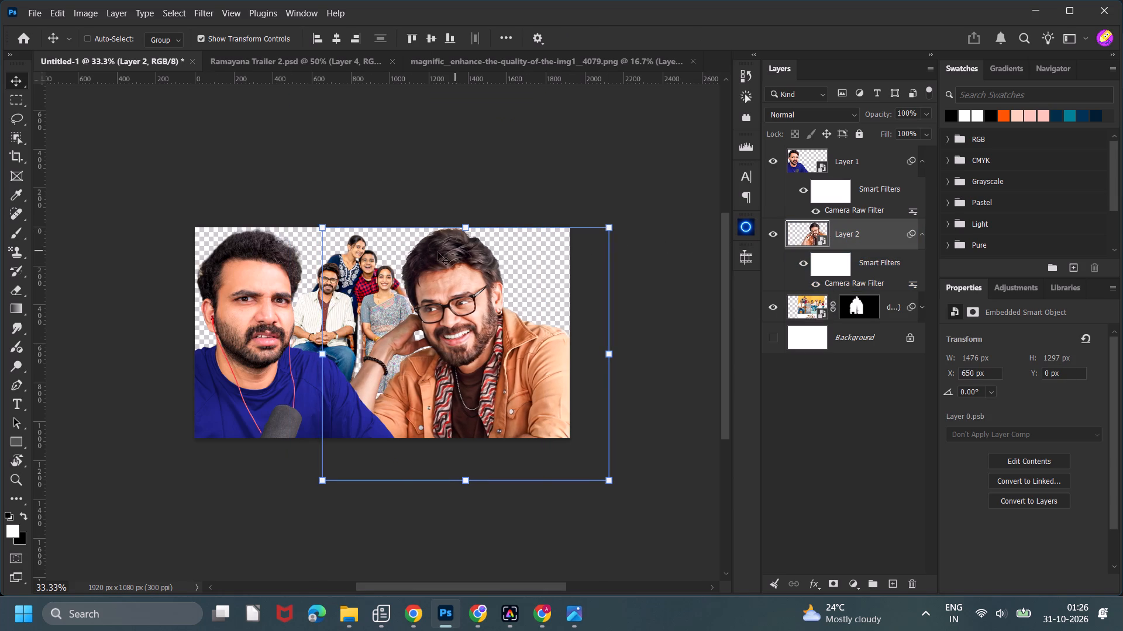
{"action": "key", "text": "Right"}
{"action": "key", "text": "Right"}
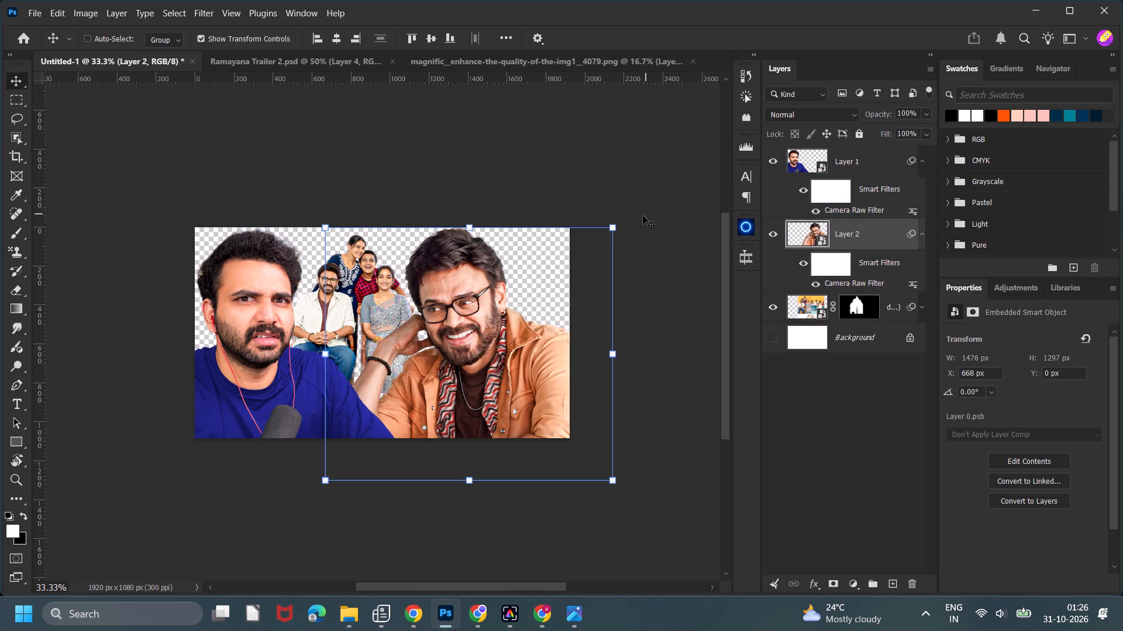
{"action": "left_click_drag", "start_coordinate": [645, 243], "coordinate": [651, 244]}
{"action": "left_click", "coordinate": [650, 244]}
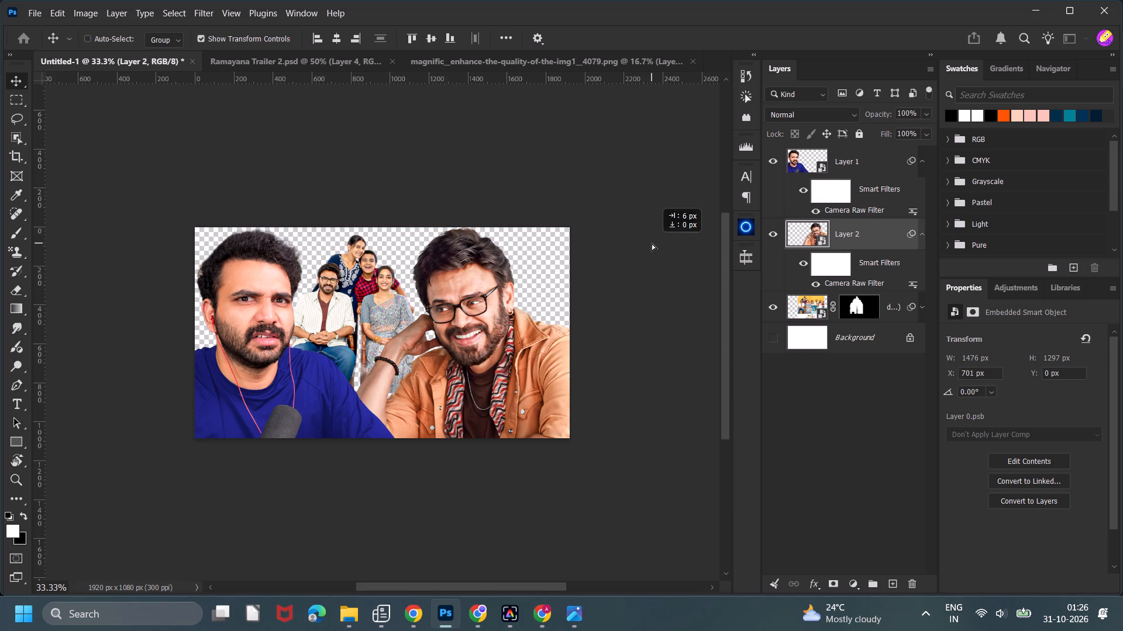
{"action": "left_click", "coordinate": [652, 243]}
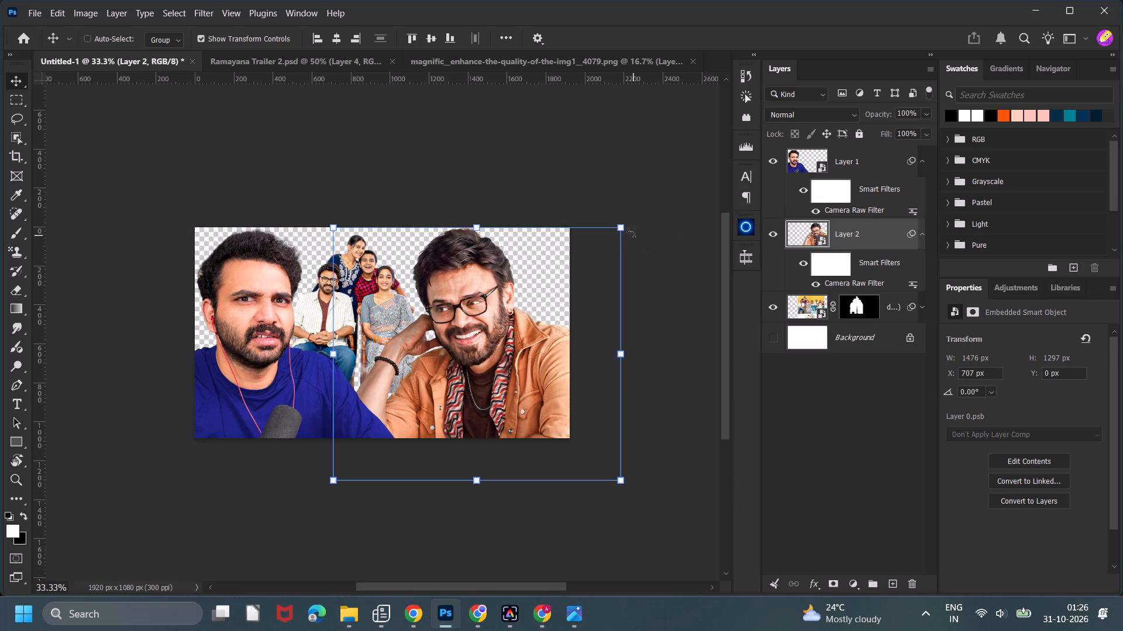
Recolour the presenter's T-shirt green inside Layer 1's smart object with Hue 114 and Saturation 69, saving and closing the contents.
{"action": "double_click", "coordinate": [826, 165]}
{"action": "left_click", "coordinate": [832, 174]}
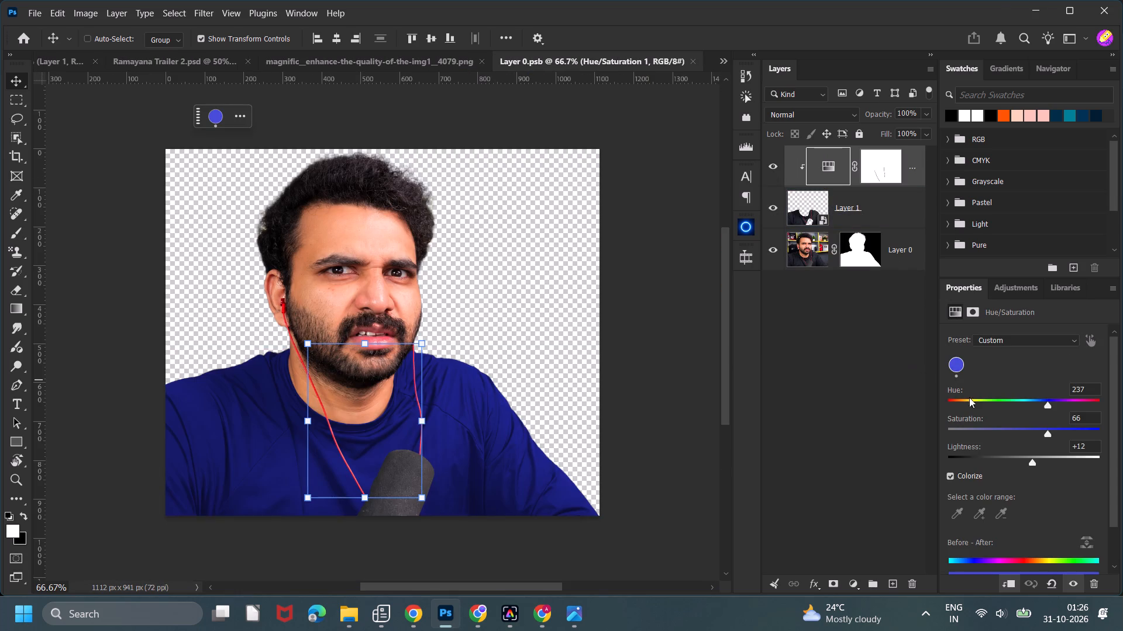
{"action": "left_click_drag", "start_coordinate": [1049, 405], "coordinate": [996, 411]}
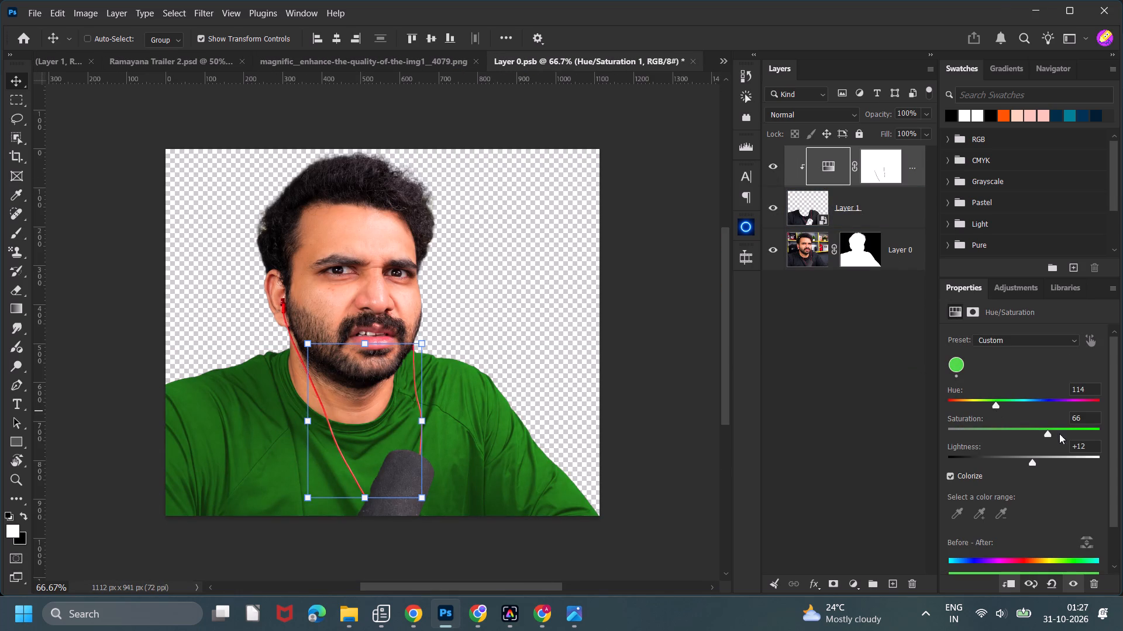
{"action": "left_click", "coordinate": [1049, 431]}
{"action": "key", "text": "ctrl+s"}
{"action": "left_click", "coordinate": [694, 60]}
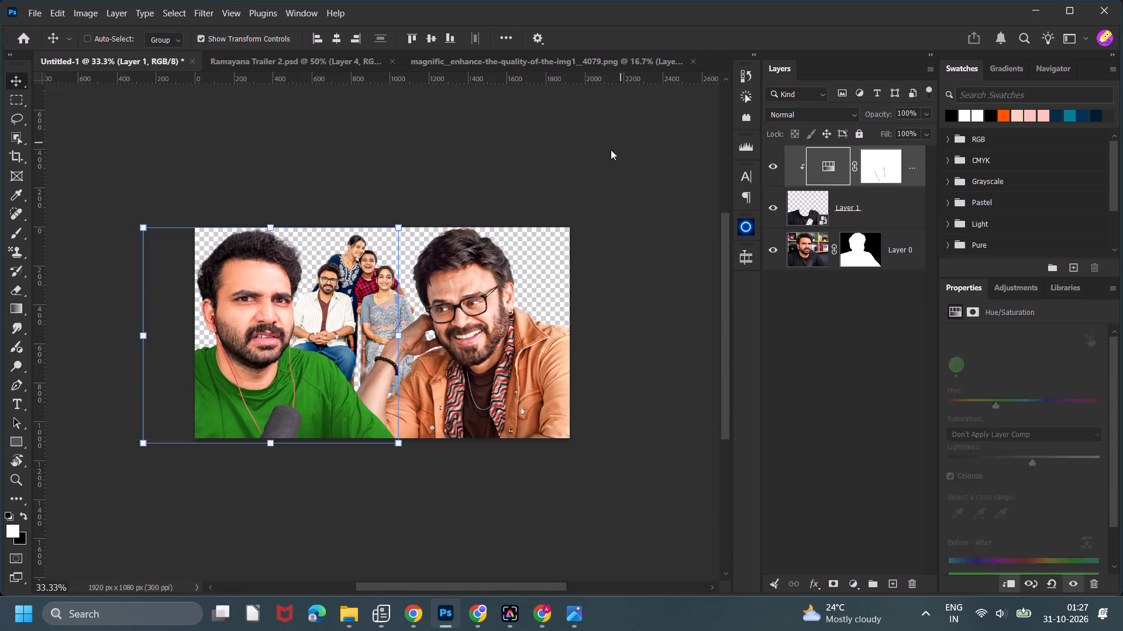
{"action": "left_click", "coordinate": [605, 154]}
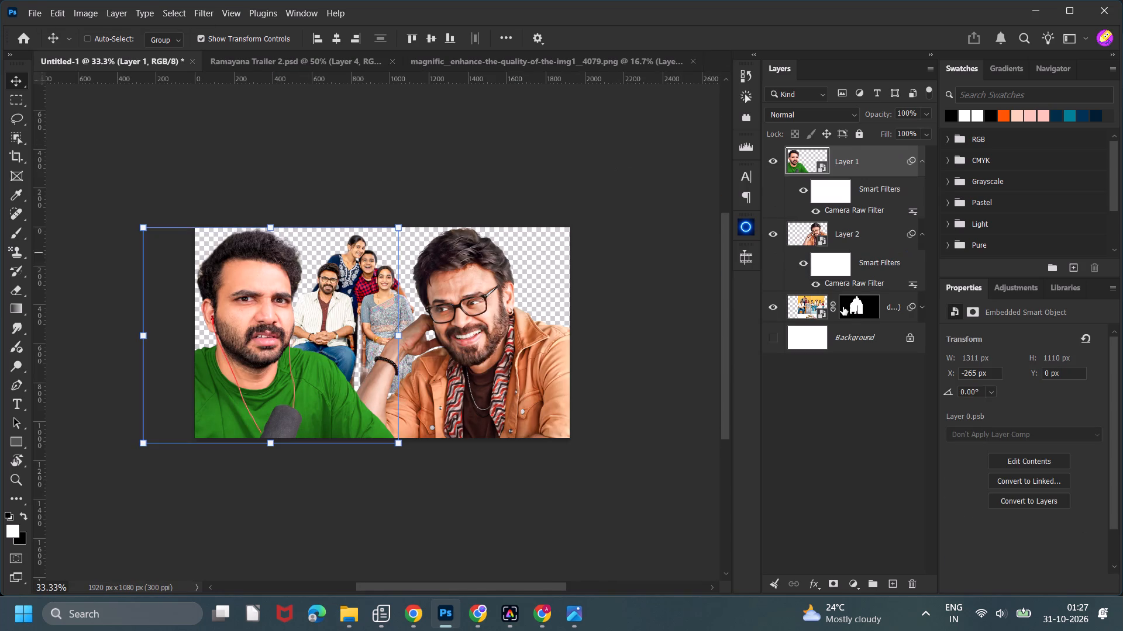
Add a very dark brown Solid Color fill layer directly above the Background layer.
{"action": "left_click", "coordinate": [864, 334]}
{"action": "left_click", "coordinate": [850, 578]}
{"action": "left_click", "coordinate": [864, 545]}
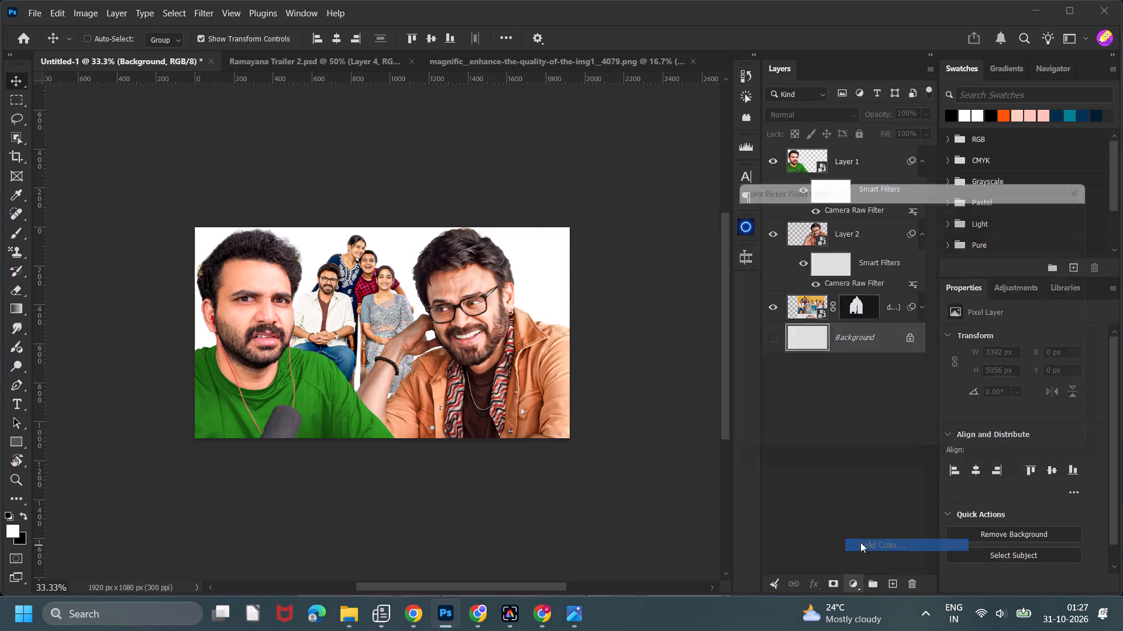
{"action": "left_click", "coordinate": [926, 388]}
{"action": "double_click", "coordinate": [926, 386]}
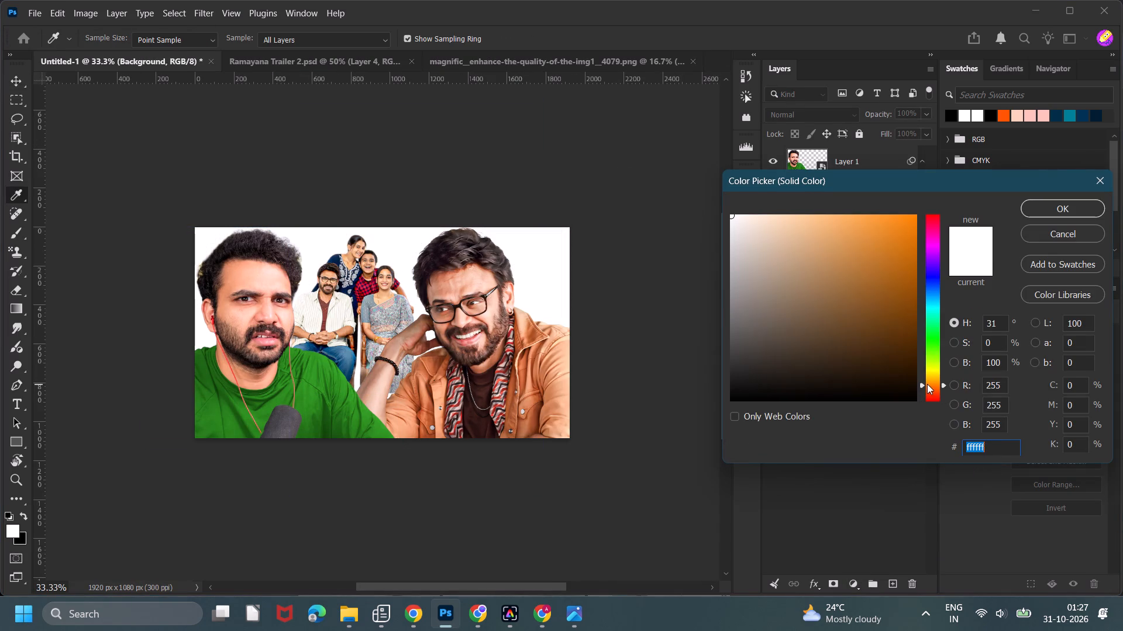
{"action": "left_click_drag", "start_coordinate": [907, 366], "coordinate": [931, 367]}
{"action": "left_click", "coordinate": [1059, 215]}
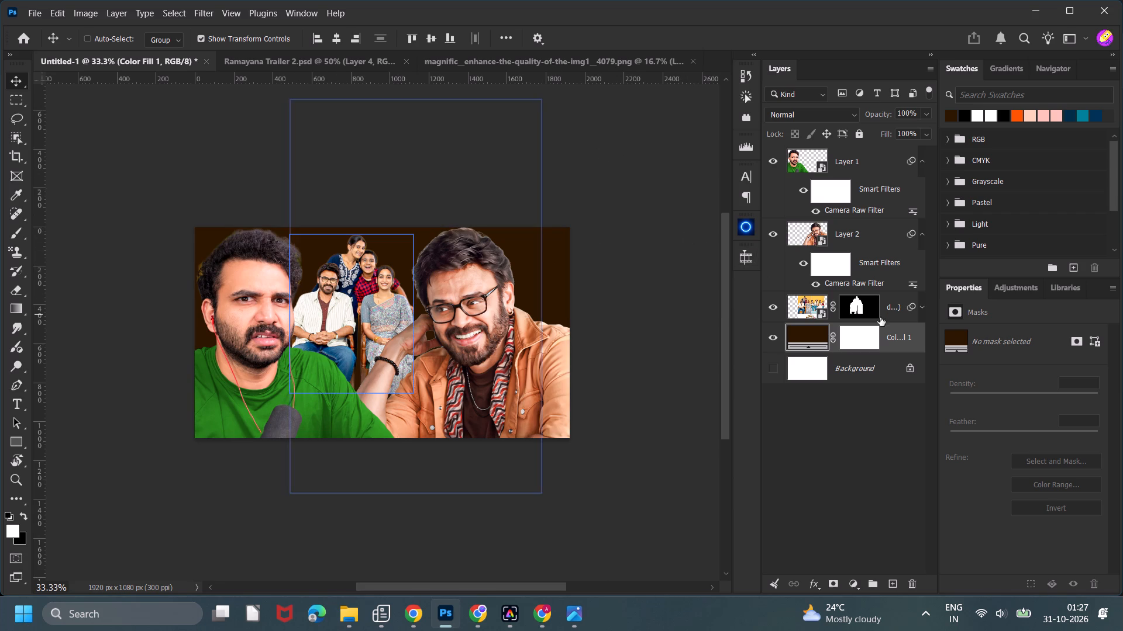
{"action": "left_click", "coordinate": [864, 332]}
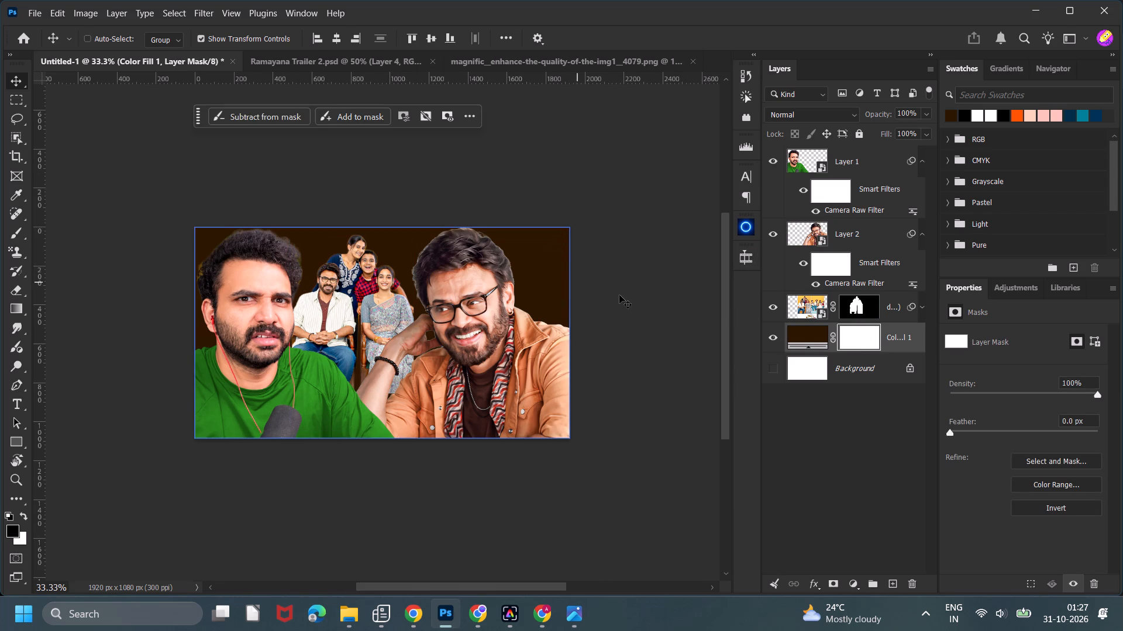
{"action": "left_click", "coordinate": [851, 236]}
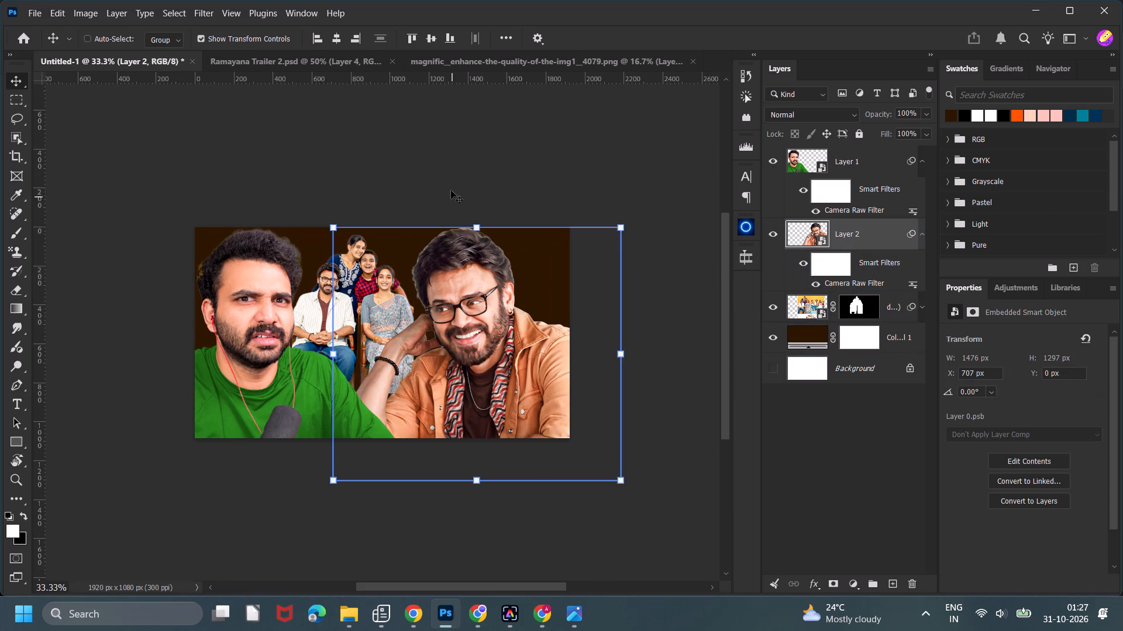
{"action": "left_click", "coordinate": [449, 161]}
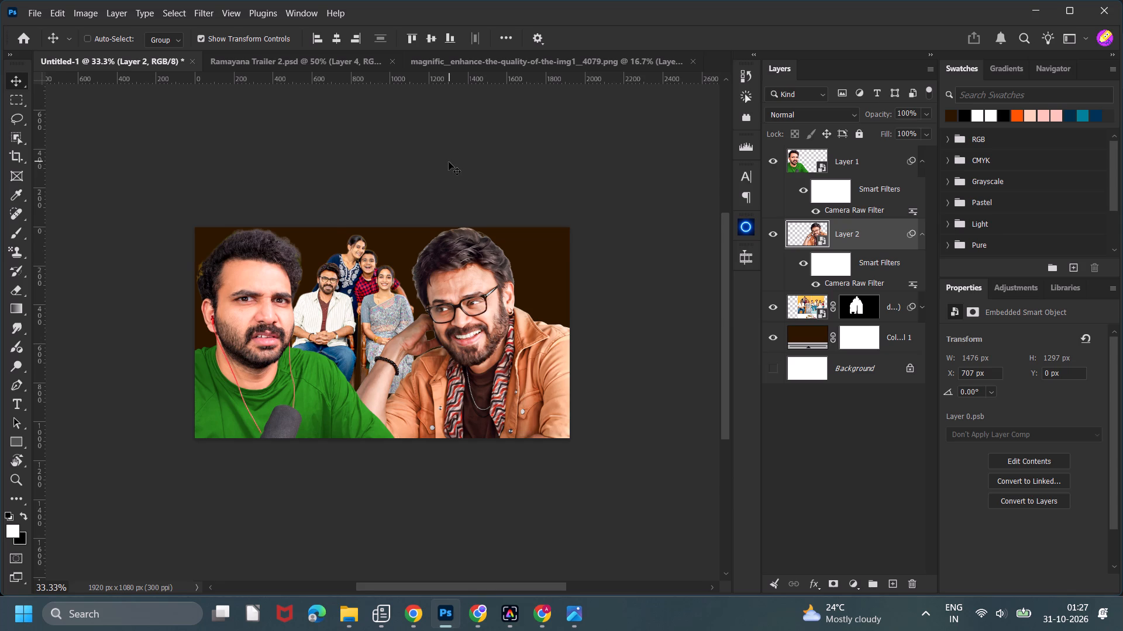
Switch to Chrome and look through Haarika & Hassine Creations' photos on X for Aadarsha Kutumbam artwork, opening the nine-days-to-go poster.
{"action": "left_click", "coordinate": [488, 597]}
{"action": "scroll", "coordinate": [492, 499], "scroll_direction": "down", "scroll_amount": 7}
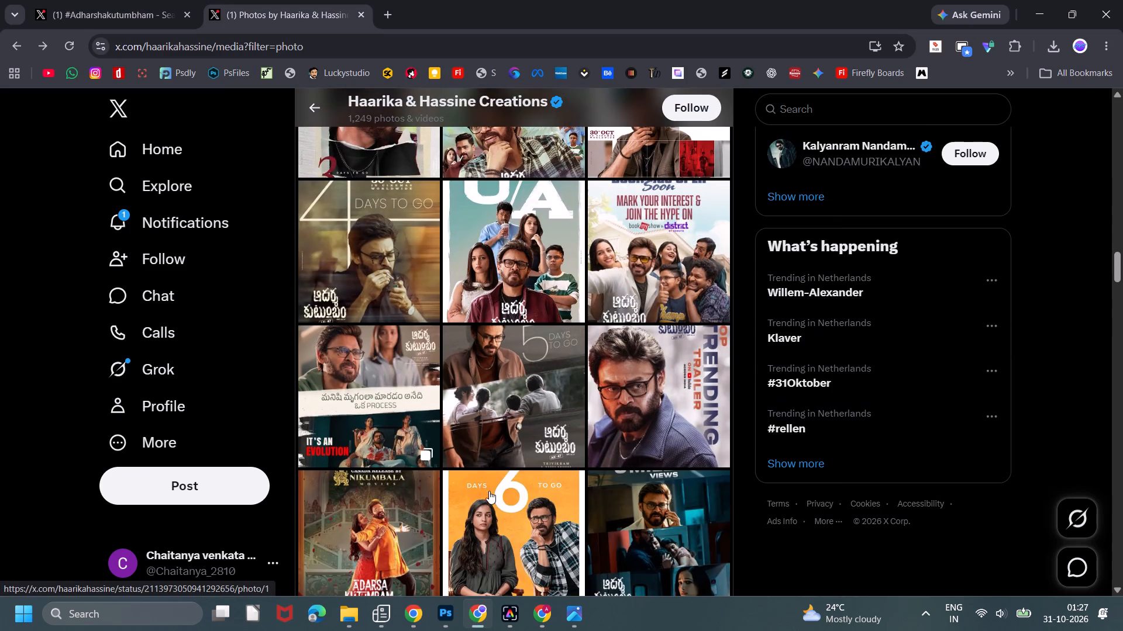
{"action": "scroll", "coordinate": [482, 489], "scroll_direction": "down", "scroll_amount": 18}
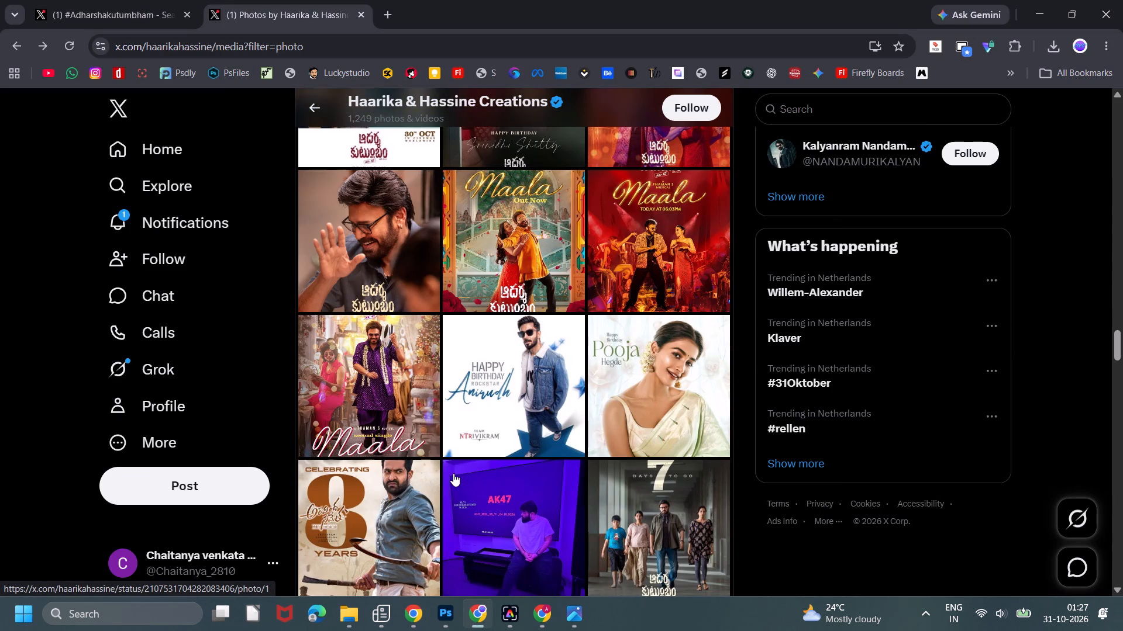
{"action": "scroll", "coordinate": [449, 474], "scroll_direction": "down", "scroll_amount": 19}
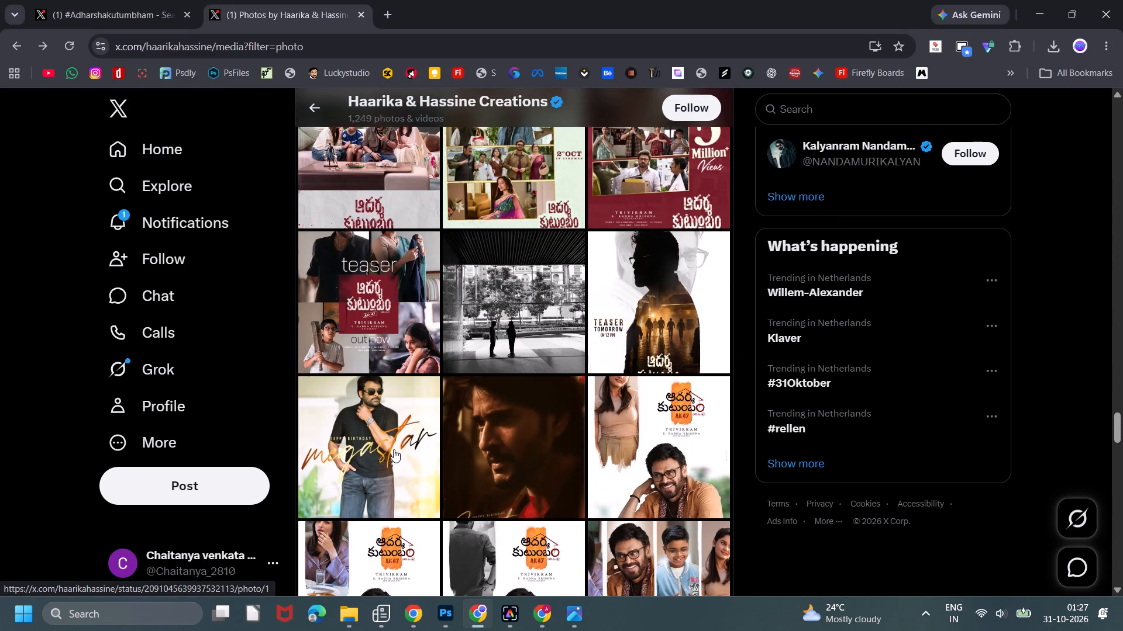
{"action": "scroll", "coordinate": [392, 449], "scroll_direction": "down", "scroll_amount": 10}
{"action": "scroll", "coordinate": [403, 442], "scroll_direction": "up", "scroll_amount": 4}
{"action": "scroll", "coordinate": [710, 442], "scroll_direction": "up", "scroll_amount": 1}
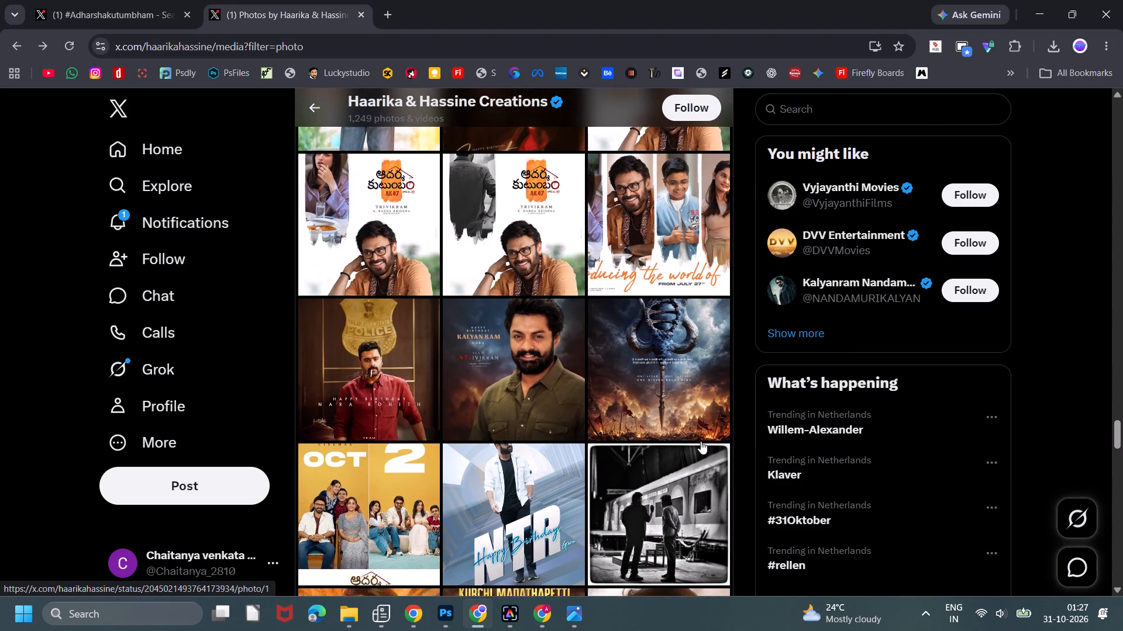
{"action": "scroll", "coordinate": [516, 356], "scroll_direction": "up", "scroll_amount": 1}
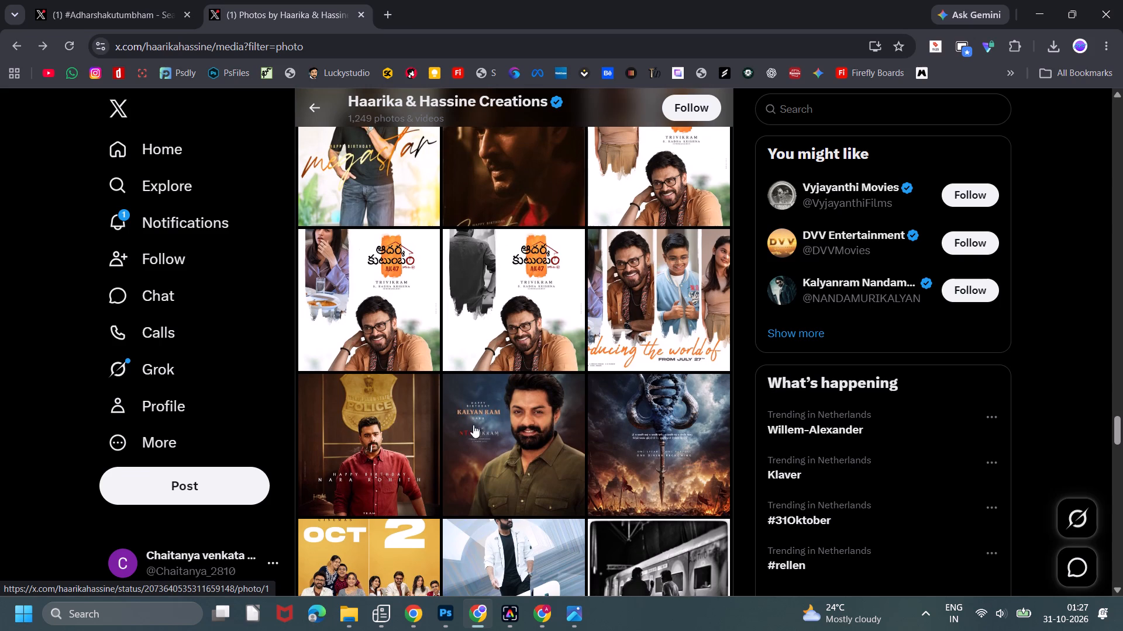
{"action": "scroll", "coordinate": [473, 425], "scroll_direction": "up", "scroll_amount": 2}
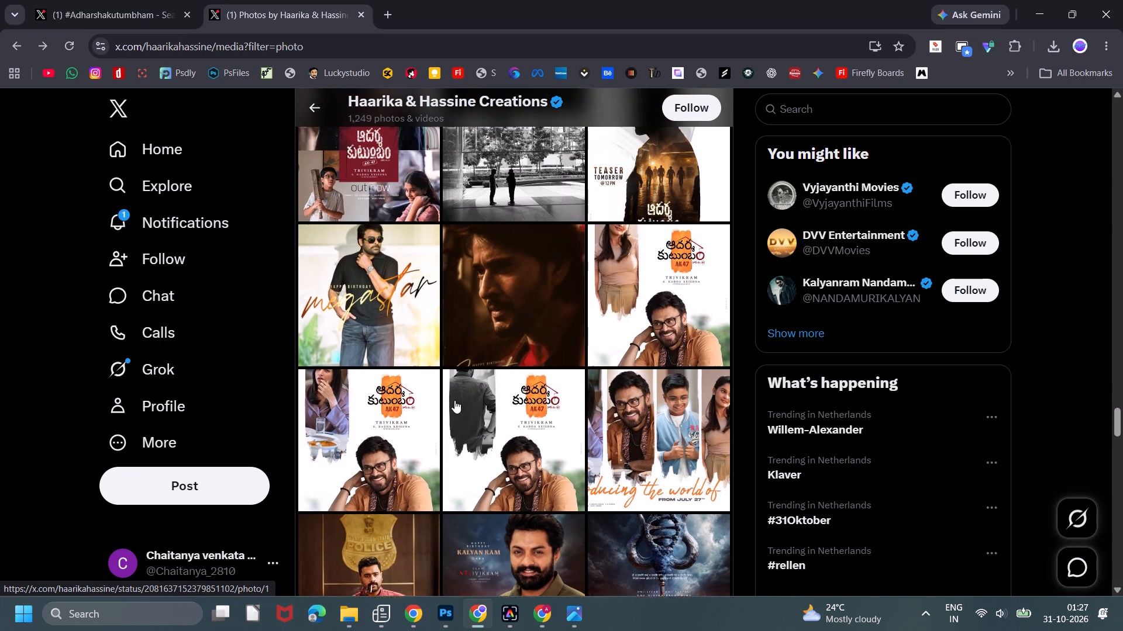
{"action": "scroll", "coordinate": [449, 403], "scroll_direction": "up", "scroll_amount": 7}
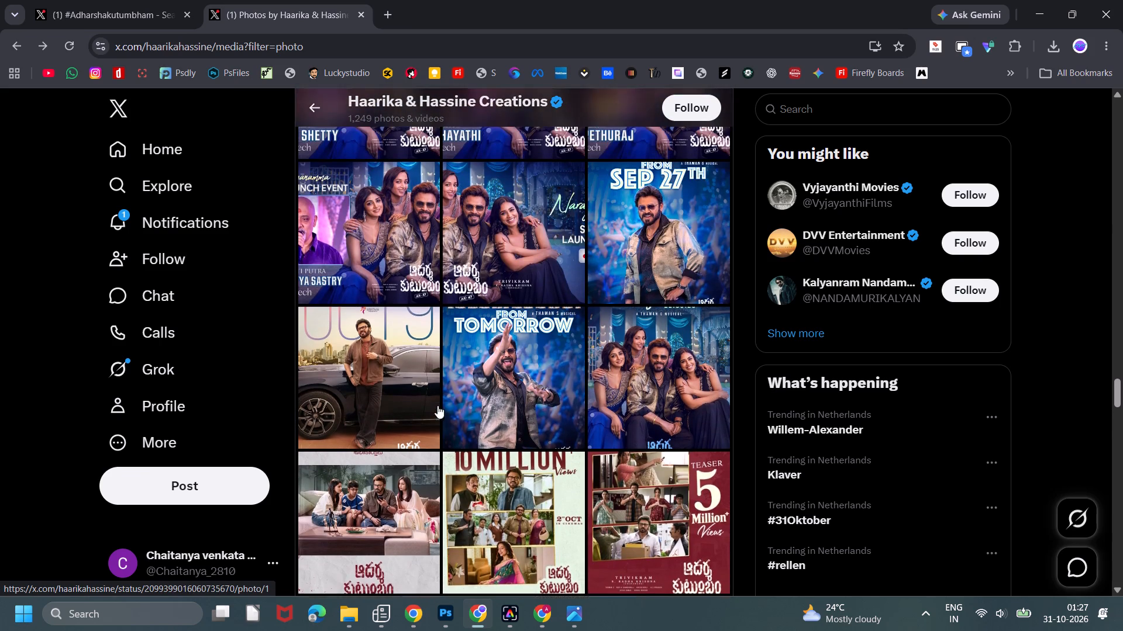
{"action": "scroll", "coordinate": [438, 405], "scroll_direction": "up", "scroll_amount": 1}
{"action": "scroll", "coordinate": [387, 402], "scroll_direction": "up", "scroll_amount": 7}
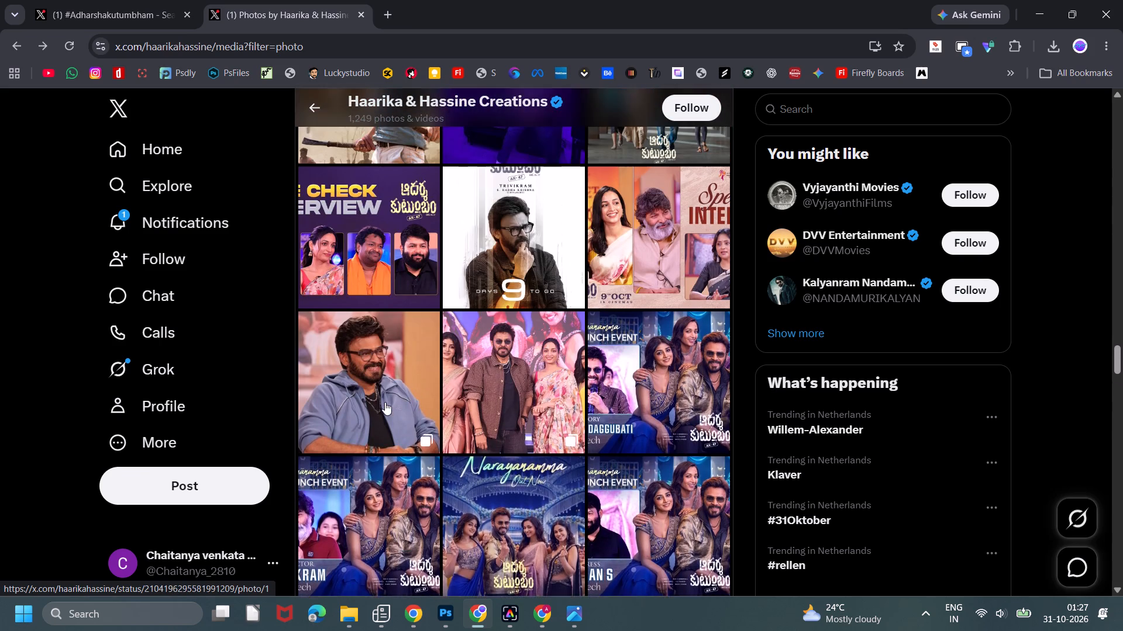
{"action": "scroll", "coordinate": [385, 403], "scroll_direction": "up", "scroll_amount": 2}
{"action": "left_click", "coordinate": [501, 379]}
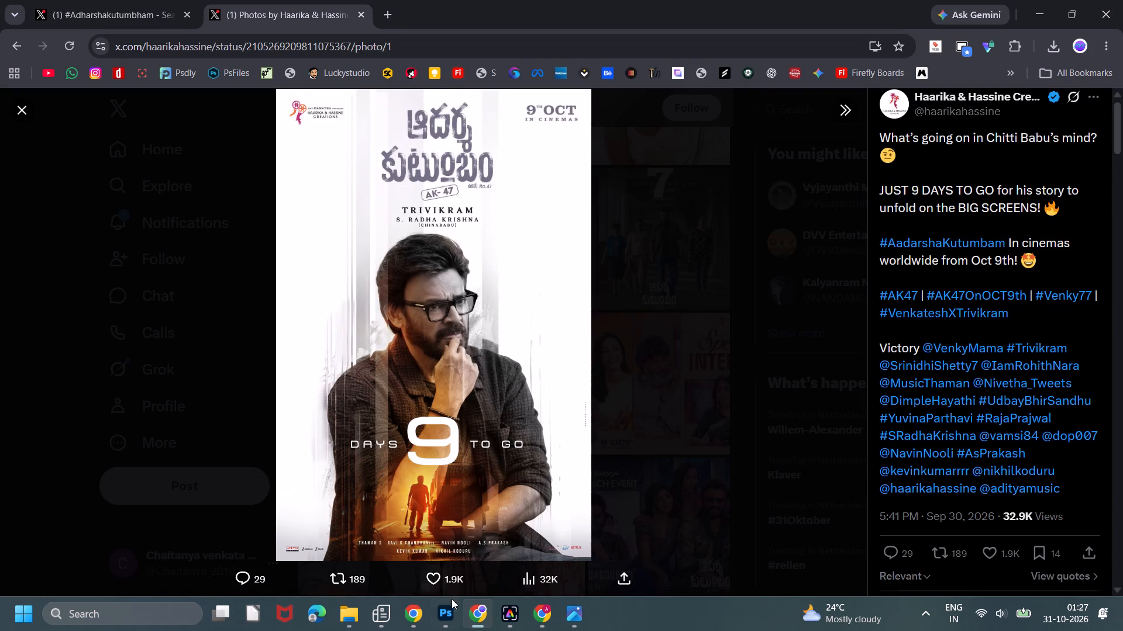
Back in Photoshop, set the presenter's T-shirt Lightness to +14 inside Layer 1's smart object, saving and closing the contents.
{"action": "left_click", "coordinate": [455, 624]}
{"action": "left_click", "coordinate": [657, 223]}
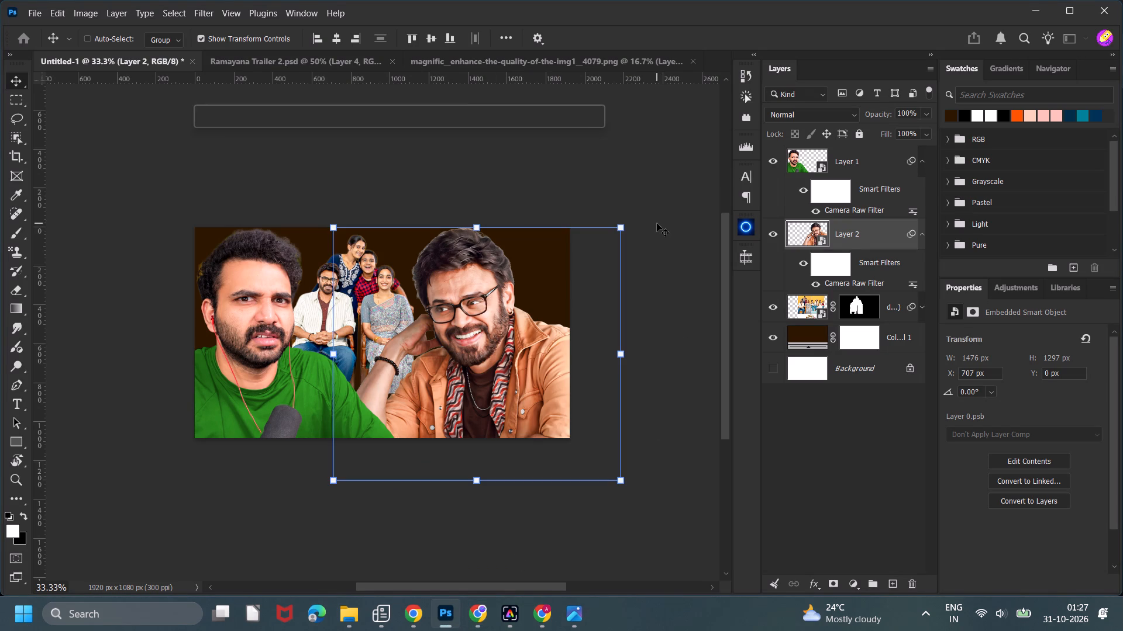
{"action": "double_click", "coordinate": [822, 173]}
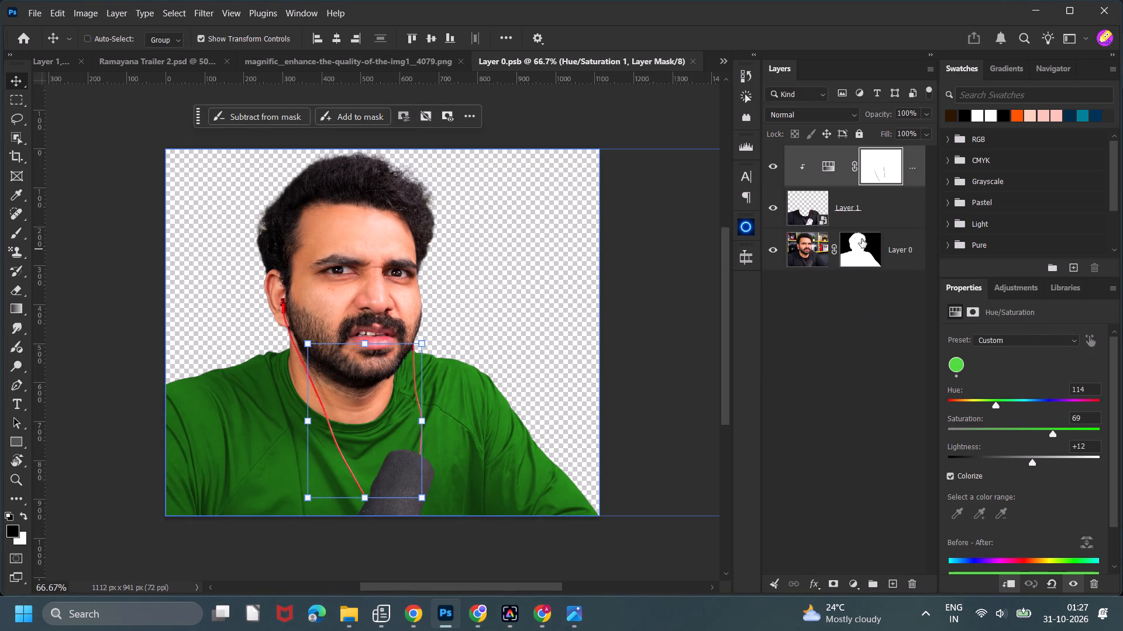
{"action": "left_click", "coordinate": [1033, 462]}
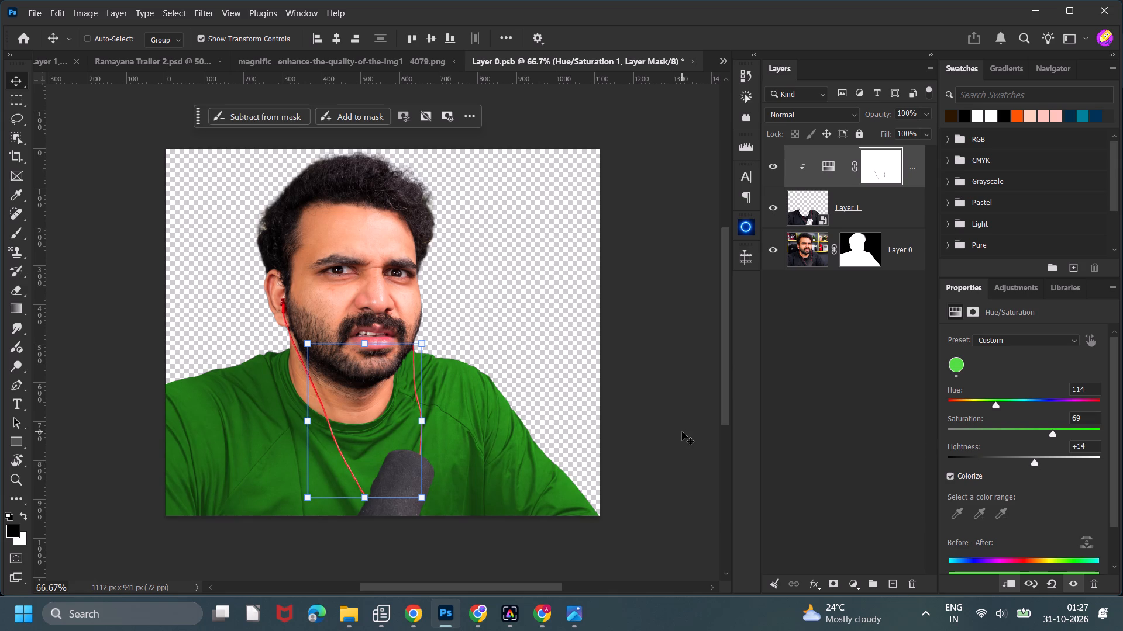
{"action": "key", "text": "ctrl+s"}
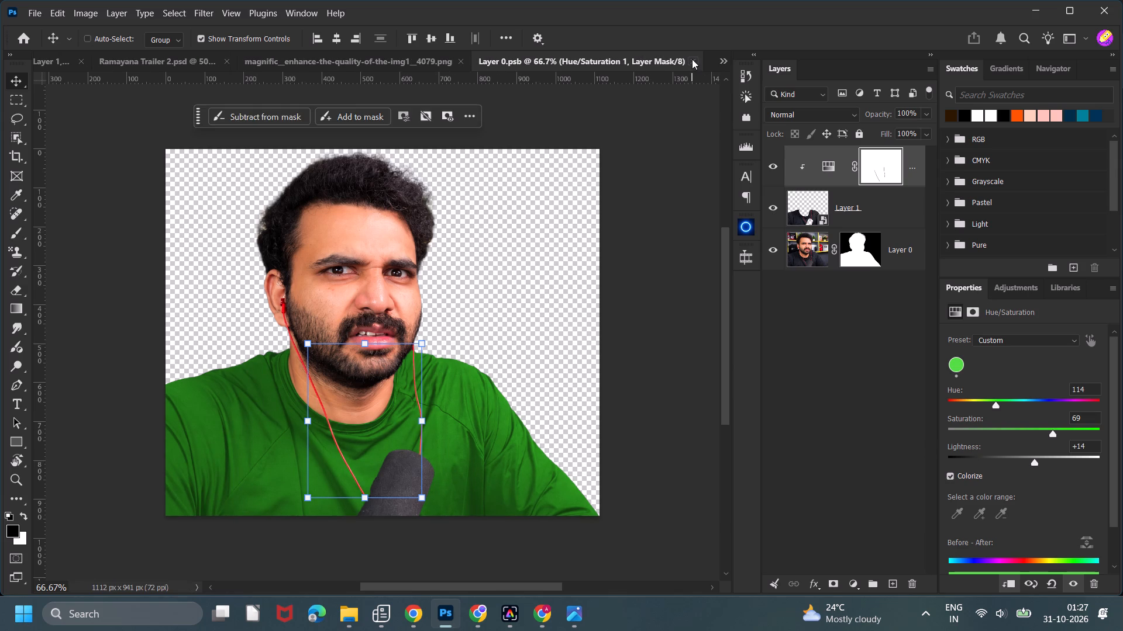
{"action": "left_click", "coordinate": [692, 59]}
{"action": "left_click", "coordinate": [560, 132]}
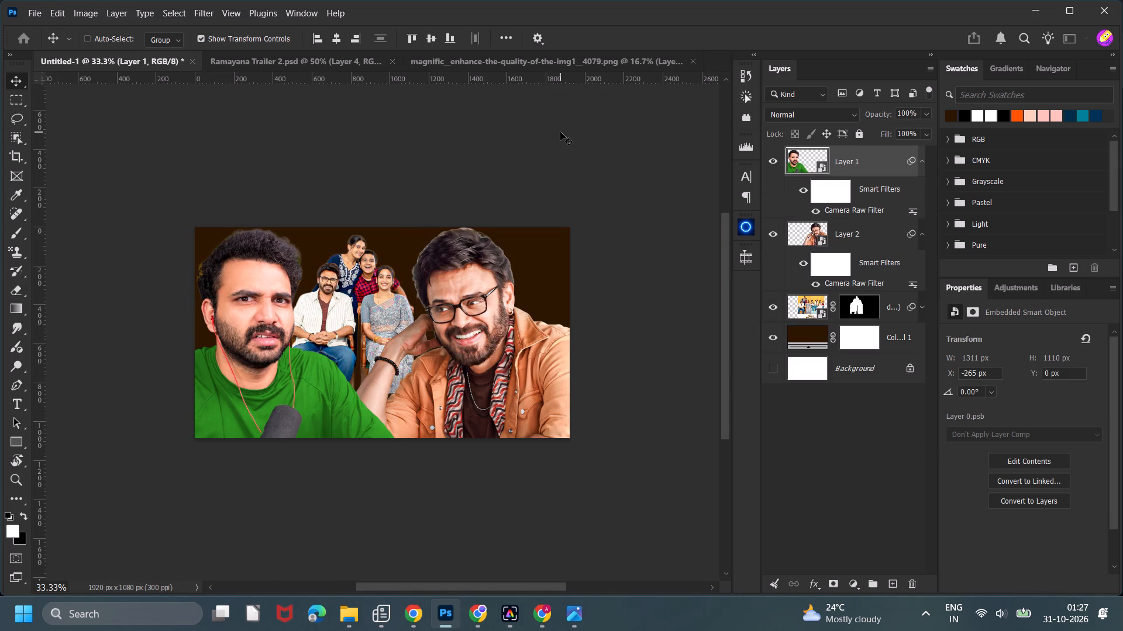
{"action": "left_click", "coordinate": [560, 132]}
{"action": "left_click", "coordinate": [560, 132]}
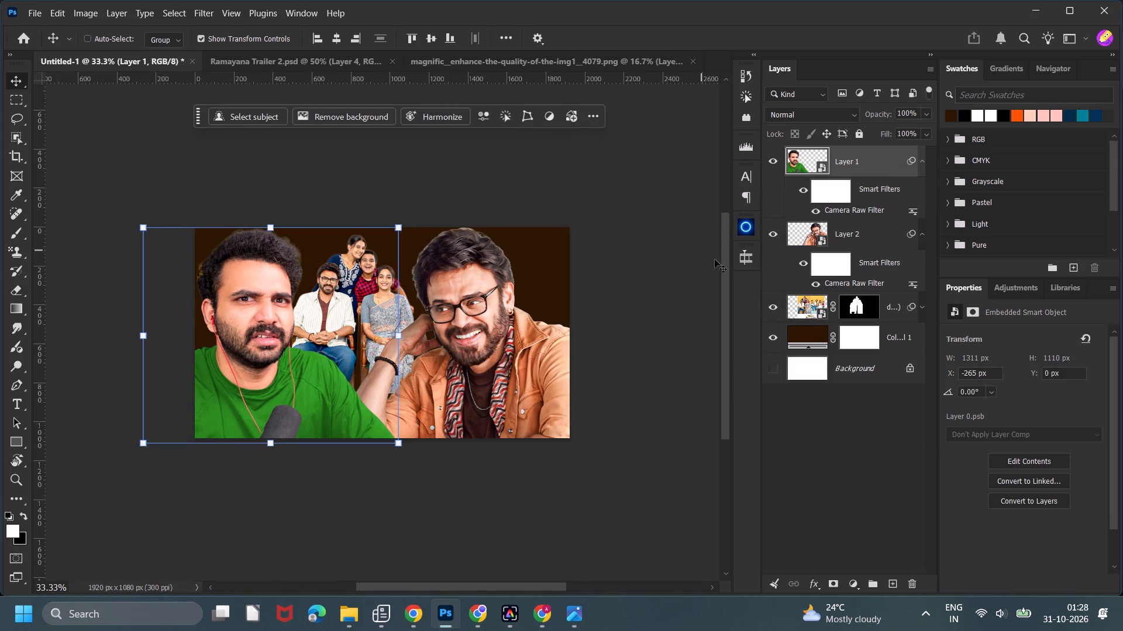
Scale the family group on the download (15) layer to about 1223 x 1914 px, positioned at X 515 px, Y -617 px.
{"action": "left_click", "coordinate": [811, 307]}
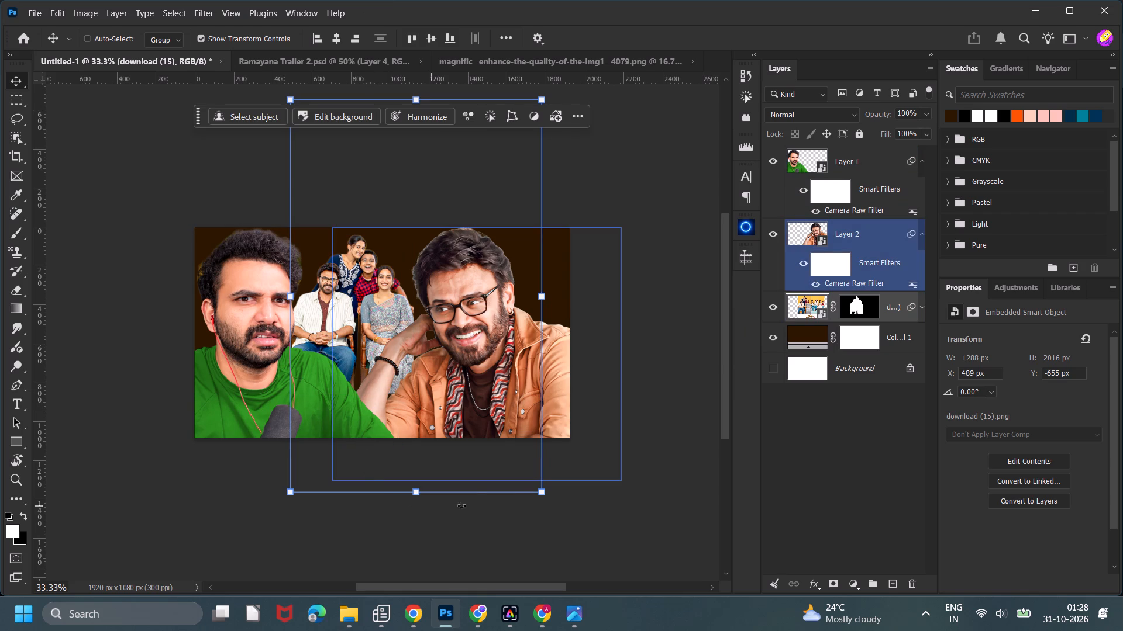
{"action": "left_click_drag", "start_coordinate": [417, 497], "coordinate": [421, 477]}
{"action": "left_click", "coordinate": [389, 319]}
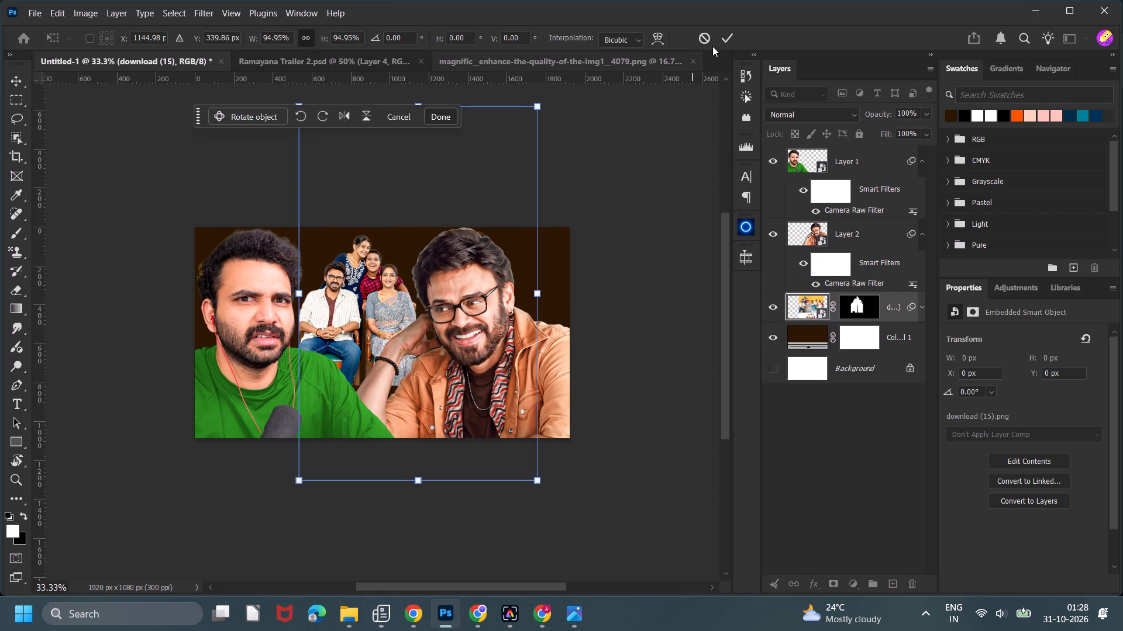
{"action": "left_click", "coordinate": [725, 37]}
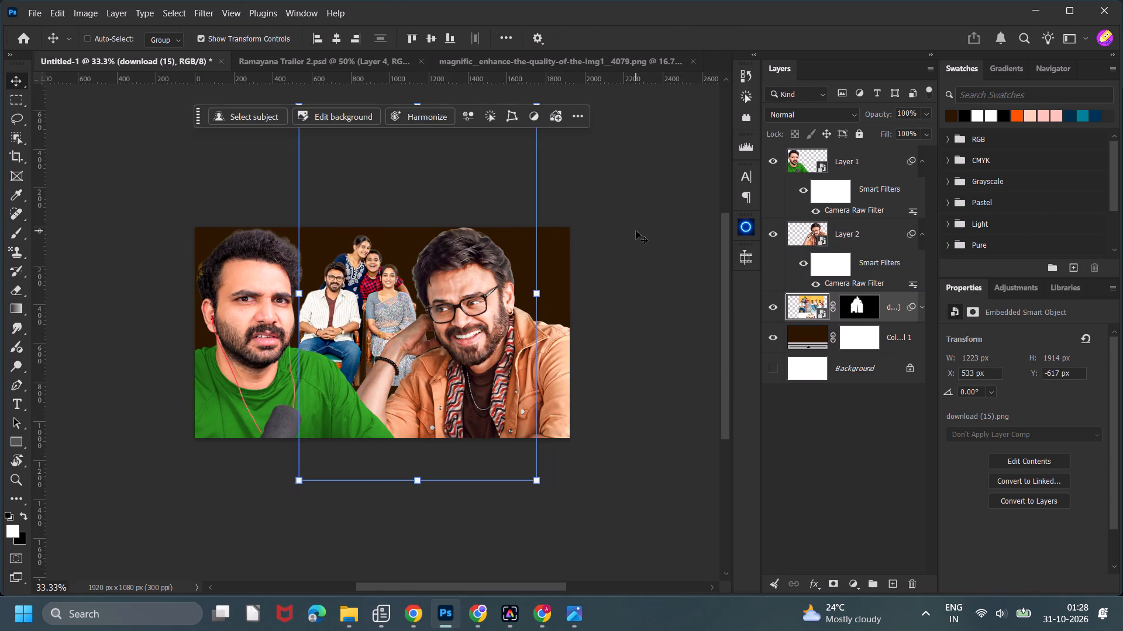
{"action": "left_click", "coordinate": [636, 231]}
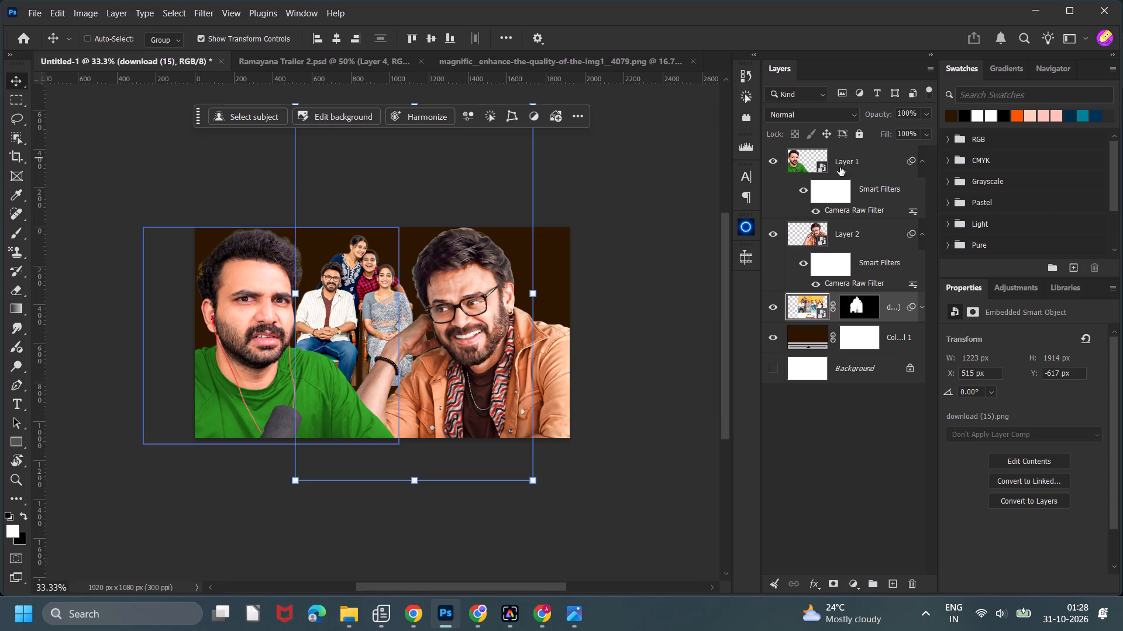
Nudge the lead actor on Layer 2 to X 698 px, Y 18 px.
{"action": "left_click", "coordinate": [852, 231]}
{"action": "key", "text": "Down"}
{"action": "key", "text": "Down"}
{"action": "key", "text": "Down"}
{"action": "key", "text": "Down"}
{"action": "key", "text": "Down"}
{"action": "key", "text": "Down"}
{"action": "key", "text": "Down"}
{"action": "key", "text": "Down"}
{"action": "key", "text": "Down"}
{"action": "key", "text": "Down"}
{"action": "left_click", "coordinate": [646, 157]}
{"action": "key", "text": "Down"}
{"action": "key", "text": "Down"}
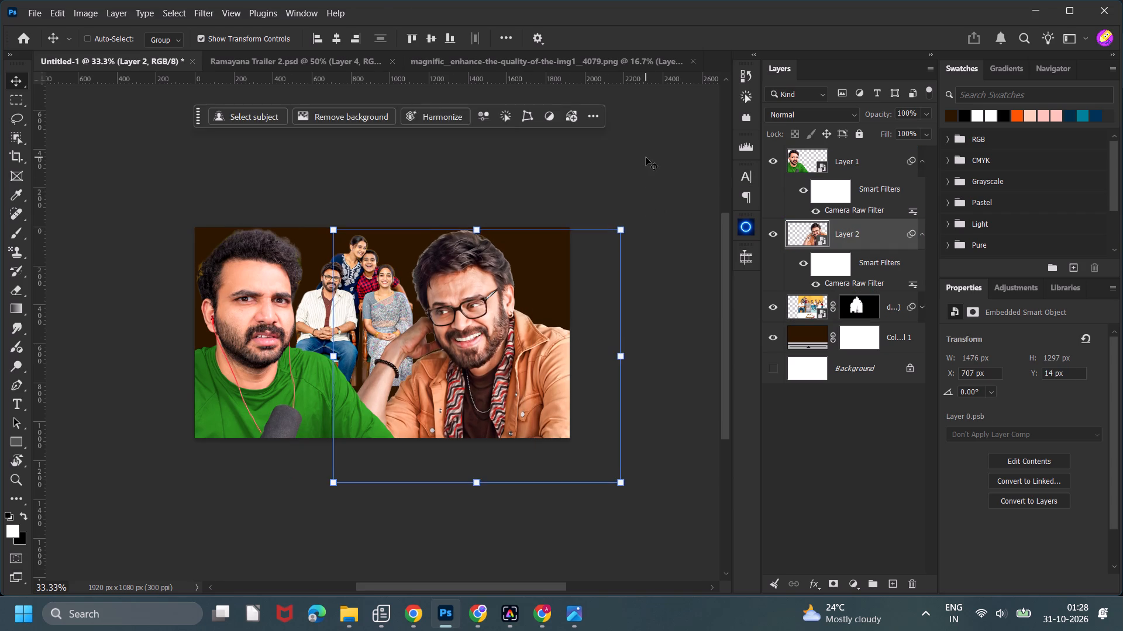
{"action": "key", "text": "Down"}
{"action": "left_click", "coordinate": [646, 157]}
{"action": "key", "text": "Left"}
{"action": "key", "text": "Left"}
{"action": "left_click", "coordinate": [646, 157]}
{"action": "key", "text": "Down"}
{"action": "left_click", "coordinate": [646, 157]}
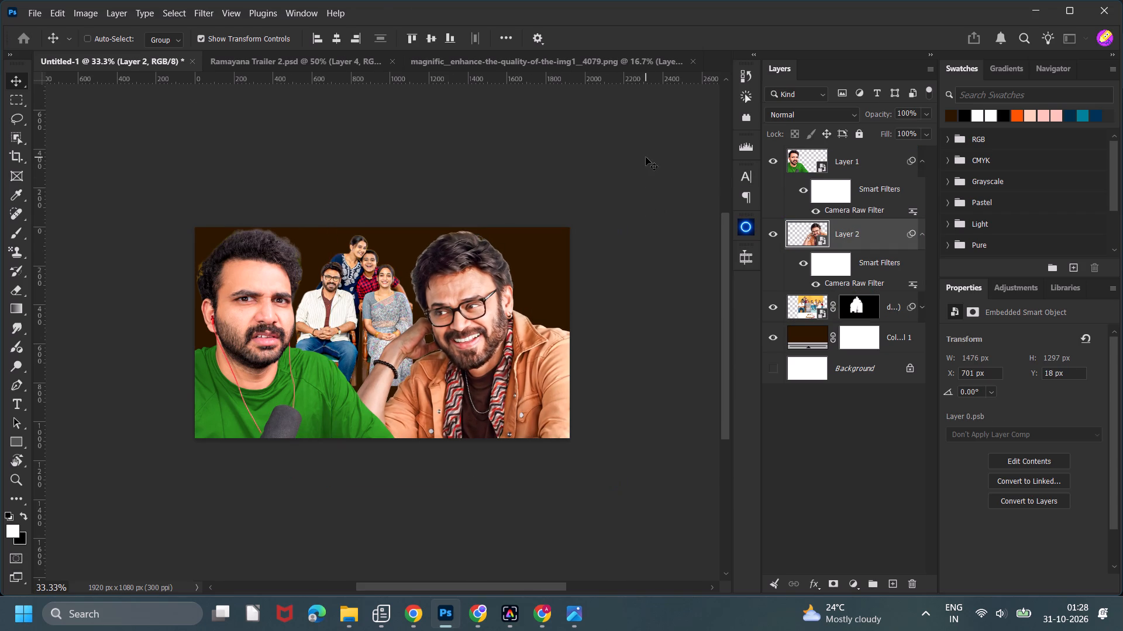
{"action": "key", "text": "Left"}
{"action": "left_click", "coordinate": [646, 157]}
{"action": "left_click", "coordinate": [646, 157]}
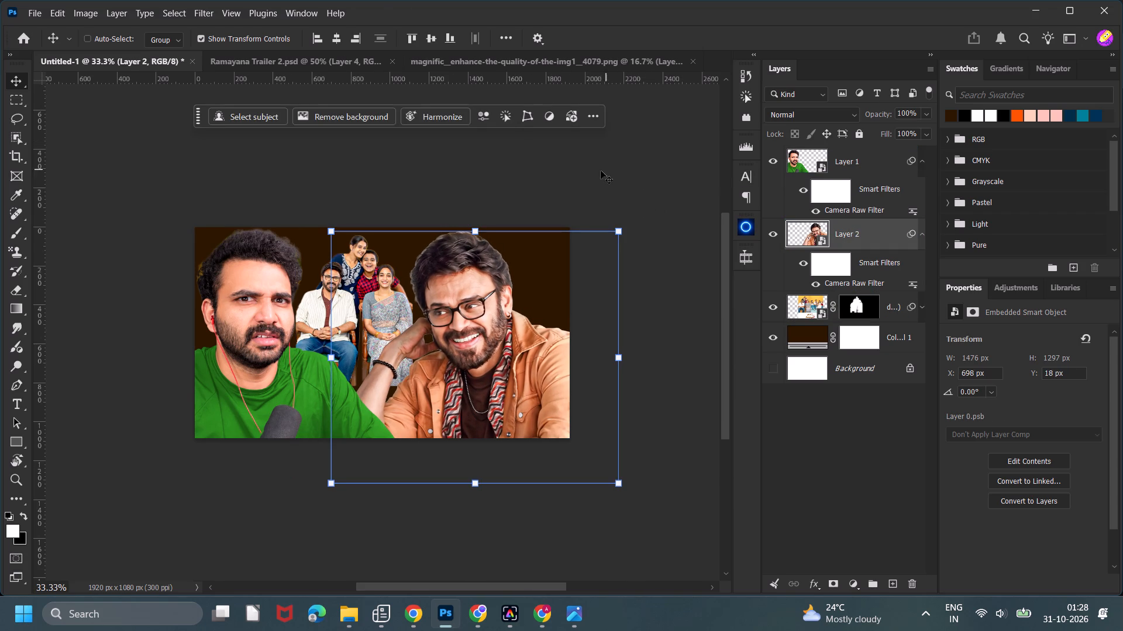
{"action": "left_click", "coordinate": [480, 625]}
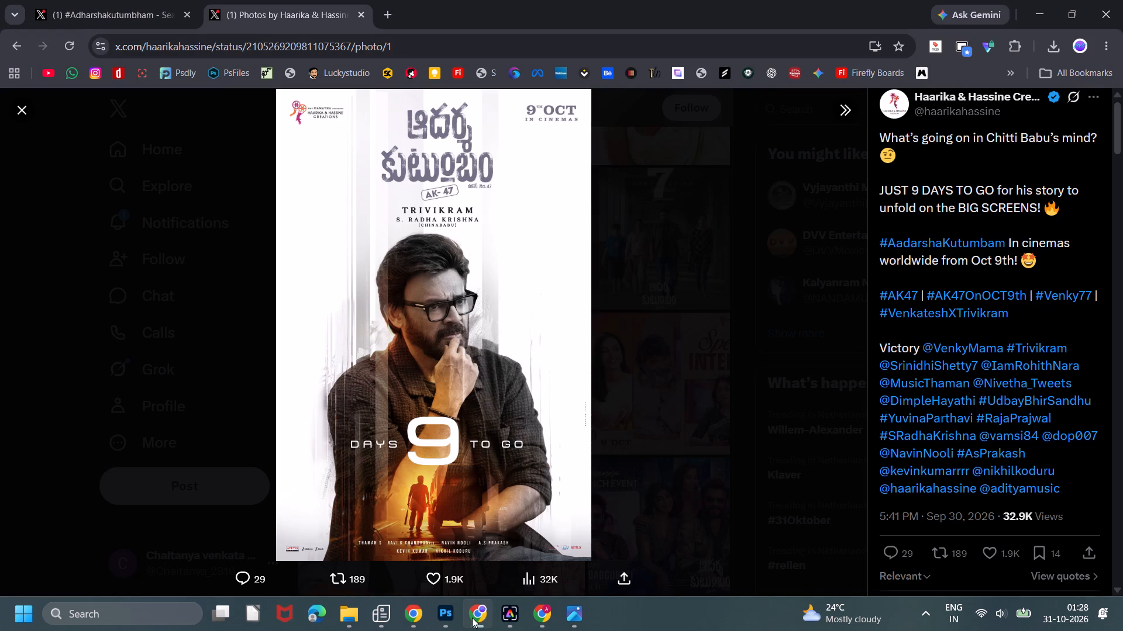
{"action": "left_click", "coordinate": [680, 172]}
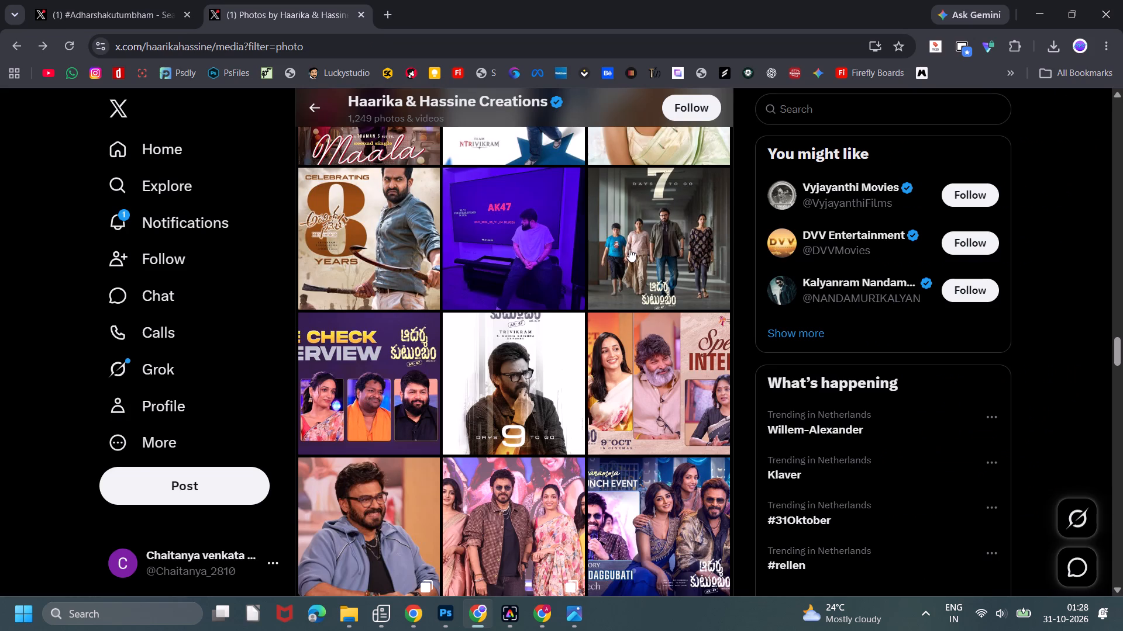
{"action": "scroll", "coordinate": [532, 334], "scroll_direction": "up", "scroll_amount": 14}
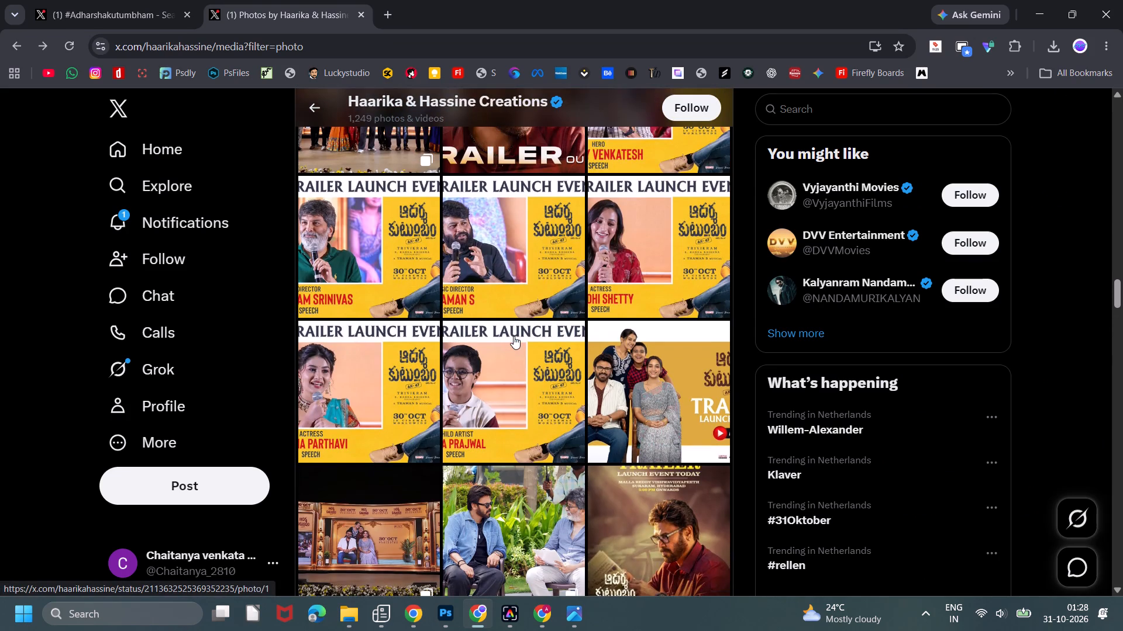
{"action": "scroll", "coordinate": [404, 252], "scroll_direction": "up", "scroll_amount": 5}
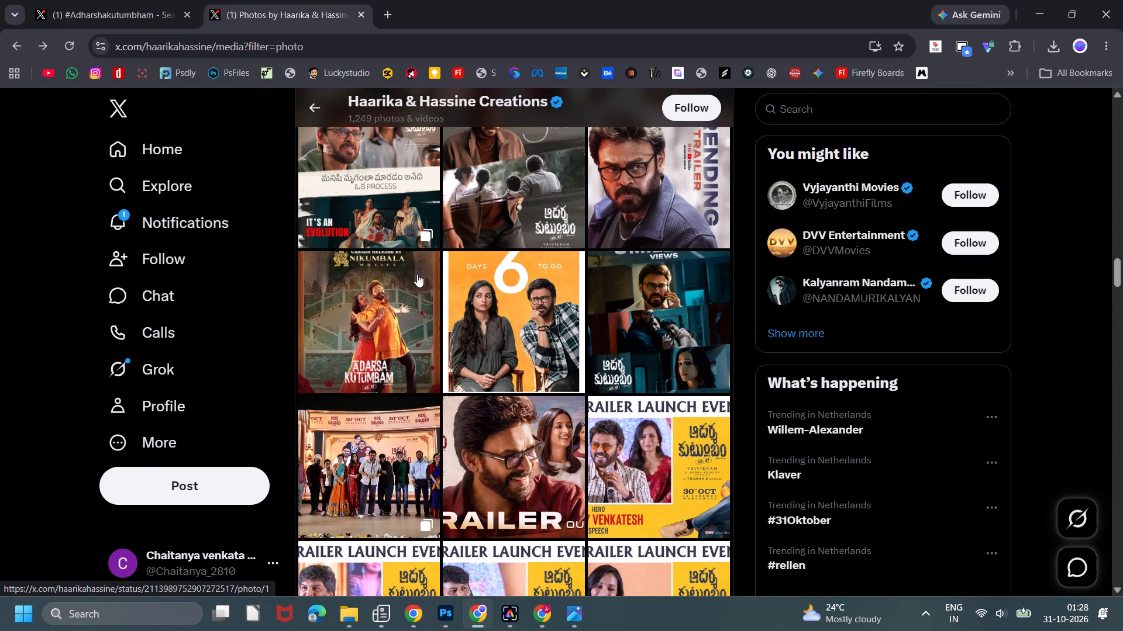
{"action": "left_click", "coordinate": [514, 209]}
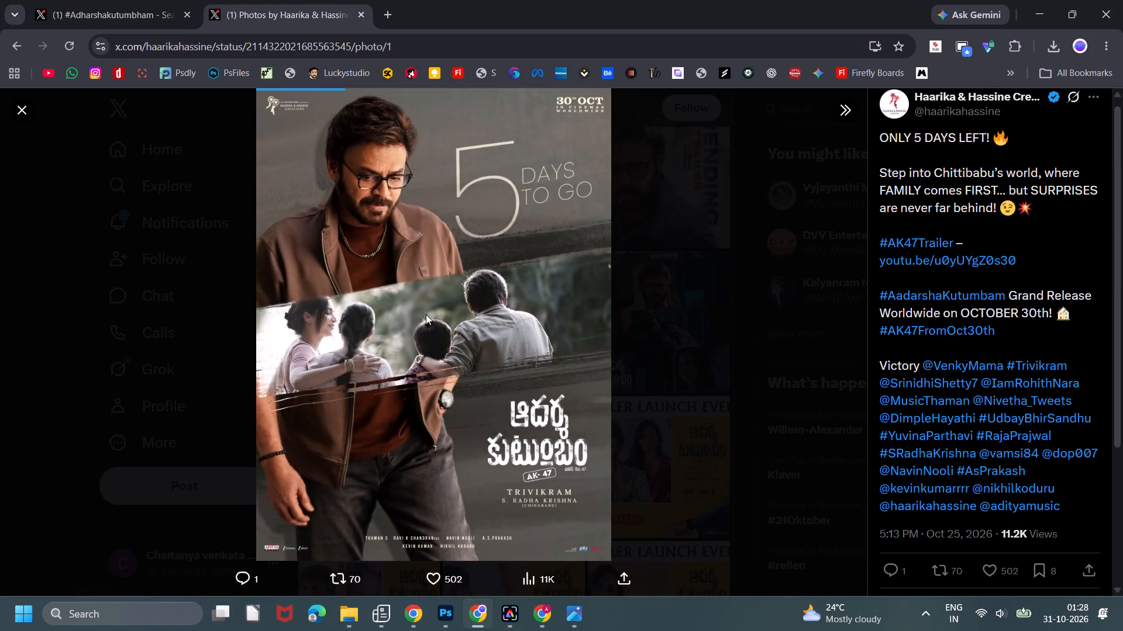
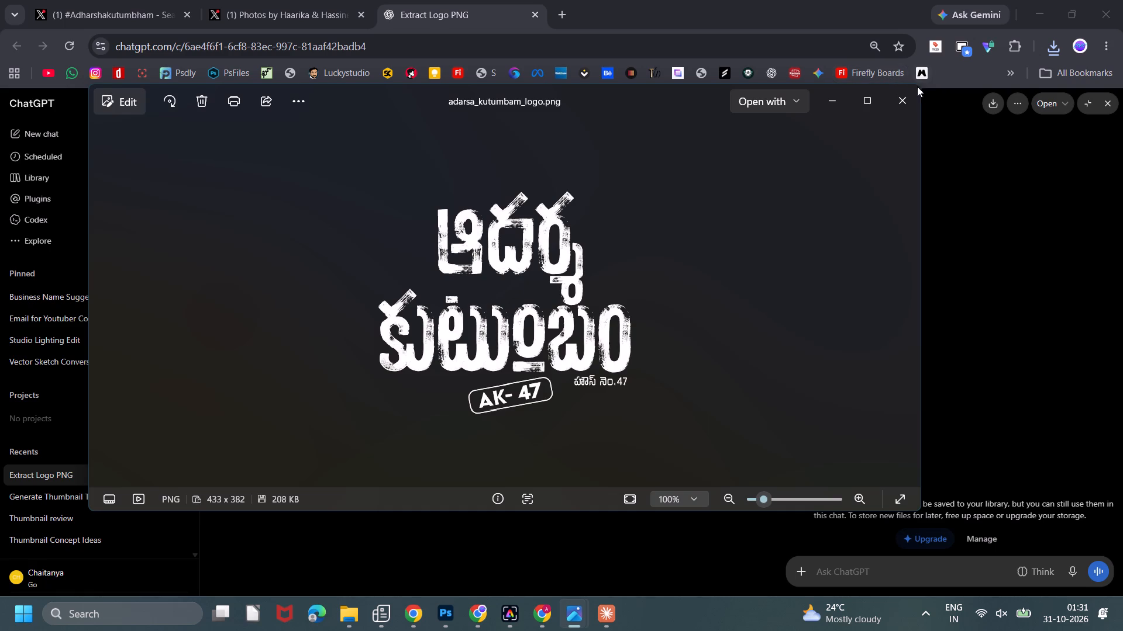
{"action": "left_click", "coordinate": [918, 104]}
Switch to Photoshop and select the locked Background layer in Untitled-1 as the insertion point for a new backdrop.
{"action": "left_click", "coordinate": [312, 0]}
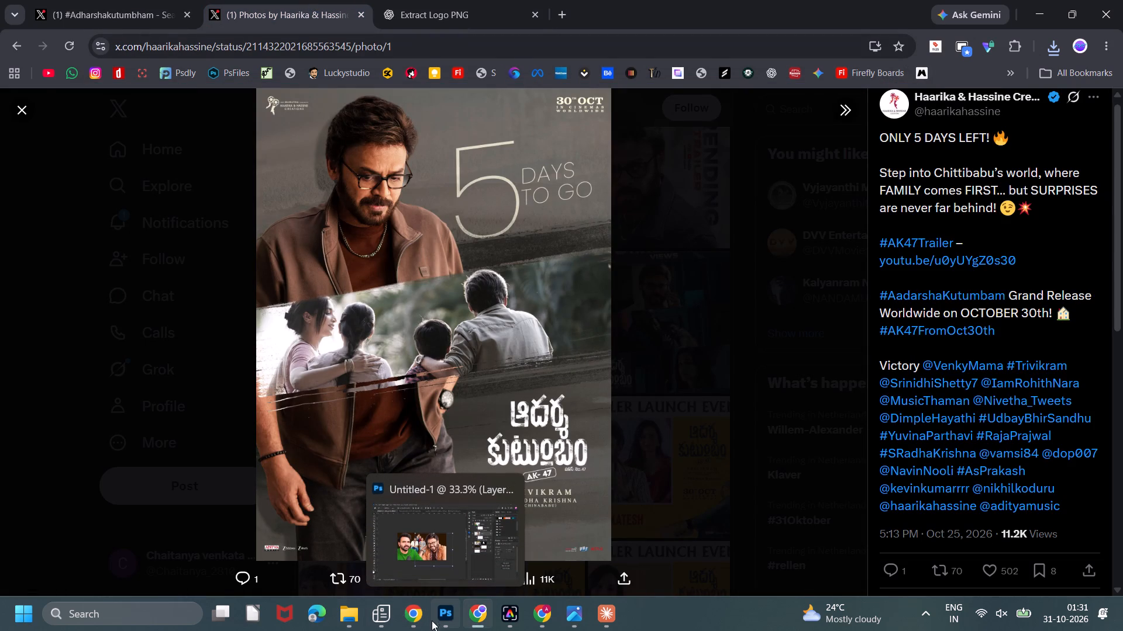
{"action": "left_click", "coordinate": [430, 615]}
{"action": "left_click", "coordinate": [615, 190]}
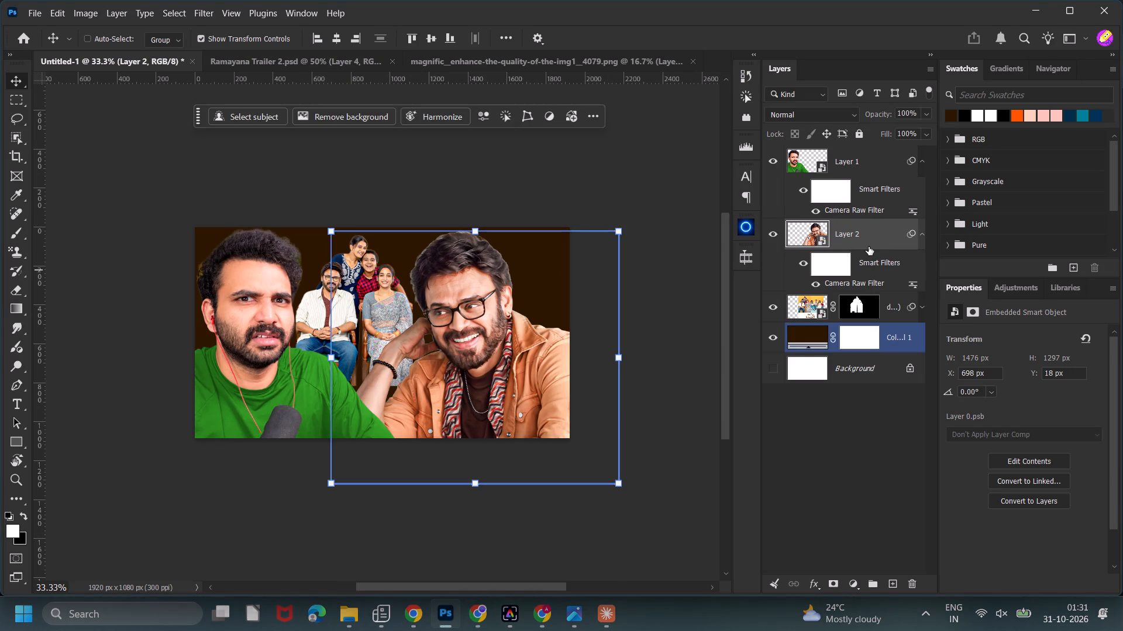
{"action": "left_click", "coordinate": [845, 373]}
{"action": "left_click", "coordinate": [853, 584]}
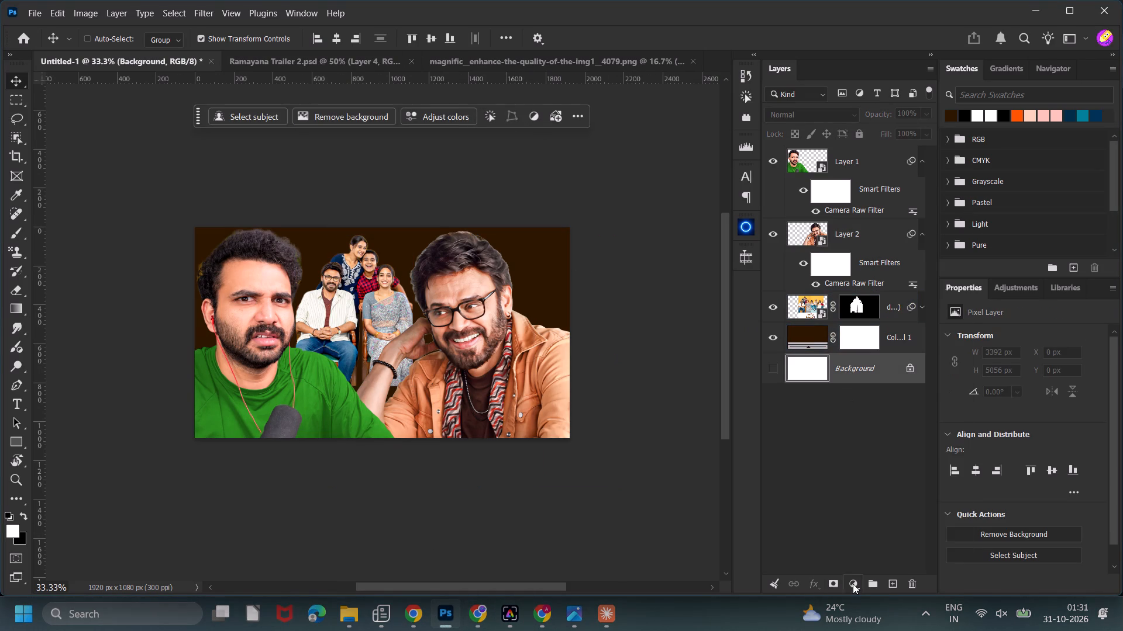
{"action": "left_click", "coordinate": [669, 219]}
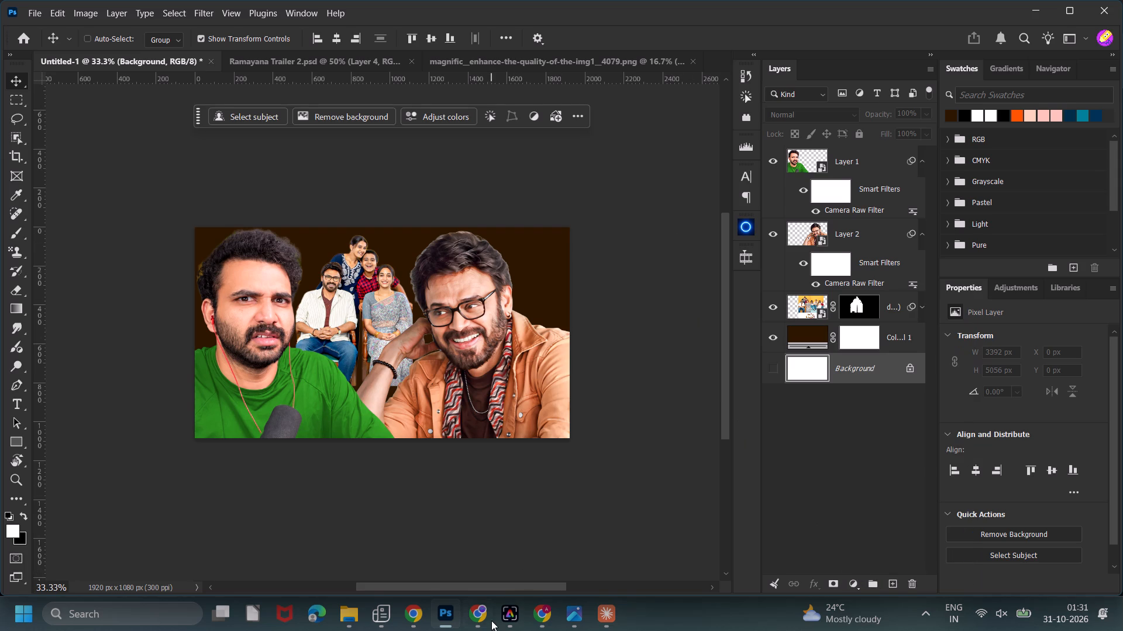
Return to Chrome and save the "5 Days to Go" film poster from X as the PNG "download (17)".
{"action": "left_click", "coordinate": [482, 617]}
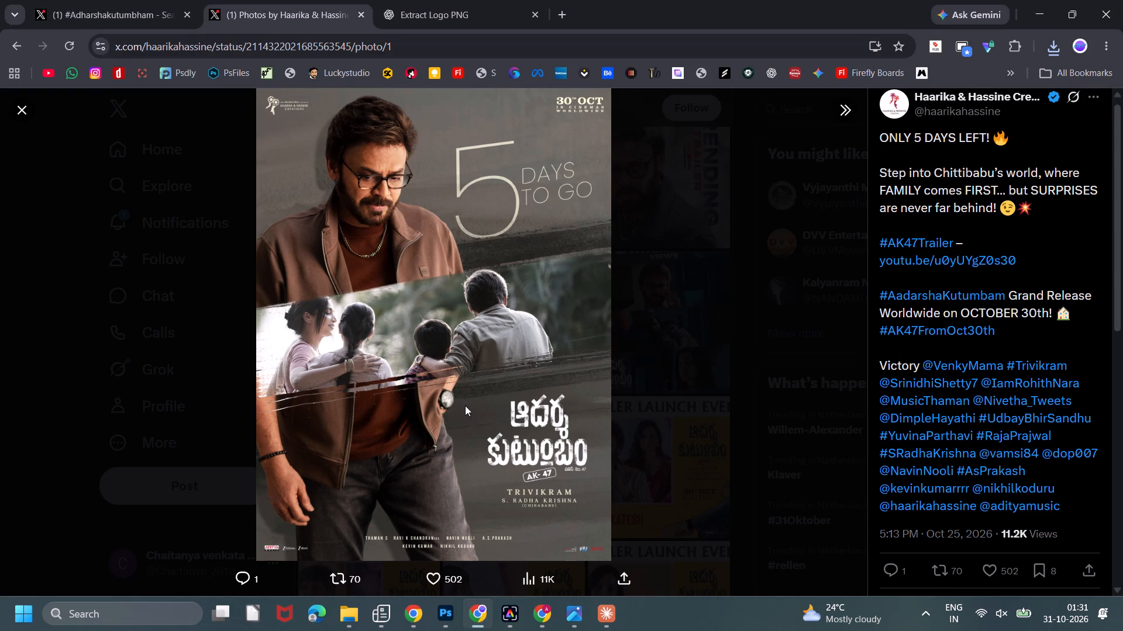
{"action": "right_click", "coordinate": [477, 293]}
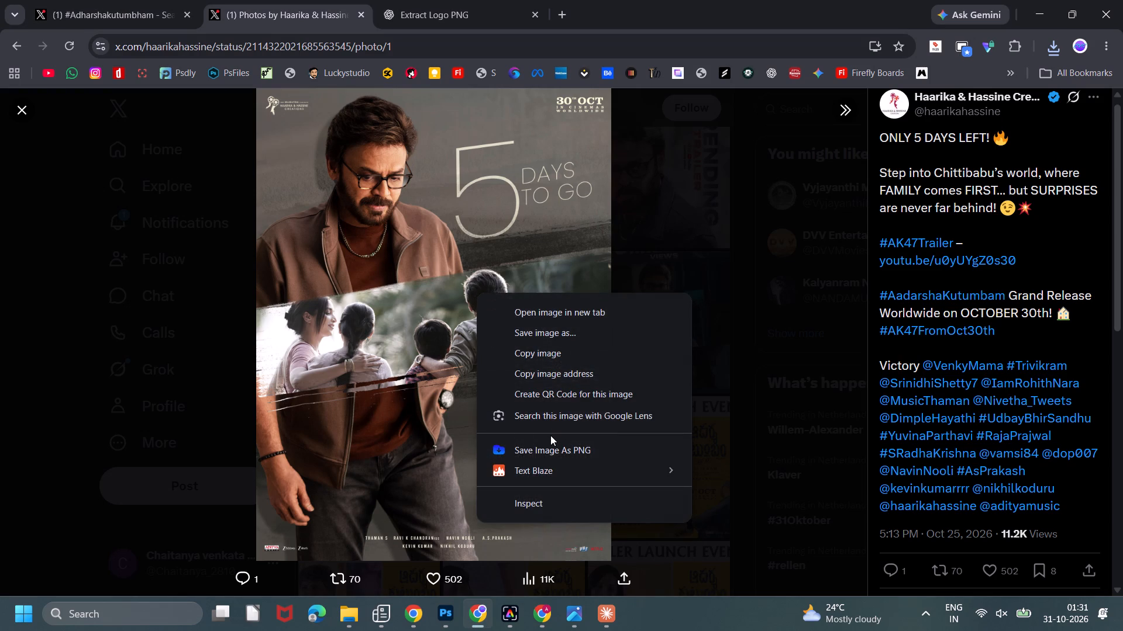
{"action": "left_click", "coordinate": [552, 440]}
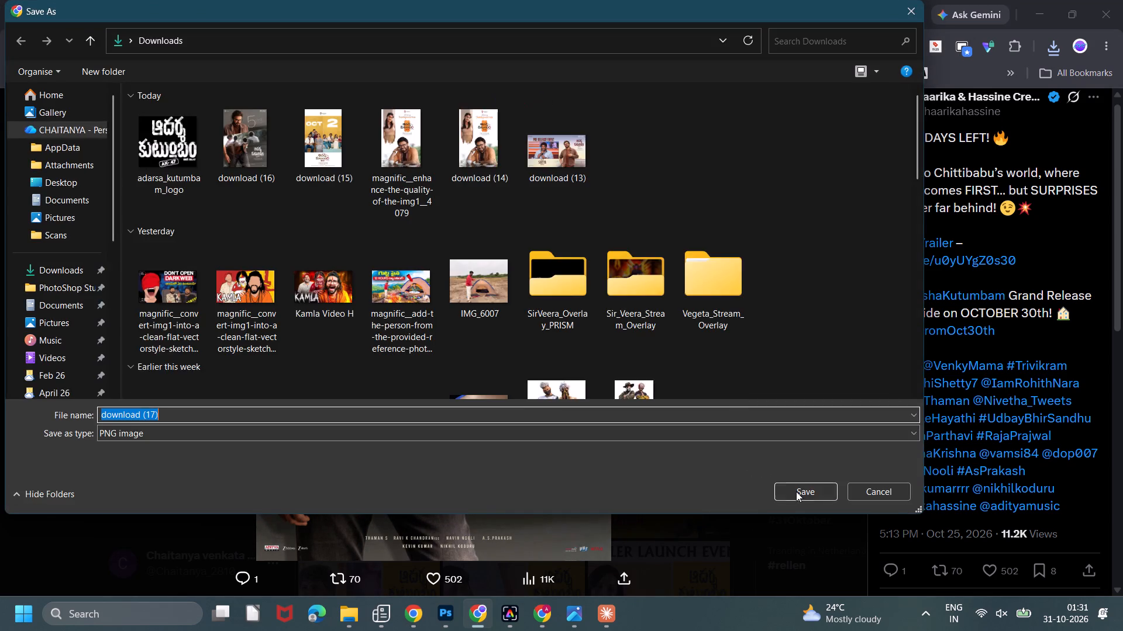
{"action": "left_click", "coordinate": [797, 493]}
Place download (17).png into the Untitled-1 Photoshop document directly above the Background layer.
{"action": "left_click", "coordinate": [912, 84]}
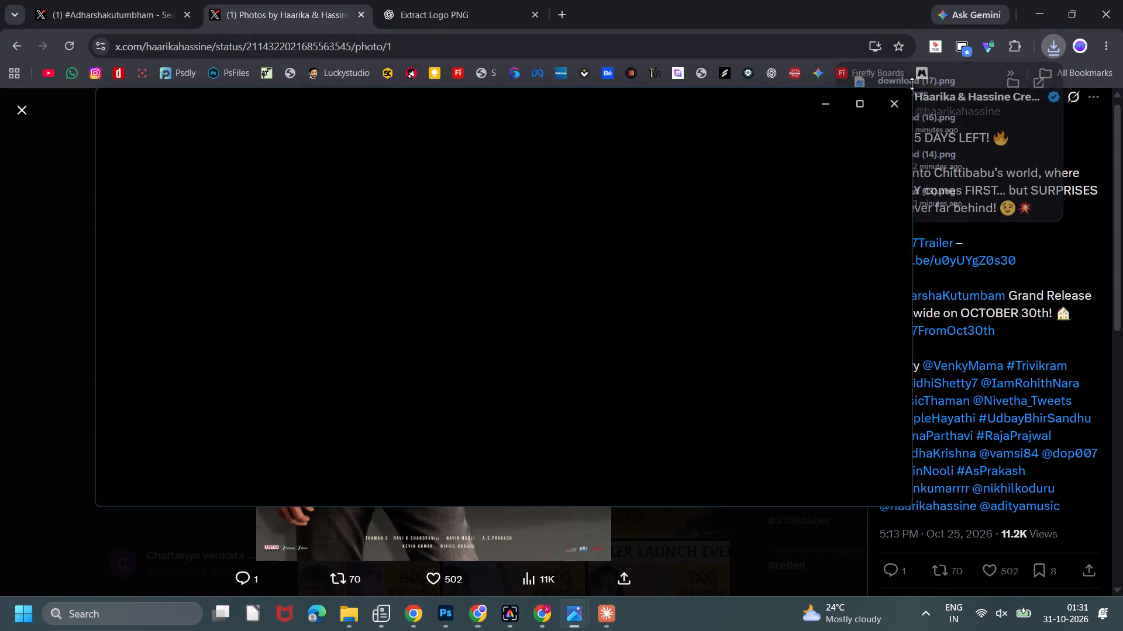
{"action": "left_click_drag", "start_coordinate": [515, 303], "coordinate": [443, 606]}
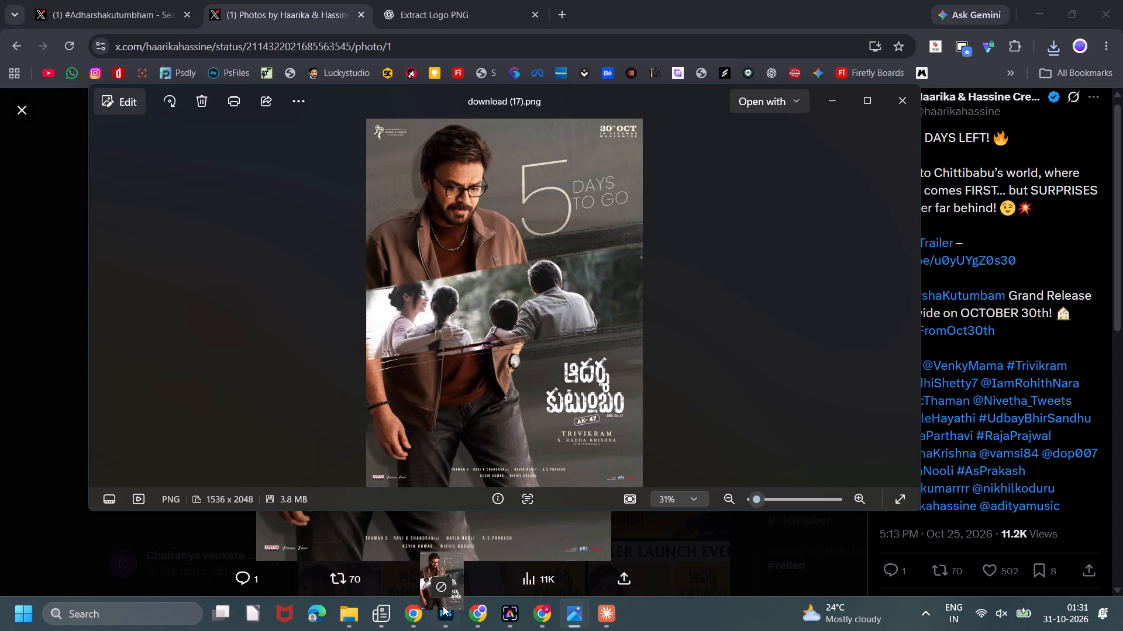
{"action": "left_click_drag", "start_coordinate": [443, 606], "coordinate": [359, 347]}
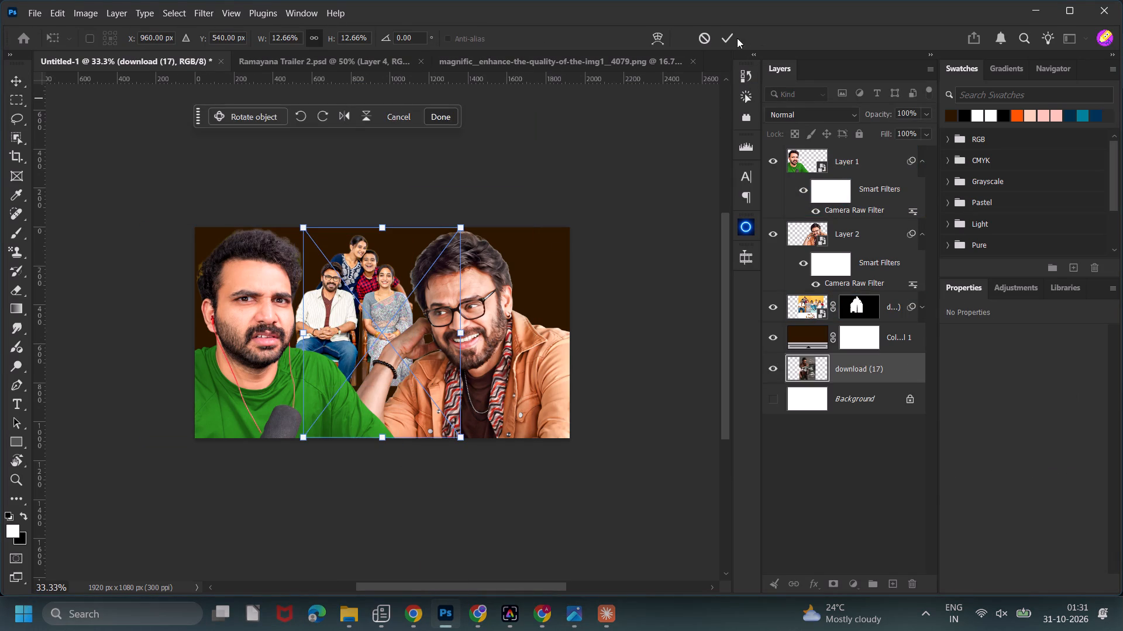
{"action": "left_click", "coordinate": [728, 41]}
With the brown Color Fill 1 layer hidden, scale the poster to 38.33% and position its family photo band behind the cutouts.
{"action": "key", "text": "ctrl+minus"}
{"action": "key", "text": "ctrl+minus"}
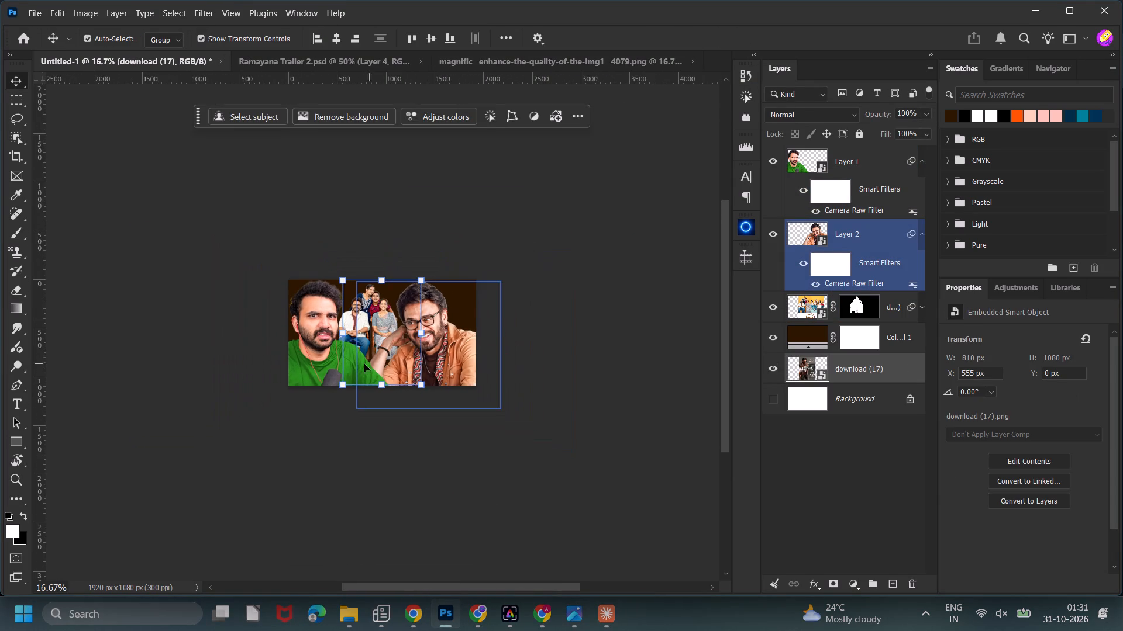
{"action": "left_click", "coordinate": [771, 311]}
{"action": "left_click", "coordinate": [777, 309]}
{"action": "left_click", "coordinate": [777, 337]}
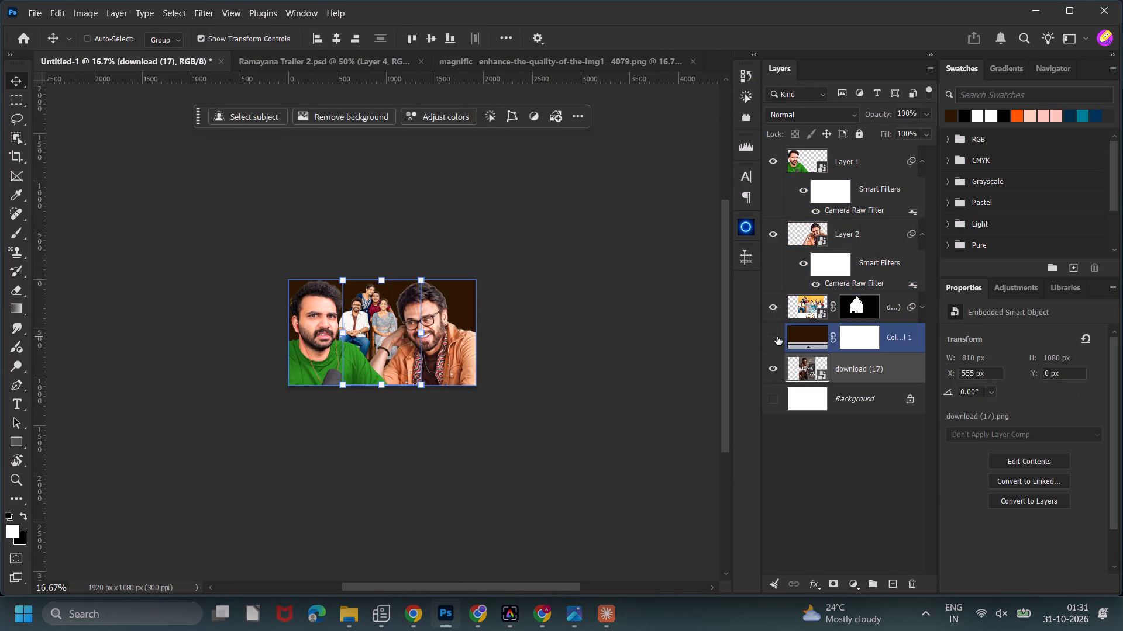
{"action": "left_click_drag", "start_coordinate": [382, 279], "coordinate": [377, 77]}
{"action": "left_click_drag", "start_coordinate": [420, 260], "coordinate": [433, 351]}
{"action": "left_click_drag", "start_coordinate": [484, 351], "coordinate": [481, 375]}
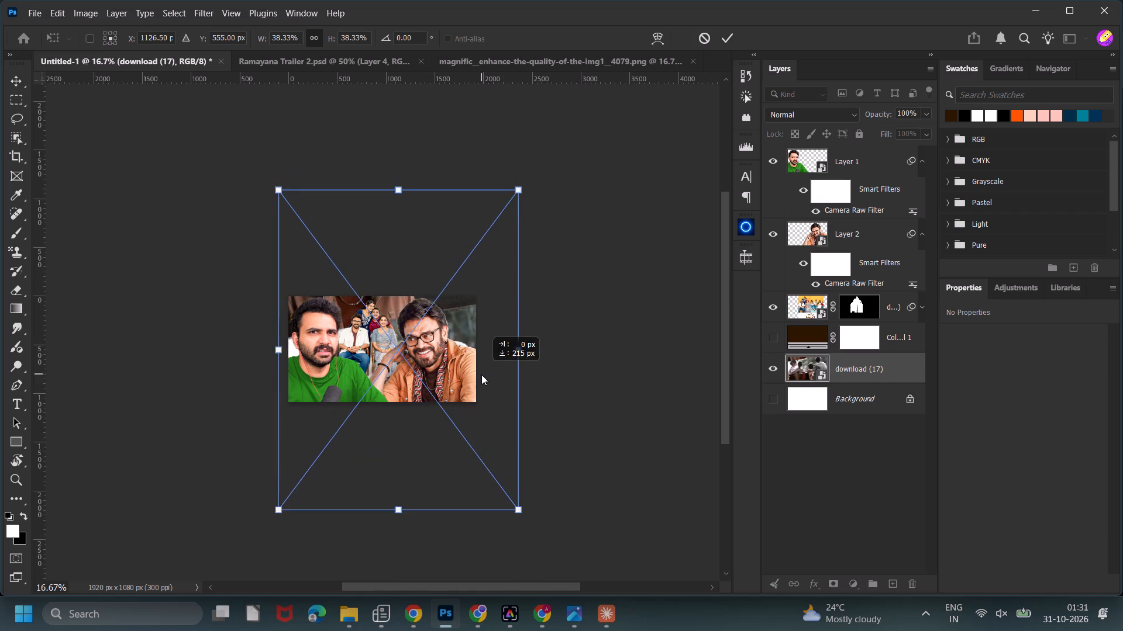
{"action": "left_click_drag", "start_coordinate": [481, 375], "coordinate": [470, 351]}
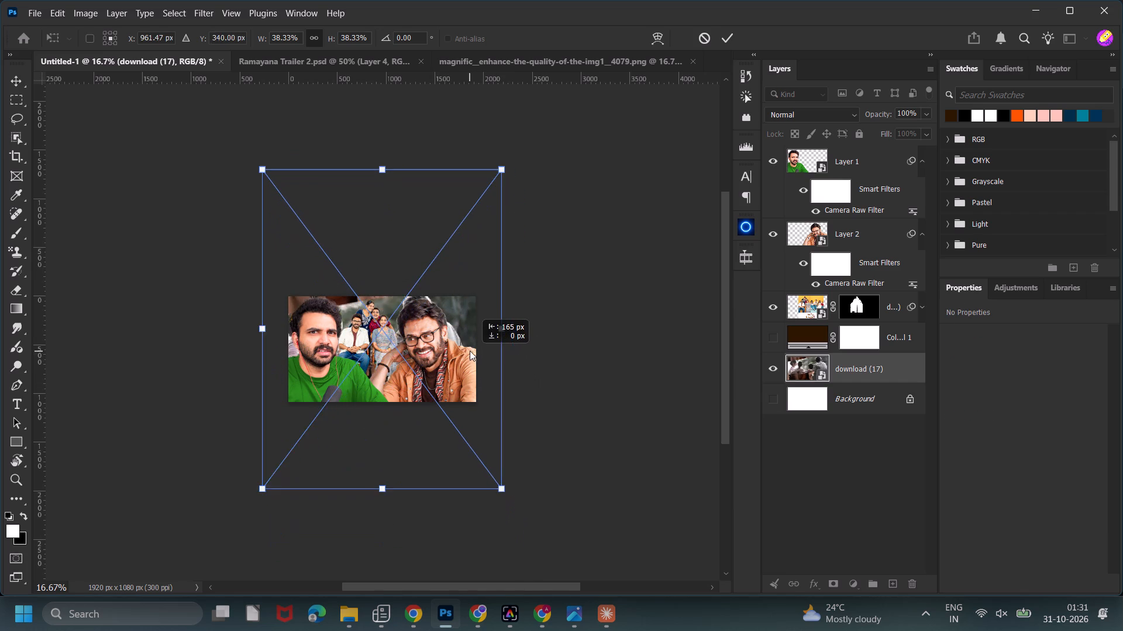
{"action": "left_click_drag", "start_coordinate": [470, 351], "coordinate": [478, 371]}
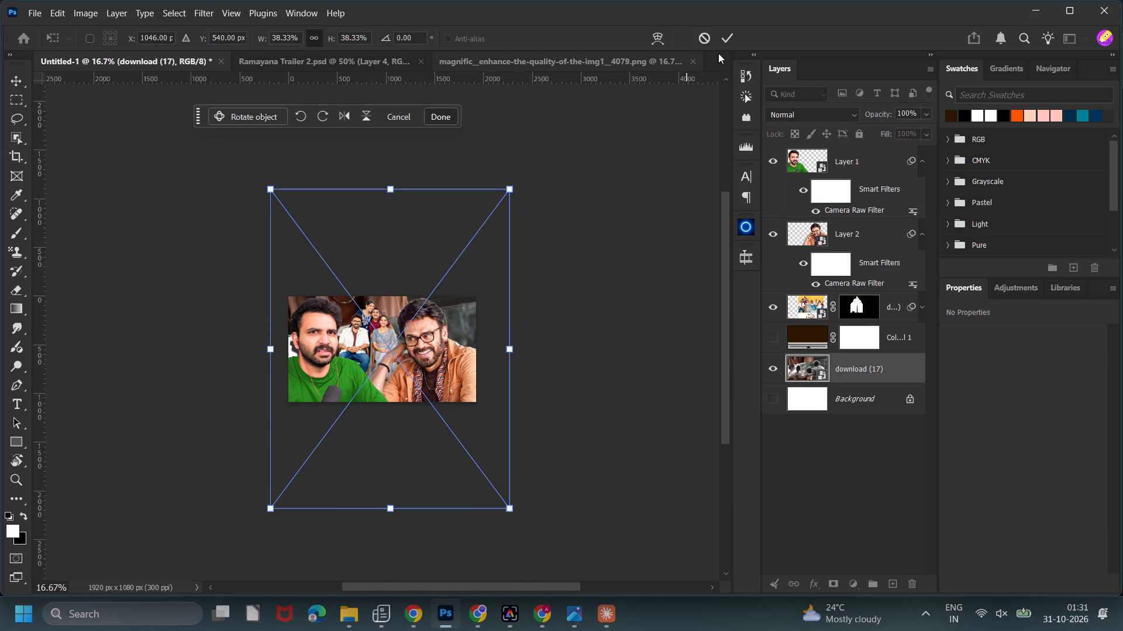
{"action": "left_click", "coordinate": [726, 44]}
{"action": "left_click", "coordinate": [619, 204]}
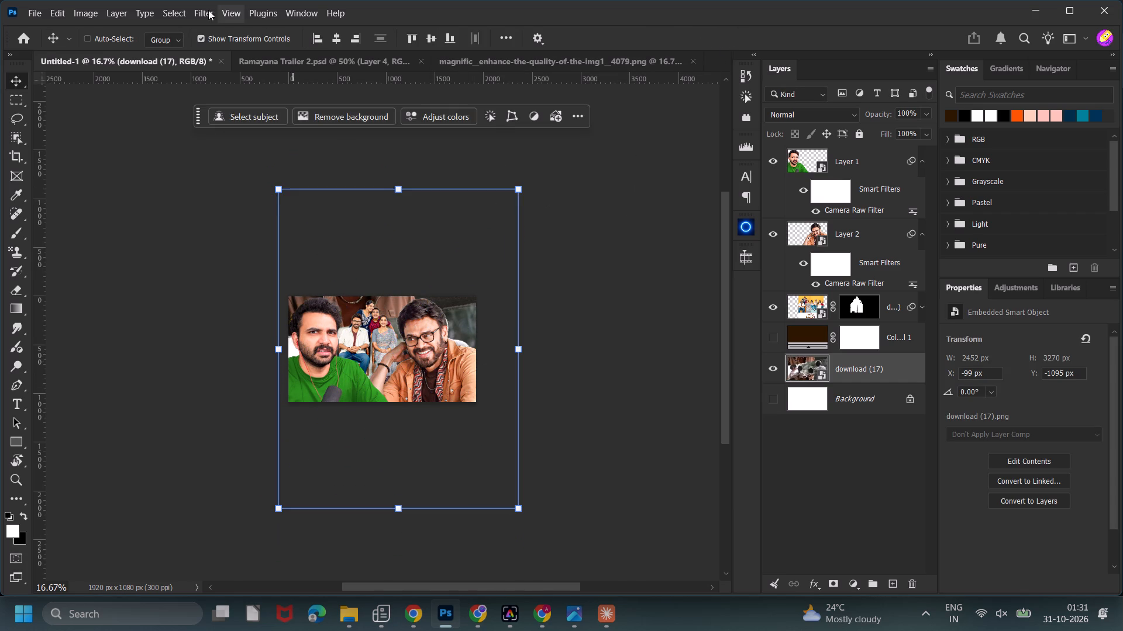
Apply a Mosaic filter with cell size 10 to the poster layer.
{"action": "left_click", "coordinate": [196, 14]}
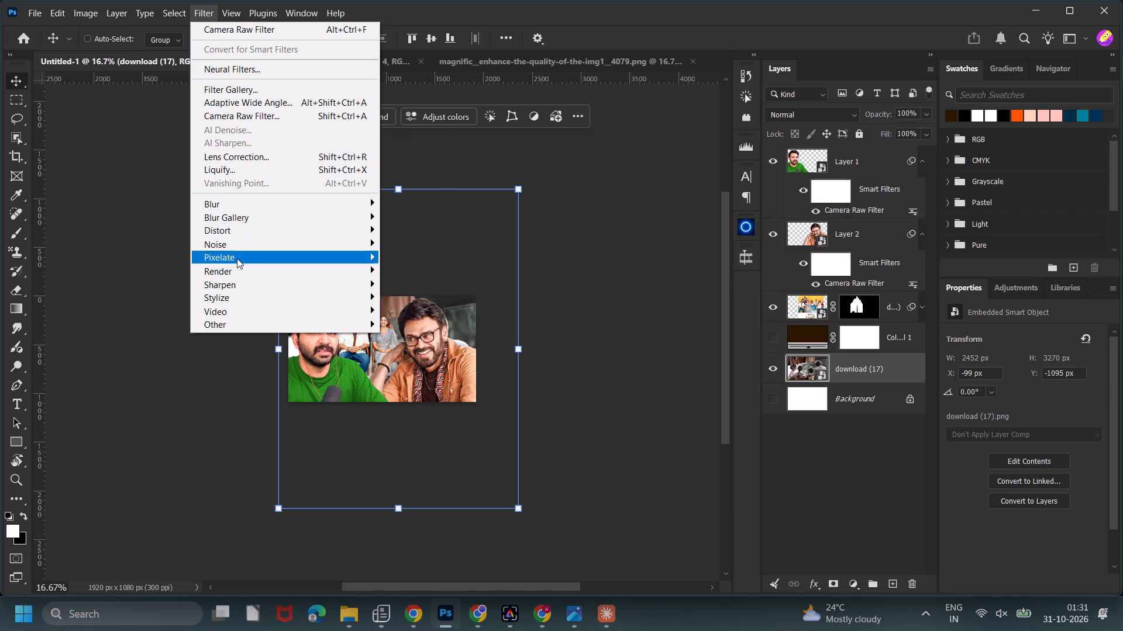
{"action": "left_click", "coordinate": [423, 319]}
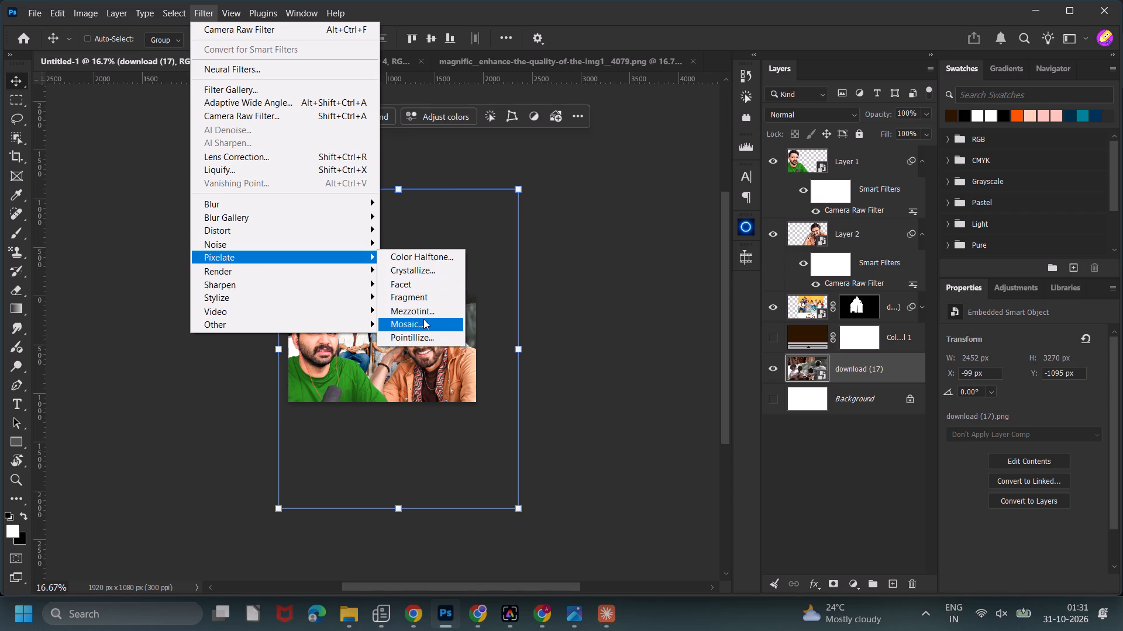
{"action": "left_click_drag", "start_coordinate": [507, 102], "coordinate": [691, 133]}
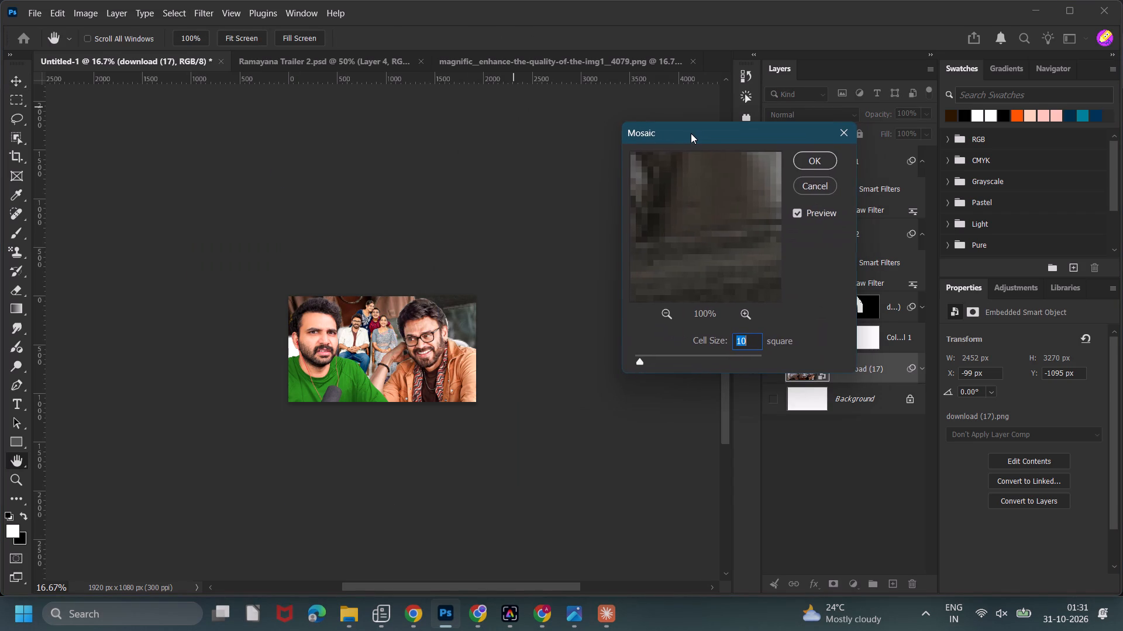
{"action": "left_click_drag", "start_coordinate": [691, 133], "coordinate": [688, 133]}
{"action": "left_click", "coordinate": [816, 168]}
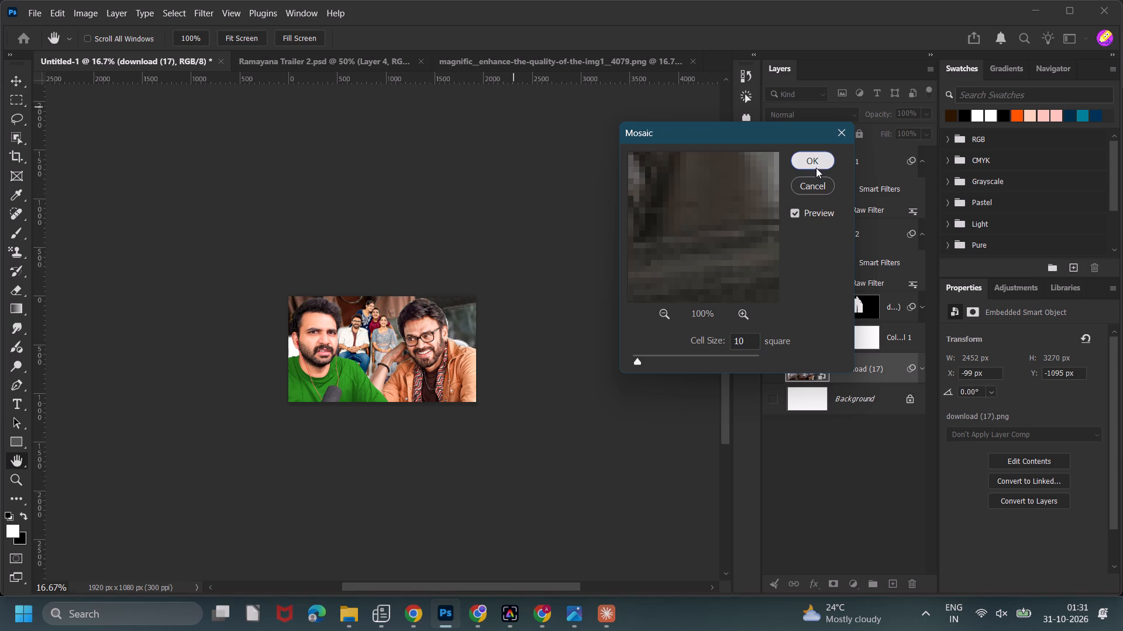
Add a Motion Blur to the poster layer with angle 1° and distance 9 pixels.
{"action": "left_click", "coordinate": [201, 13]}
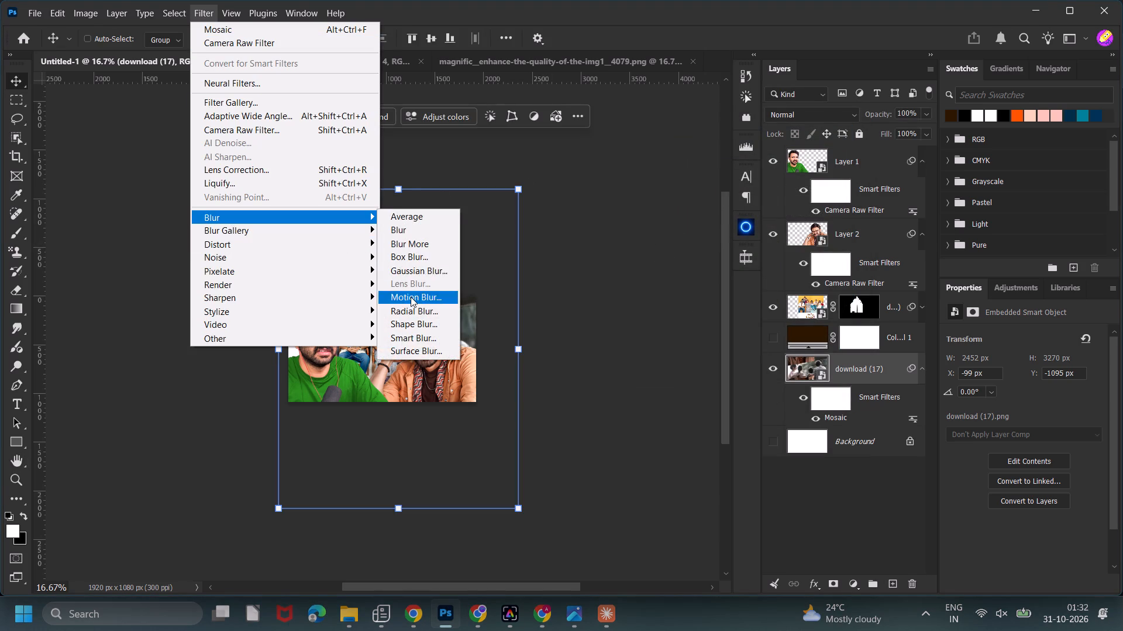
{"action": "left_click", "coordinate": [411, 297]}
{"action": "left_click_drag", "start_coordinate": [757, 432], "coordinate": [702, 431]}
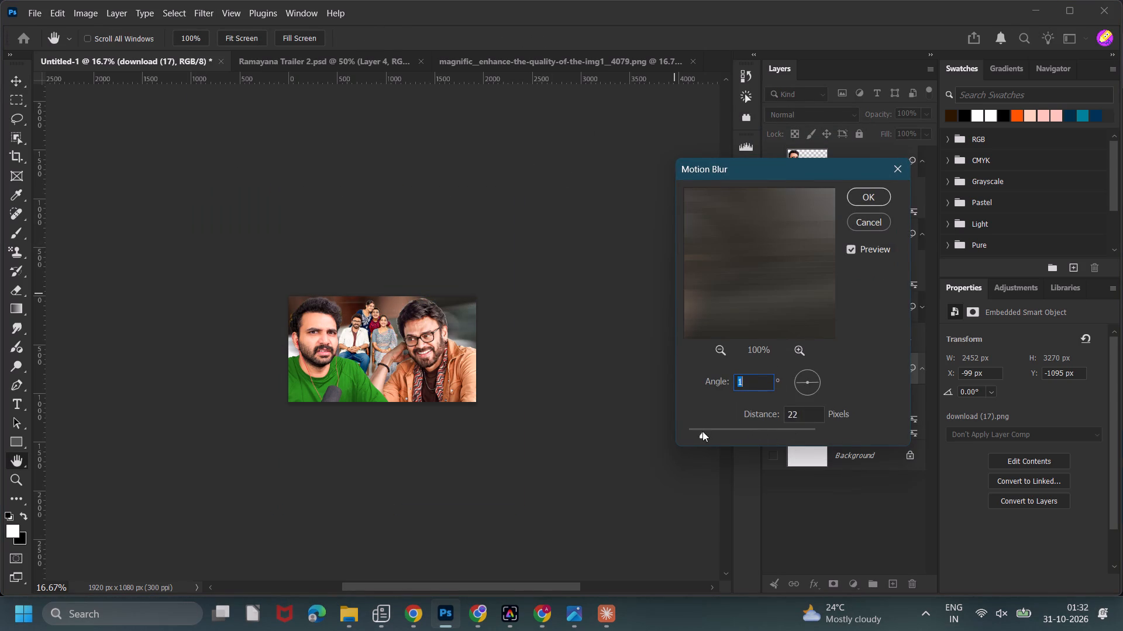
{"action": "left_click_drag", "start_coordinate": [702, 431], "coordinate": [695, 434]}
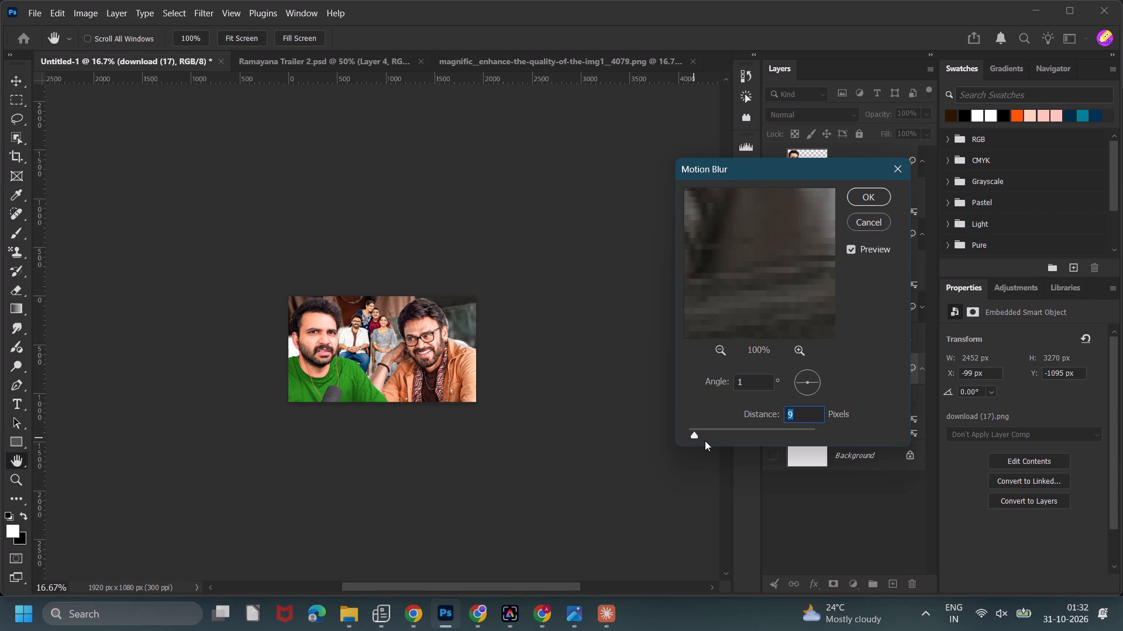
{"action": "left_click", "coordinate": [868, 199]}
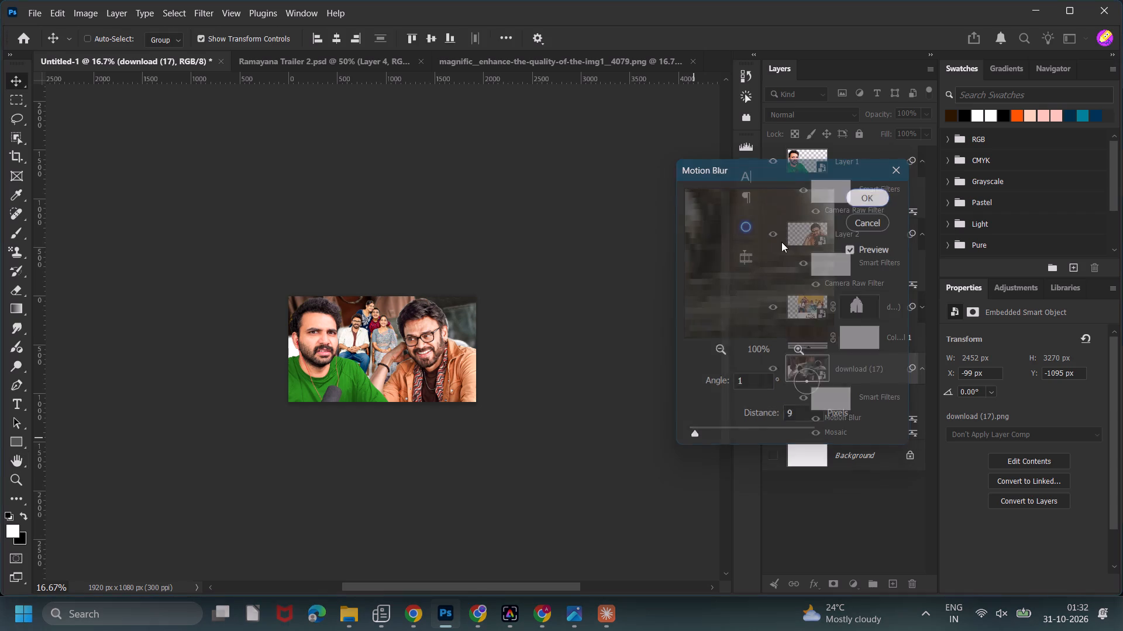
{"action": "left_click", "coordinate": [586, 224]}
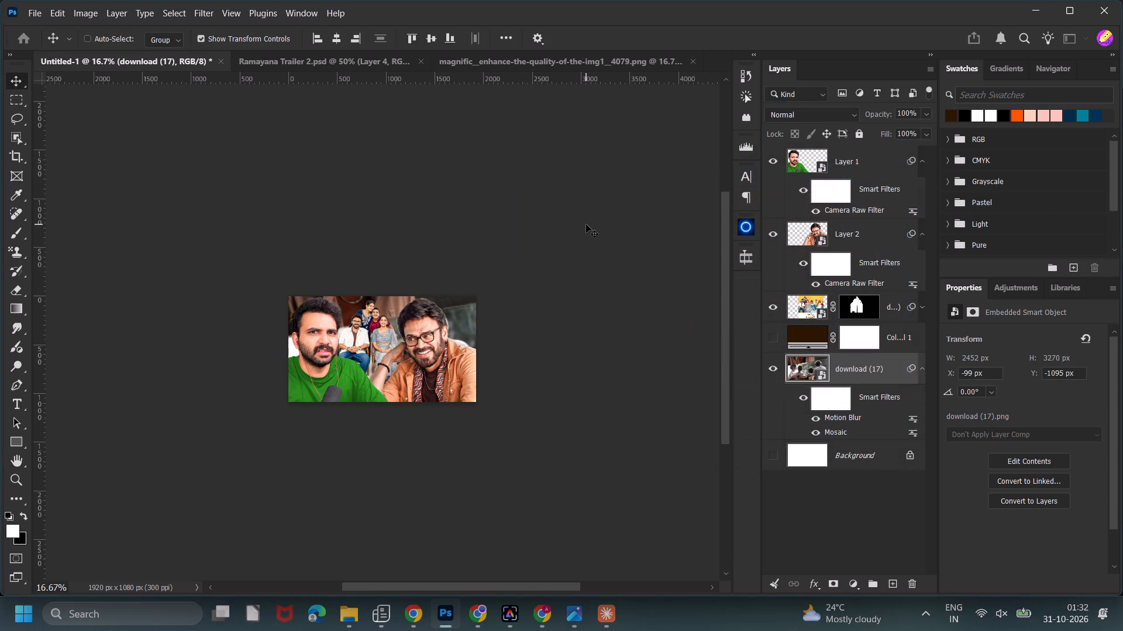
Show the brown Color Fill 1 layer again and target its layer mask with the Brush tool.
{"action": "left_click", "coordinate": [778, 334]}
{"action": "left_click", "coordinate": [854, 337]}
{"action": "key", "text": "b"}
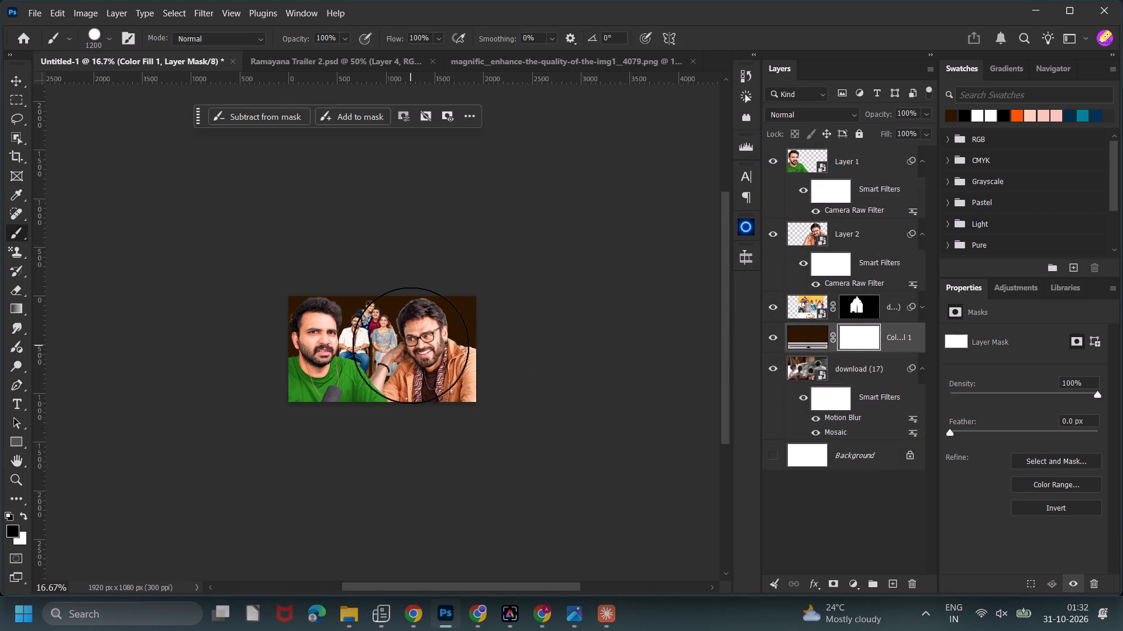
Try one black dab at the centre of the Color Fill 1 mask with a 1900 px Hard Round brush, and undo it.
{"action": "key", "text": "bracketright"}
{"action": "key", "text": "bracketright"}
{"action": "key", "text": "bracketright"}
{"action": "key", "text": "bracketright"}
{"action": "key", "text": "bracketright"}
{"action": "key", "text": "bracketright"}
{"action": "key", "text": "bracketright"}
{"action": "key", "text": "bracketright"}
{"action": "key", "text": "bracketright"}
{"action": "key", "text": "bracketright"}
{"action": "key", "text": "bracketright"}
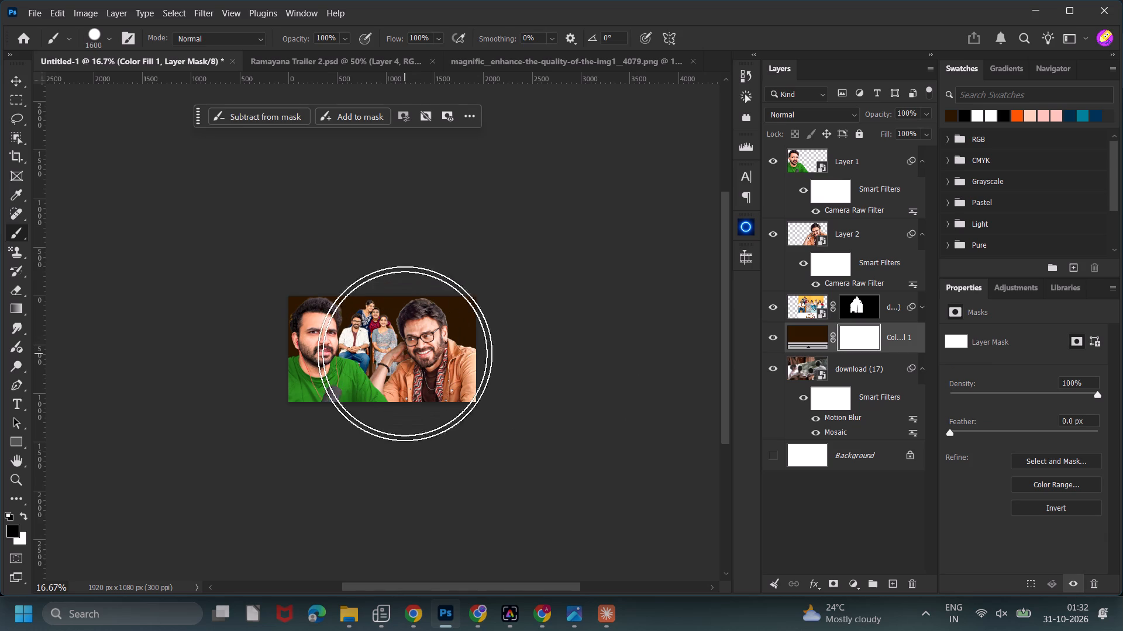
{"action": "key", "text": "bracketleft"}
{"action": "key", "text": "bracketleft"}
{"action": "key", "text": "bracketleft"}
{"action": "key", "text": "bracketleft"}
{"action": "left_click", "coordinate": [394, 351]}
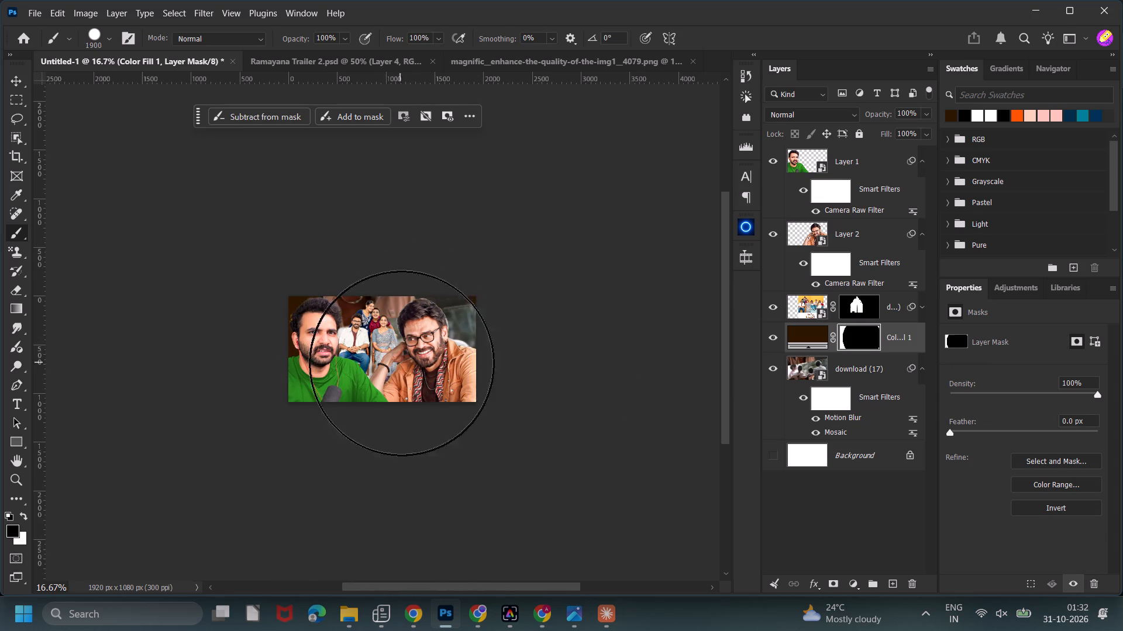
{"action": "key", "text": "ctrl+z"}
Dab black once at the centre of the Color Fill 1 mask with a 2200 px Soft Round brush at 42% opacity.
{"action": "left_click", "coordinate": [95, 39]}
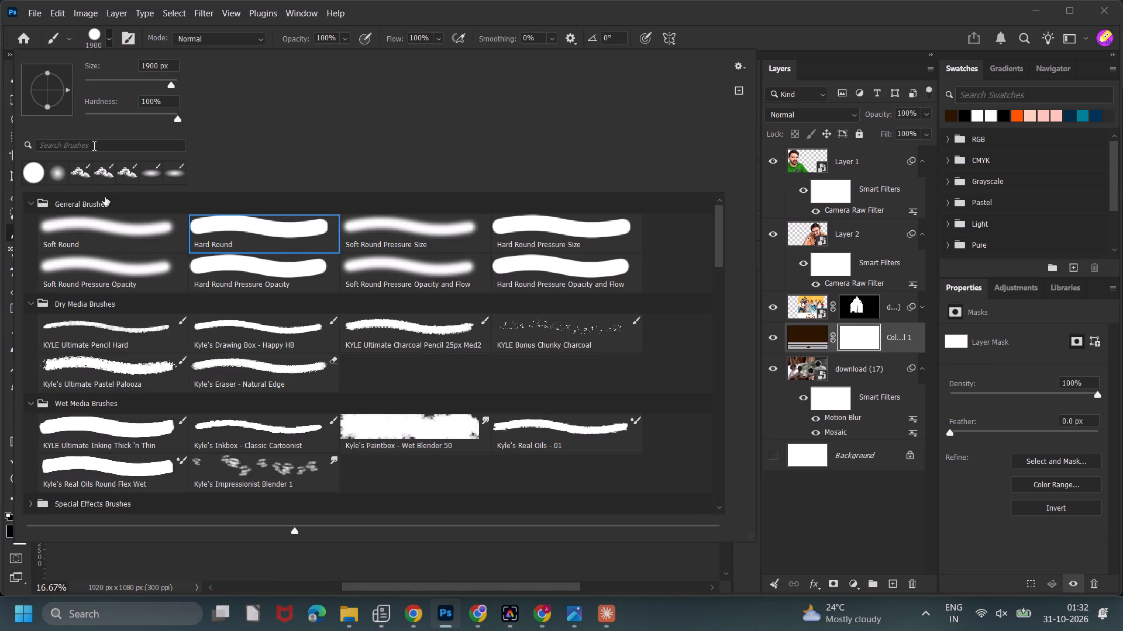
{"action": "left_click", "coordinate": [112, 229]}
{"action": "left_click", "coordinate": [410, 5]}
{"action": "left_click_drag", "start_coordinate": [297, 37], "coordinate": [253, 51]}
{"action": "key", "text": "bracketright"}
{"action": "key", "text": "bracketright"}
{"action": "key", "text": "bracketright"}
{"action": "left_click", "coordinate": [398, 353]}
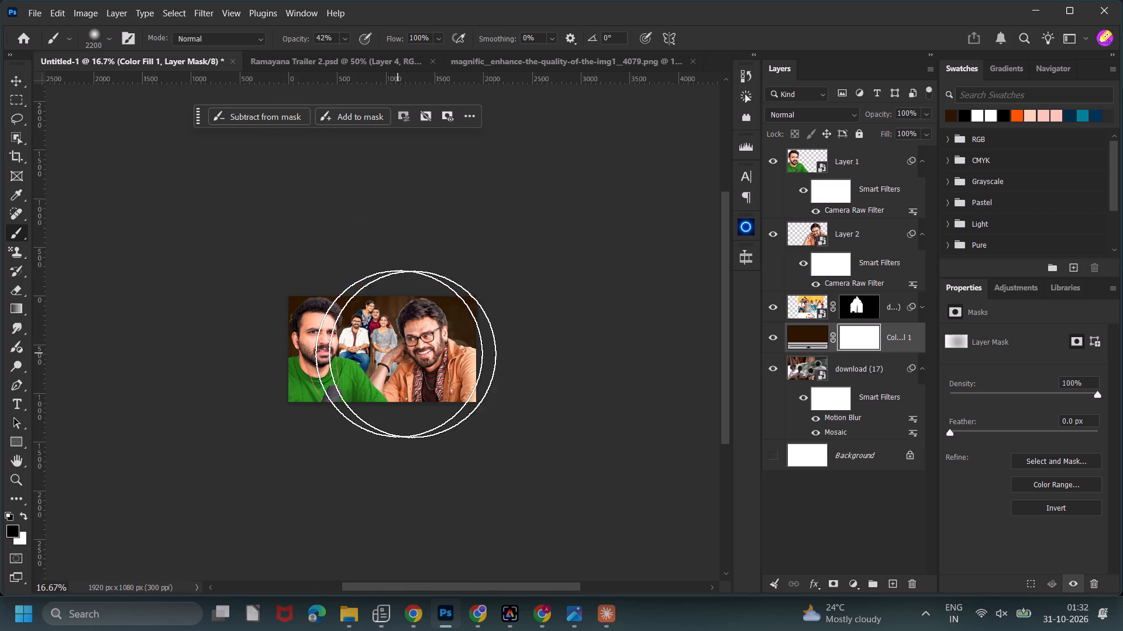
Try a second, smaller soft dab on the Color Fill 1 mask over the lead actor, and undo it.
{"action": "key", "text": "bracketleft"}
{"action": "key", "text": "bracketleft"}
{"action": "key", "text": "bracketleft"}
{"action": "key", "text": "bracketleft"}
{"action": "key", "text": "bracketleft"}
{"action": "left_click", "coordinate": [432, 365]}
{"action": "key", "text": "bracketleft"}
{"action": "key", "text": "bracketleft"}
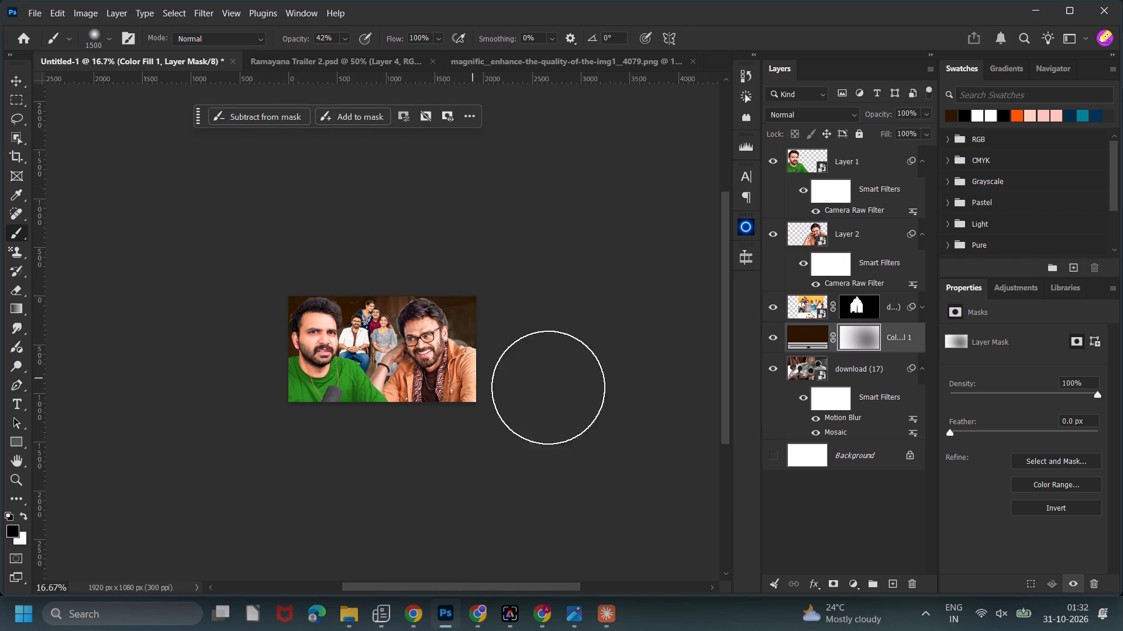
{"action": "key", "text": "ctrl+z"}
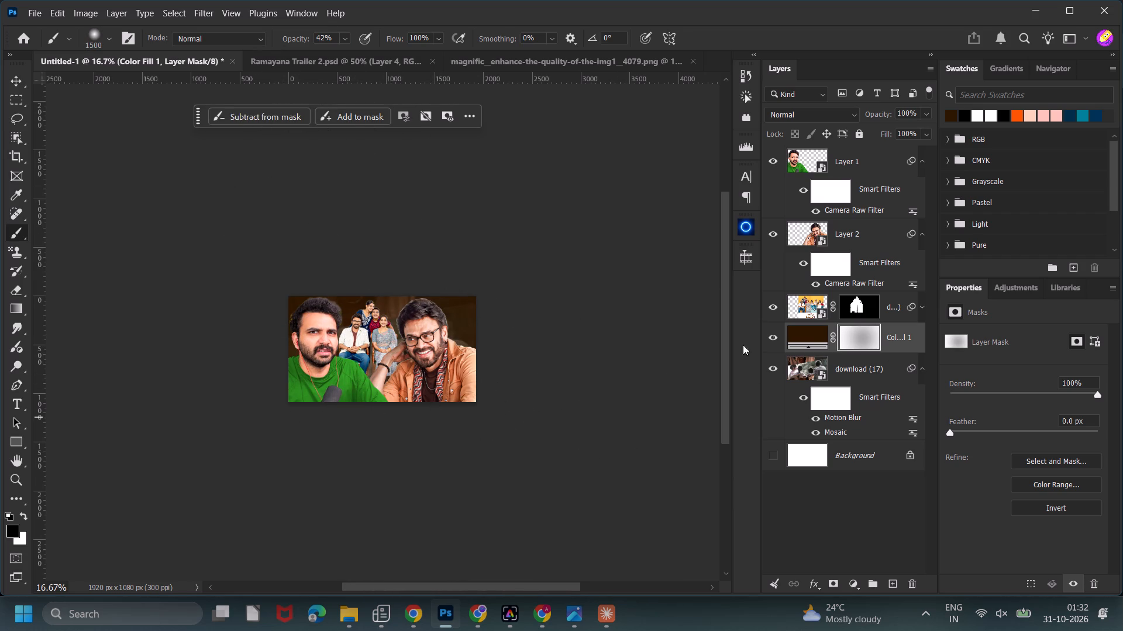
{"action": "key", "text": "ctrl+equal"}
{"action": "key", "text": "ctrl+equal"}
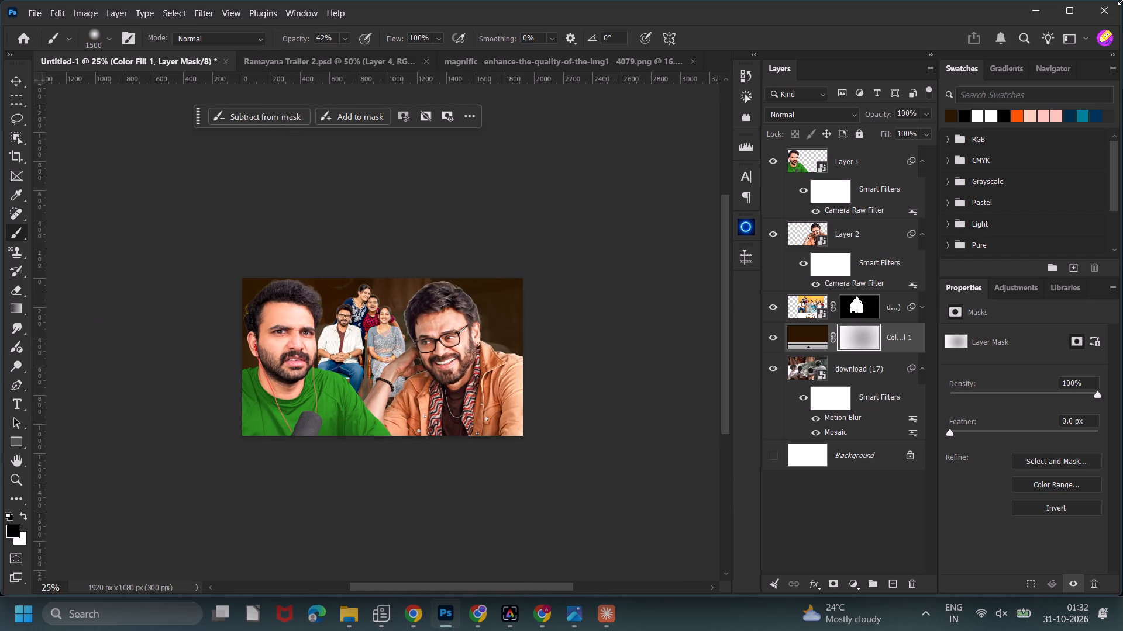
Add a new layer above Color Fill 1, fill it with black and set its blend mode to Linear Dodge (Add).
{"action": "left_click", "coordinate": [10, 84]}
{"action": "left_click", "coordinate": [239, 158]}
{"action": "left_click", "coordinate": [667, 316]}
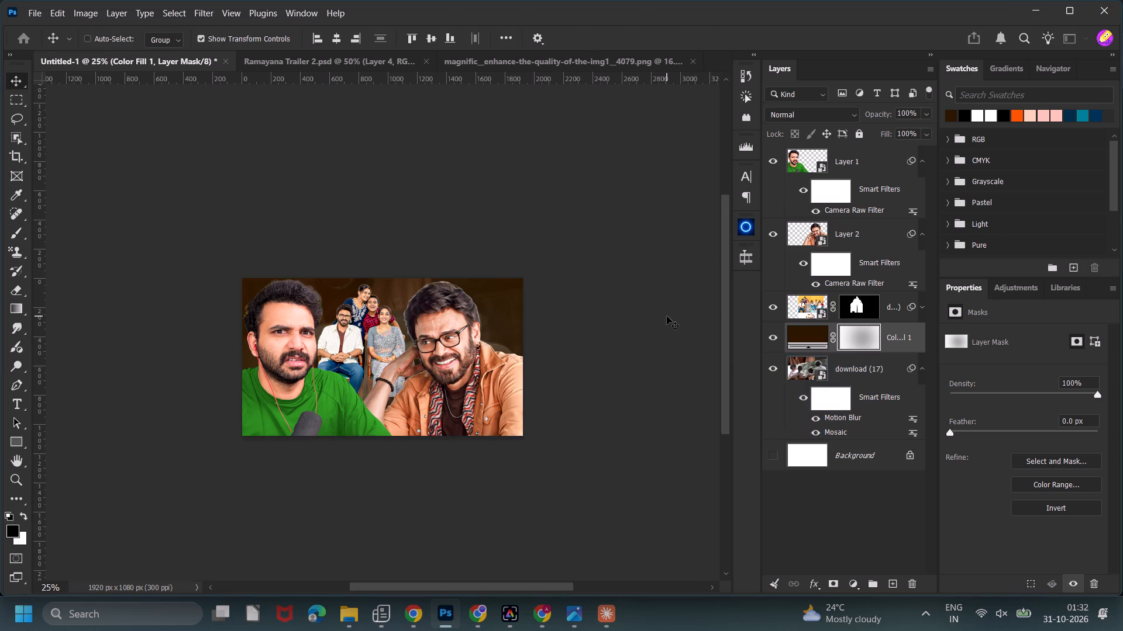
{"action": "left_click", "coordinate": [892, 587]}
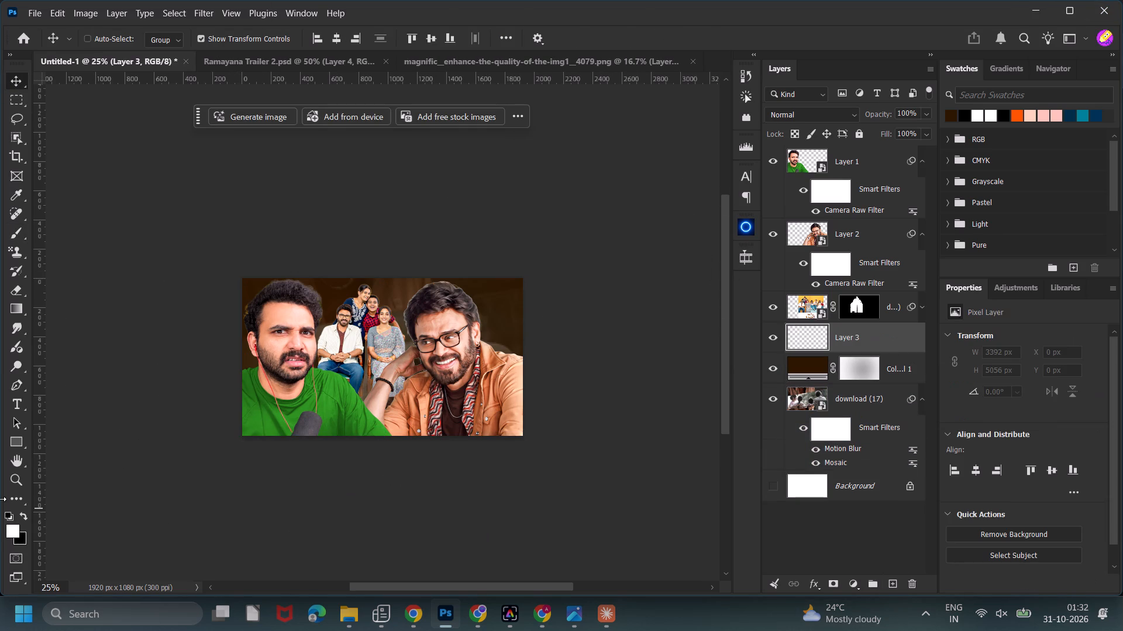
{"action": "left_click", "coordinate": [12, 513]}
{"action": "key", "text": "alt+BackSpace"}
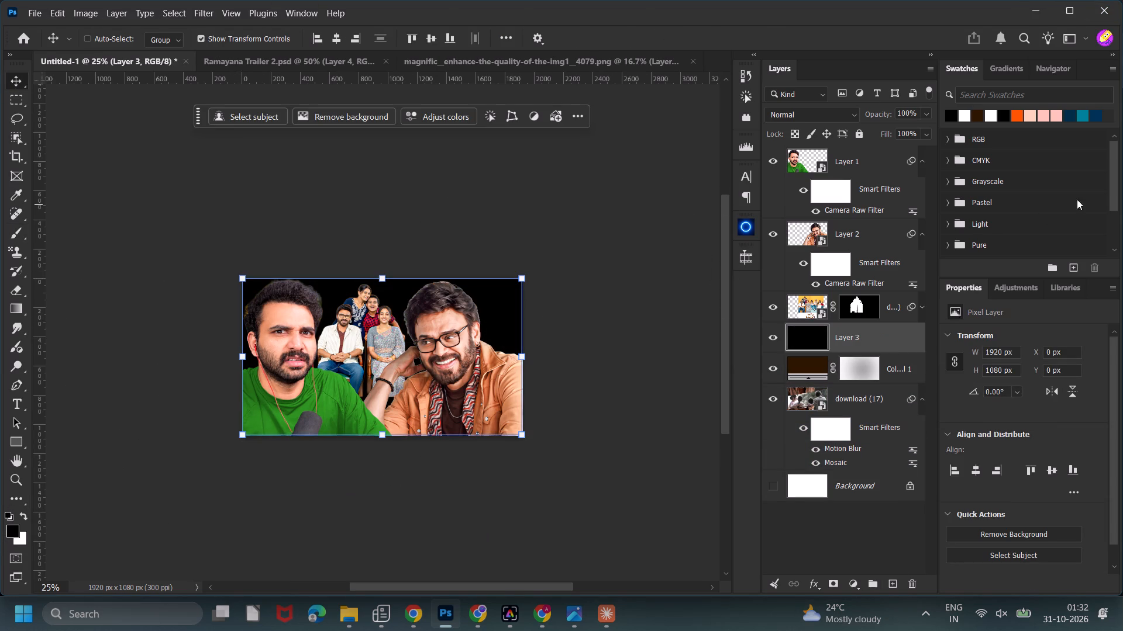
{"action": "left_click", "coordinate": [849, 106]}
{"action": "left_click", "coordinate": [849, 112]}
{"action": "left_click", "coordinate": [821, 279]}
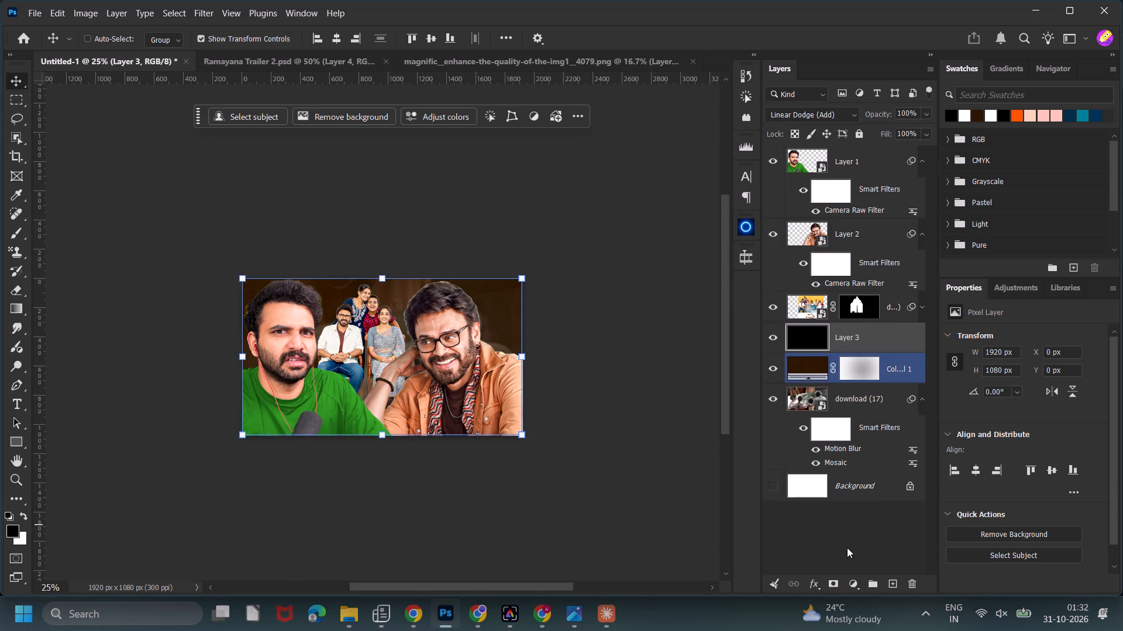
Clip a Gradient Map adjustment to the black layer using the orange preset from Pixolid Highlight Gradients.
{"action": "left_click", "coordinate": [846, 589]}
{"action": "left_click", "coordinate": [862, 538]}
{"action": "left_click", "coordinate": [1004, 584]}
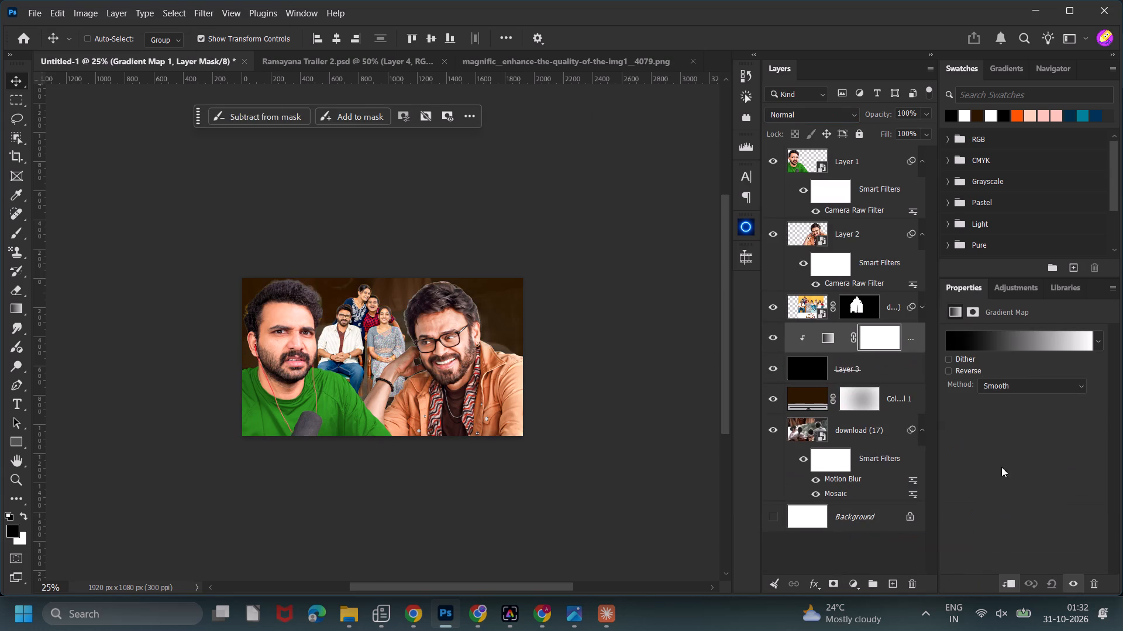
{"action": "left_click", "coordinate": [997, 331]}
{"action": "left_click", "coordinate": [719, 147]}
{"action": "left_click", "coordinate": [722, 148]}
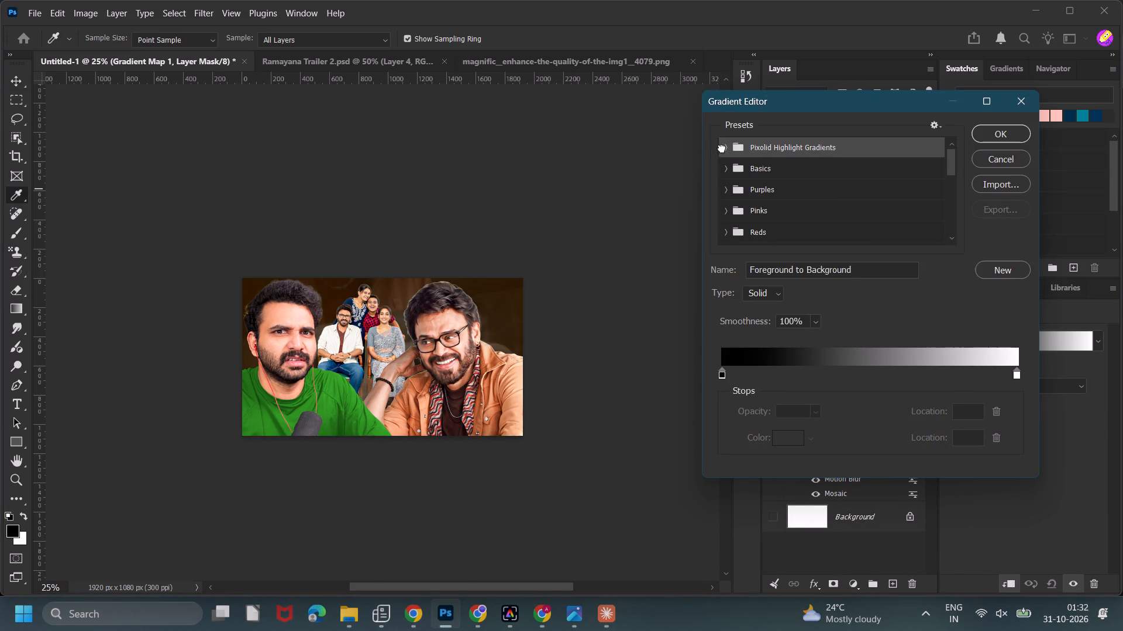
{"action": "left_click", "coordinate": [729, 152]}
{"action": "left_click", "coordinate": [728, 149]}
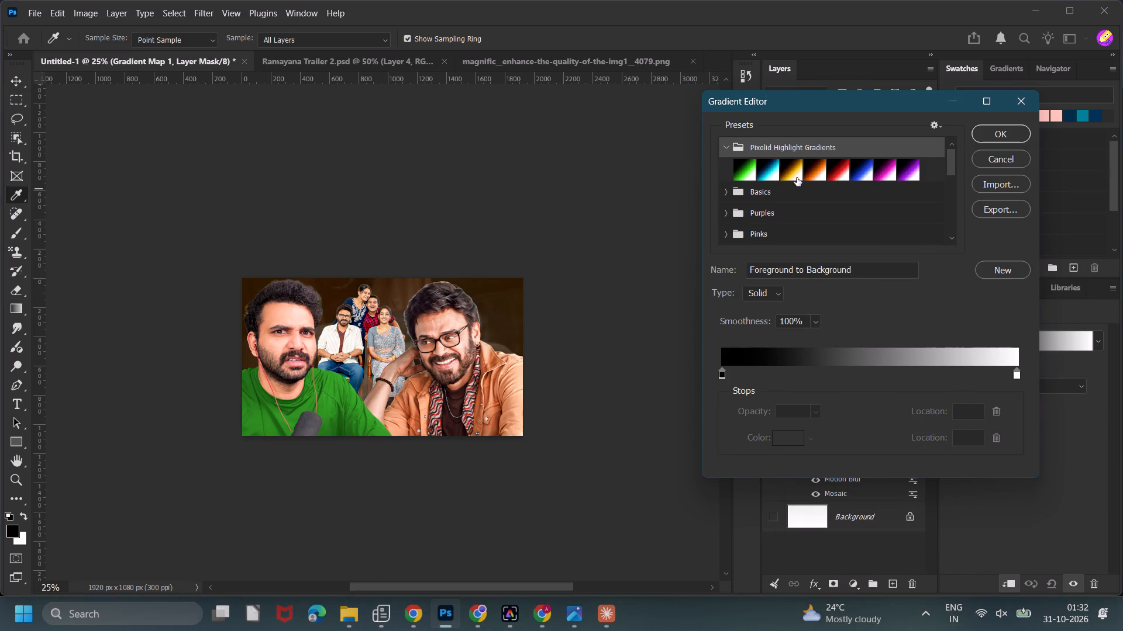
{"action": "left_click", "coordinate": [793, 171]}
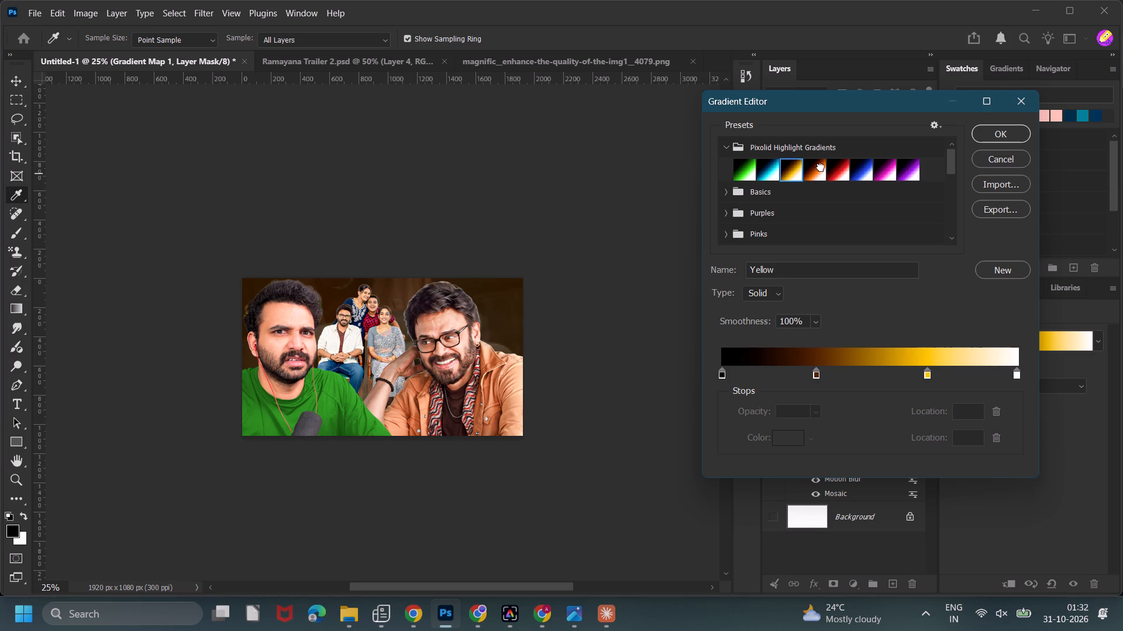
{"action": "left_click", "coordinate": [821, 167]}
{"action": "left_click", "coordinate": [993, 132]}
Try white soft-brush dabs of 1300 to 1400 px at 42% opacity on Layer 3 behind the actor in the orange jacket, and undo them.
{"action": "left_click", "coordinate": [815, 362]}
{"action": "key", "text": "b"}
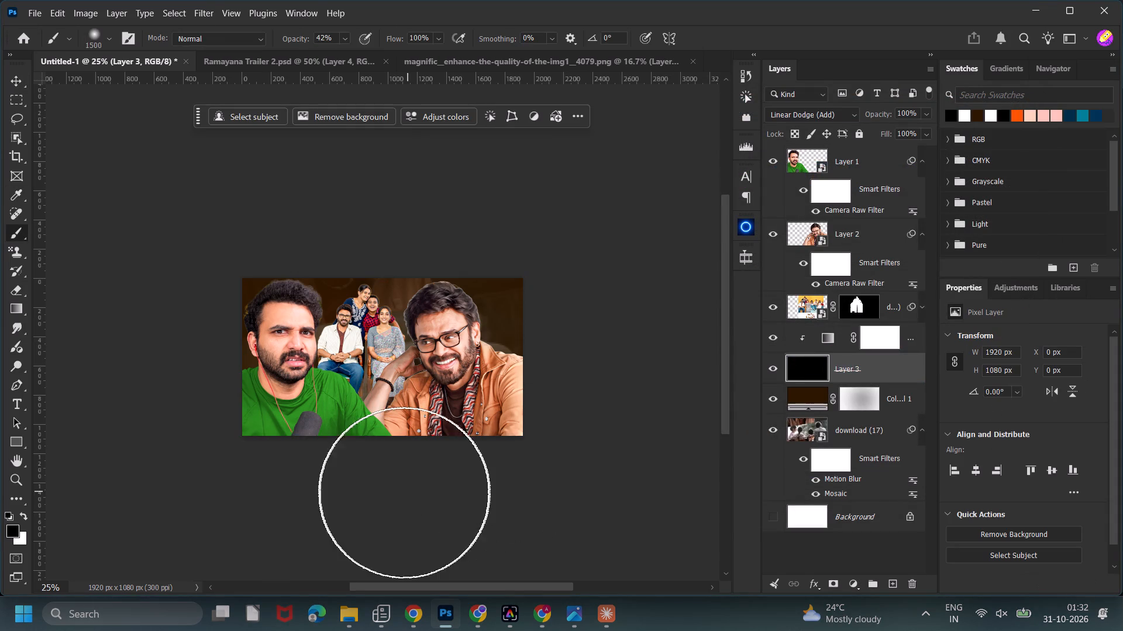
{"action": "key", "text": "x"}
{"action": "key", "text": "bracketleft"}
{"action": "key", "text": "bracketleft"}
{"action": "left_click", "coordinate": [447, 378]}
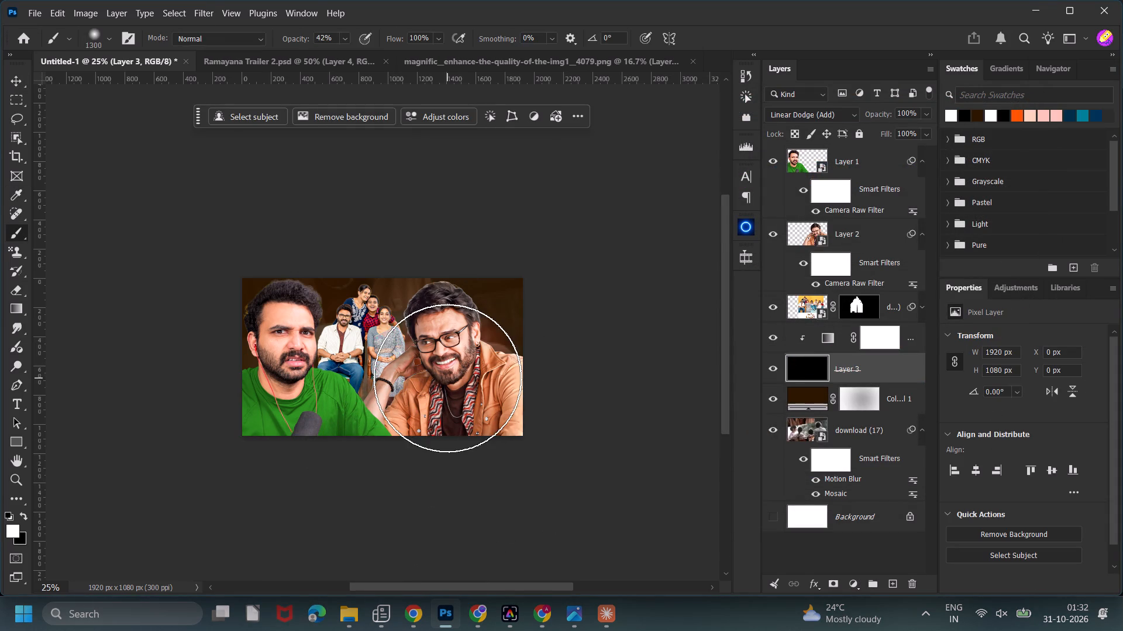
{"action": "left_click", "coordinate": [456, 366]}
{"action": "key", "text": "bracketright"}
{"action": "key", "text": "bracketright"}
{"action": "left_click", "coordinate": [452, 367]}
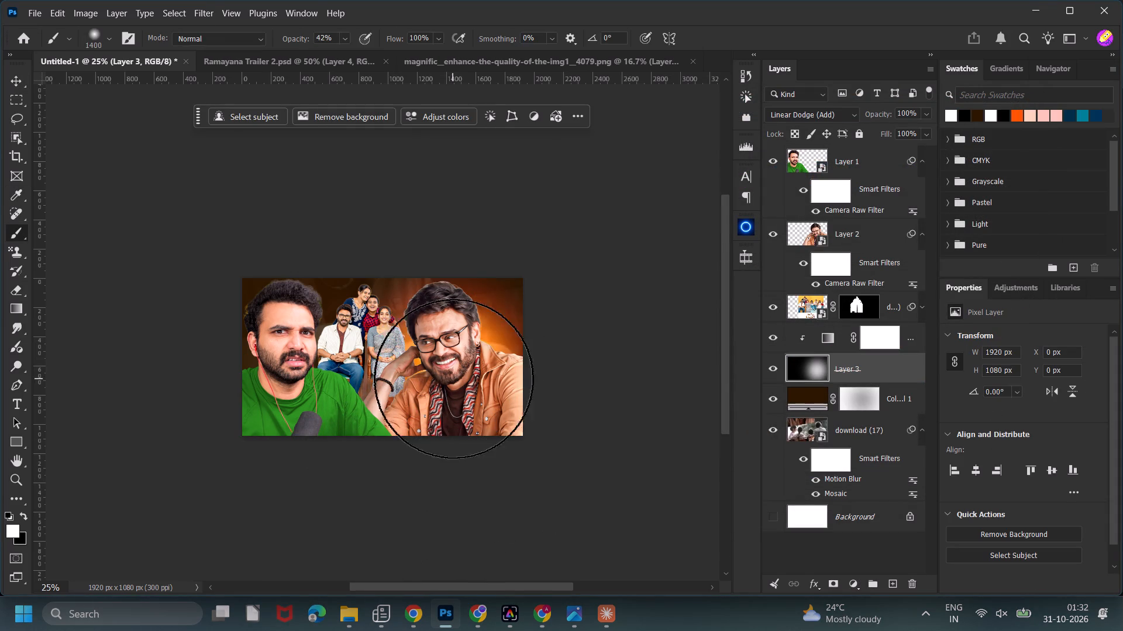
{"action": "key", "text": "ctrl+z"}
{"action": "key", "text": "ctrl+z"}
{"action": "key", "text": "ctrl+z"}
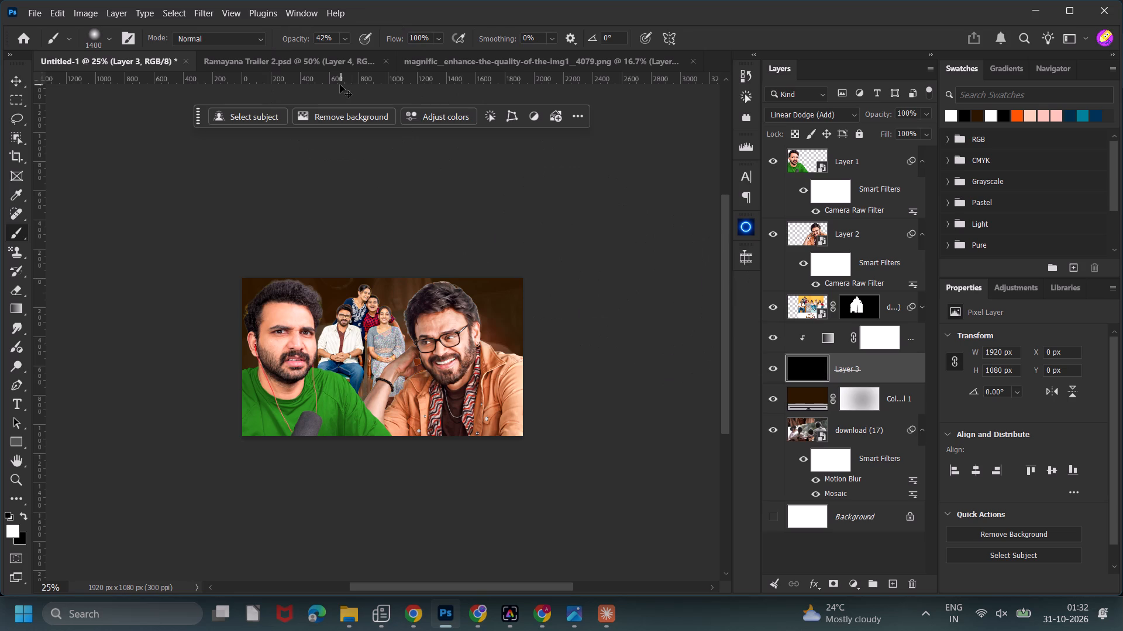
Set the brush opacity to 100% and dab one 1300 px soft white glow on Layer 3 behind the actor in the orange jacket.
{"action": "left_click_drag", "start_coordinate": [298, 34], "coordinate": [568, 78]}
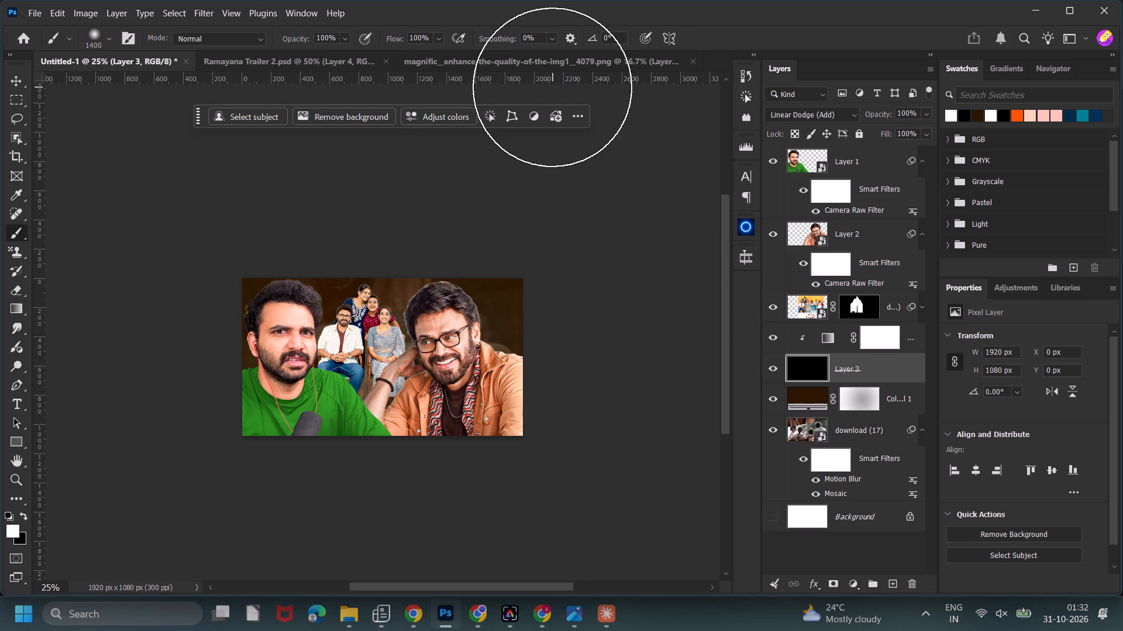
{"action": "key", "text": "bracketleft"}
{"action": "key", "text": "bracketleft"}
{"action": "left_click", "coordinate": [455, 358]}
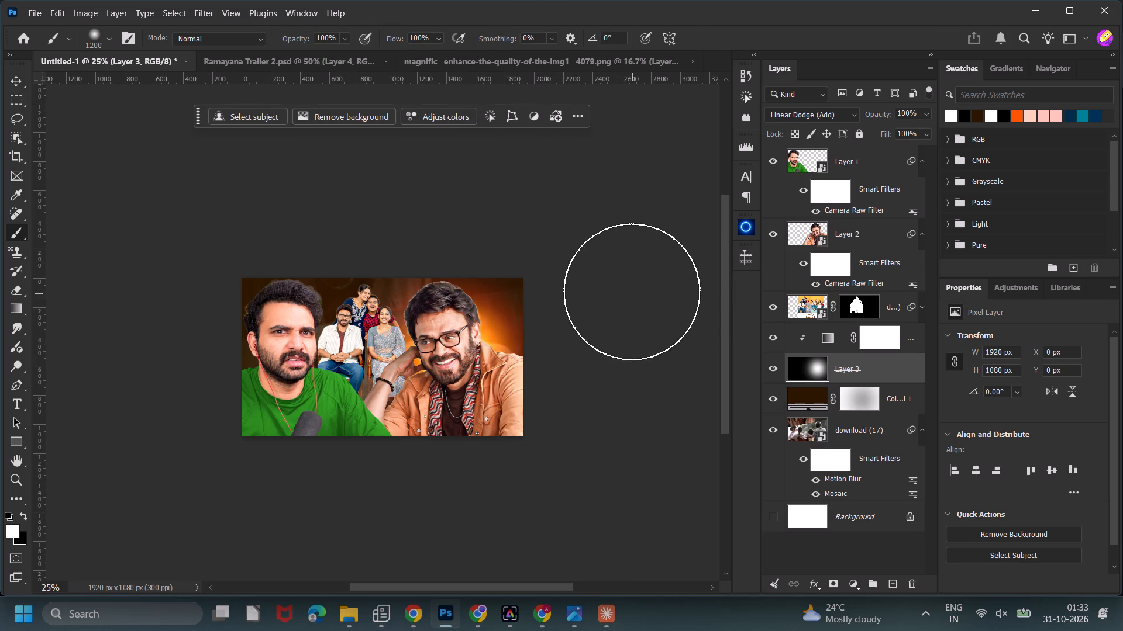
{"action": "key", "text": "ctrl+z"}
{"action": "key", "text": "bracketright"}
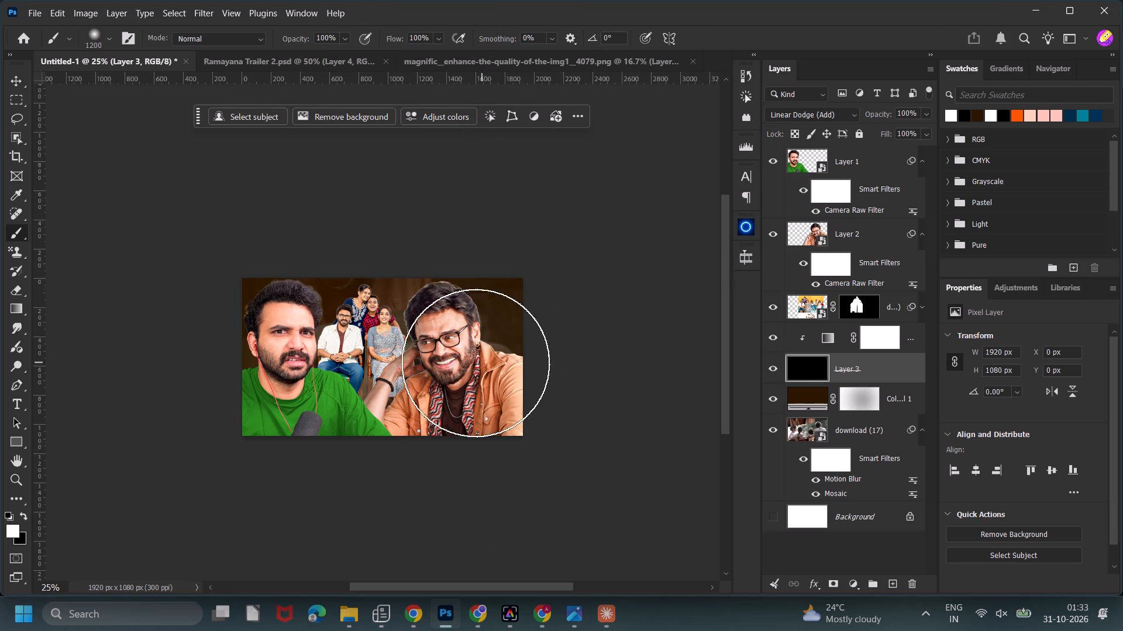
{"action": "left_click", "coordinate": [457, 367]}
Paint black on the download (15) layer mask with a 1000 px brush at 100% opacity, fading the lower part of the family cutout.
{"action": "key", "text": "bracketleft"}
{"action": "key", "text": "bracketleft"}
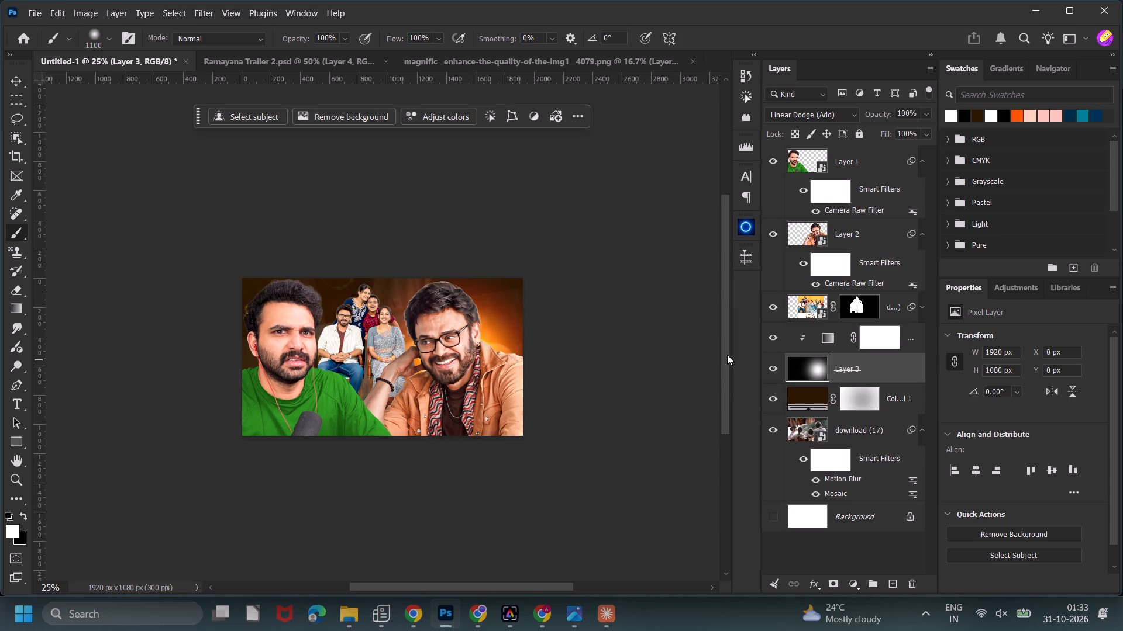
{"action": "key", "text": "bracketleft"}
{"action": "key", "text": "bracketleft"}
{"action": "key", "text": "bracketleft"}
{"action": "key", "text": "bracketleft"}
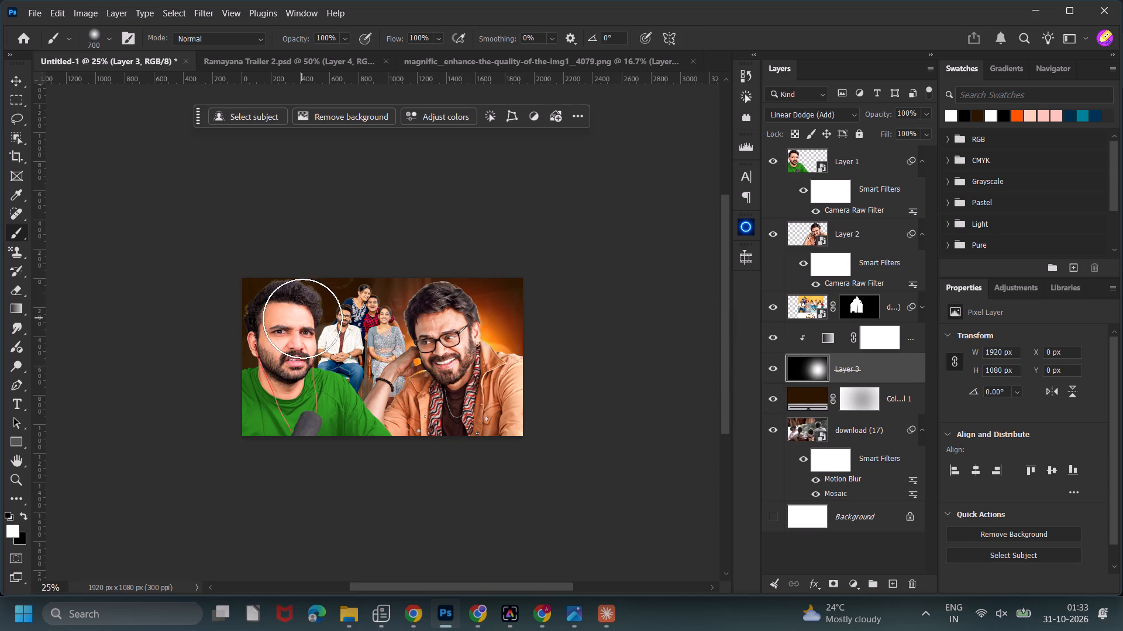
{"action": "left_click", "coordinate": [850, 317]}
{"action": "key", "text": "bracketright"}
{"action": "key", "text": "bracketright"}
{"action": "key", "text": "bracketright"}
{"action": "left_click_drag", "start_coordinate": [458, 436], "coordinate": [374, 454]}
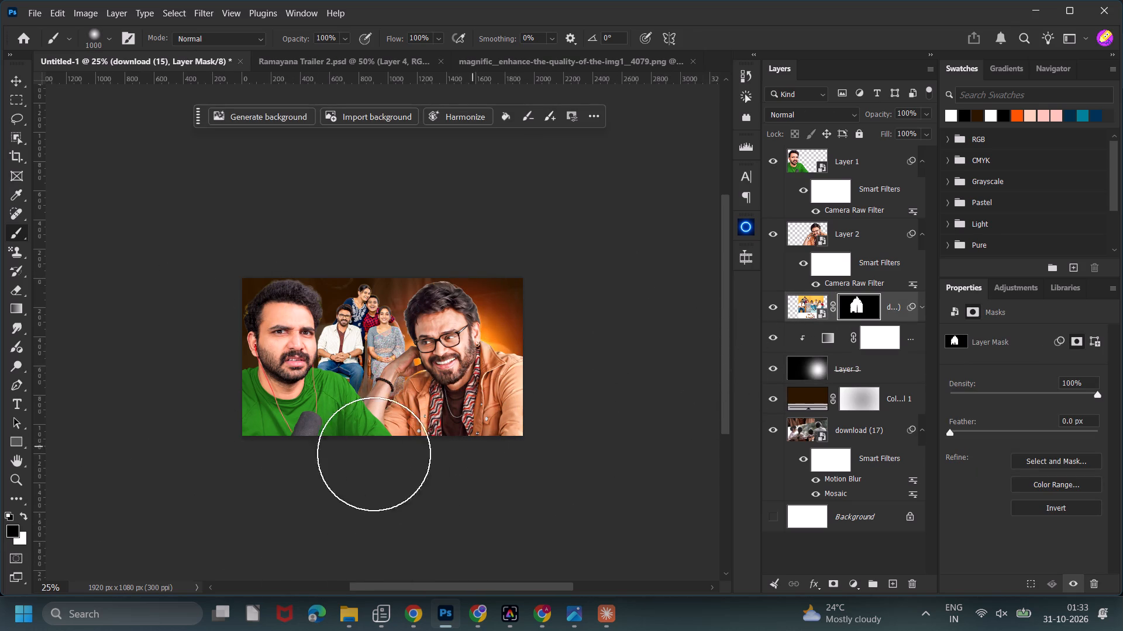
{"action": "left_click_drag", "start_coordinate": [374, 454], "coordinate": [247, 380]}
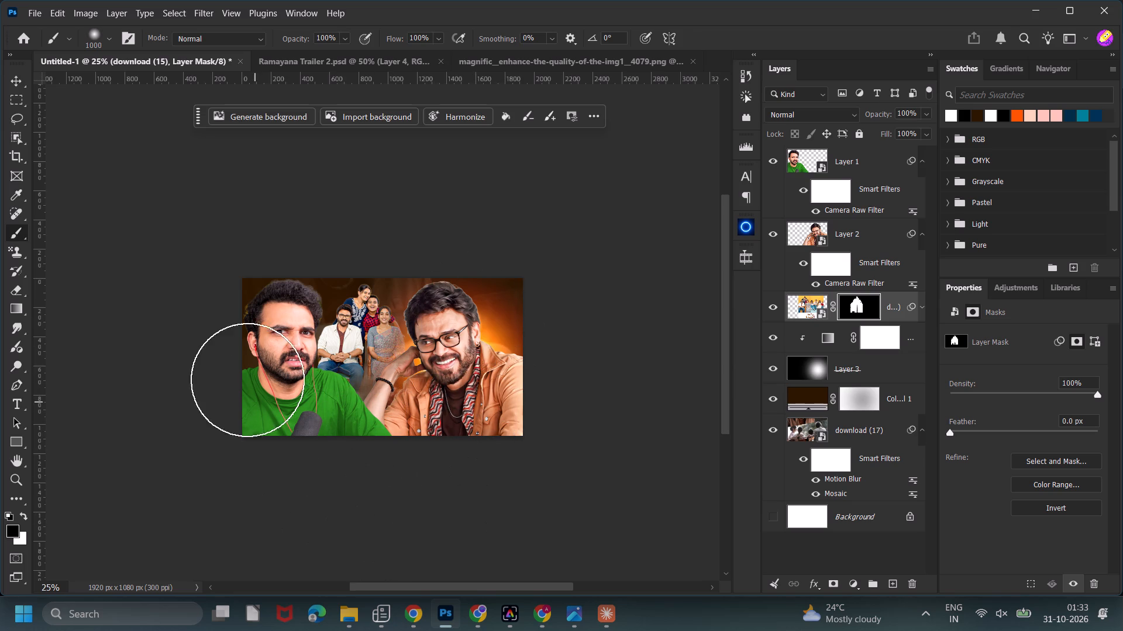
{"action": "left_click_drag", "start_coordinate": [247, 380], "coordinate": [198, 244]}
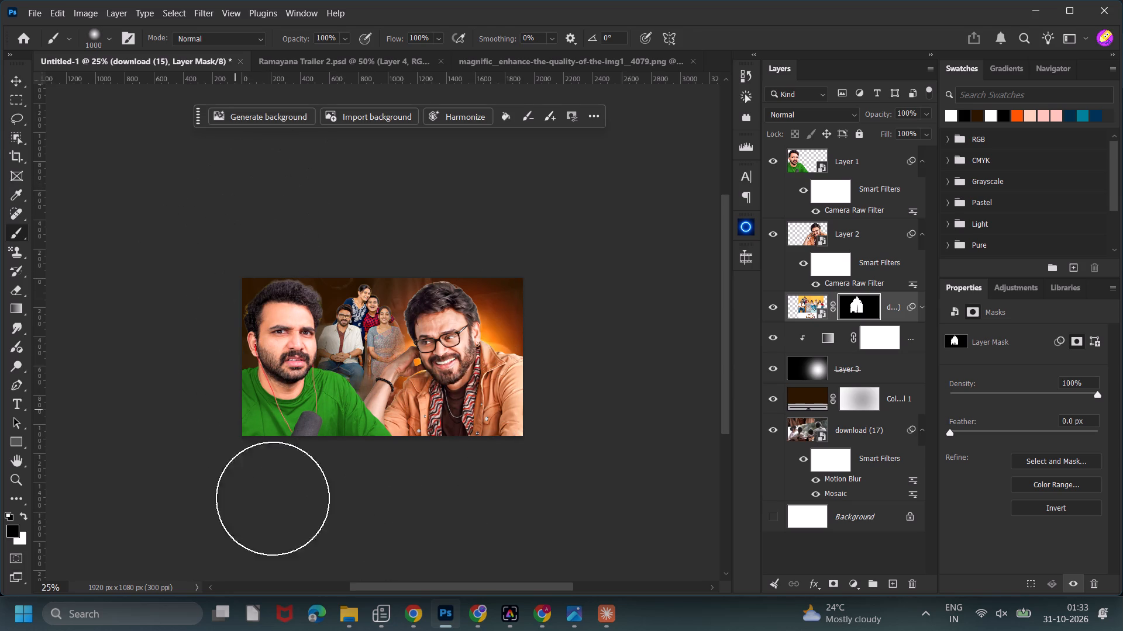
{"action": "left_click_drag", "start_coordinate": [357, 459], "coordinate": [464, 457]}
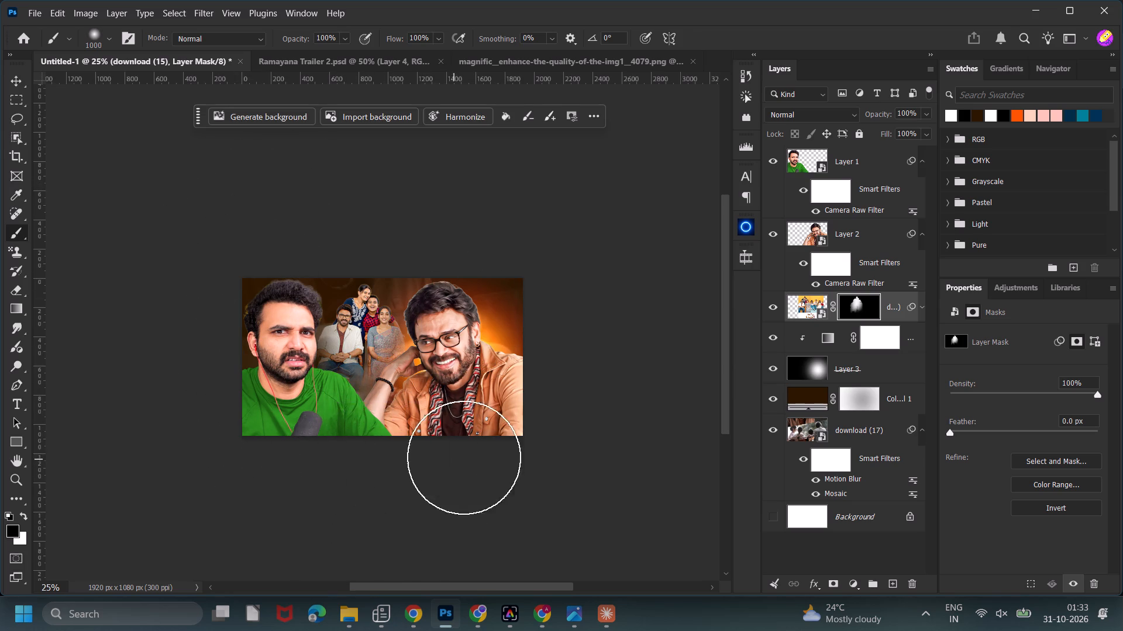
{"action": "left_click_drag", "start_coordinate": [464, 457], "coordinate": [371, 463]}
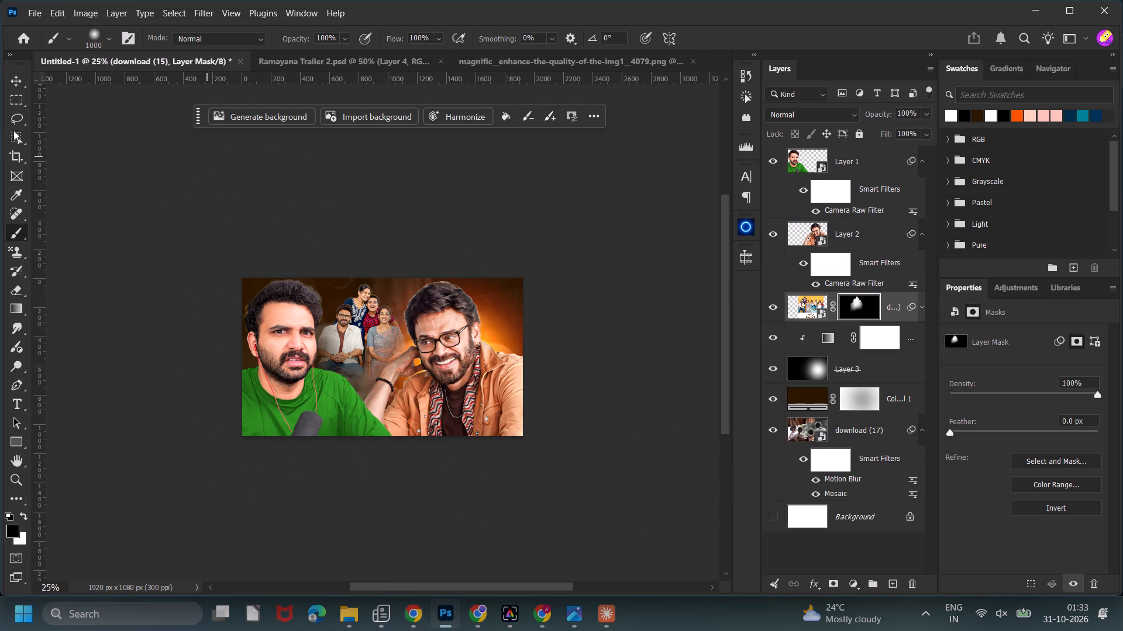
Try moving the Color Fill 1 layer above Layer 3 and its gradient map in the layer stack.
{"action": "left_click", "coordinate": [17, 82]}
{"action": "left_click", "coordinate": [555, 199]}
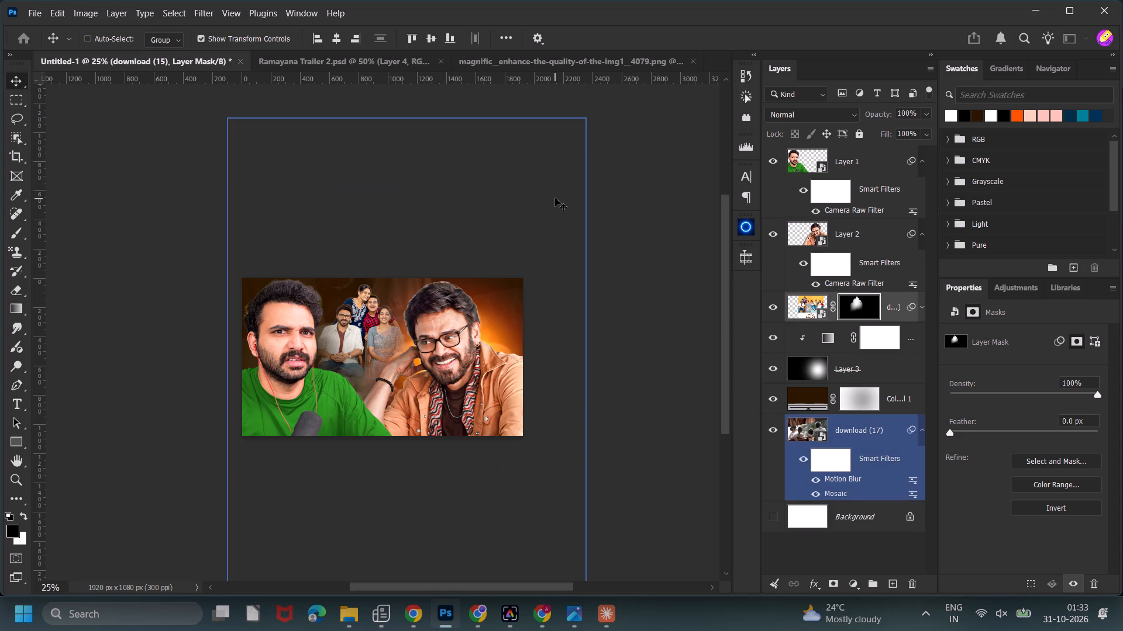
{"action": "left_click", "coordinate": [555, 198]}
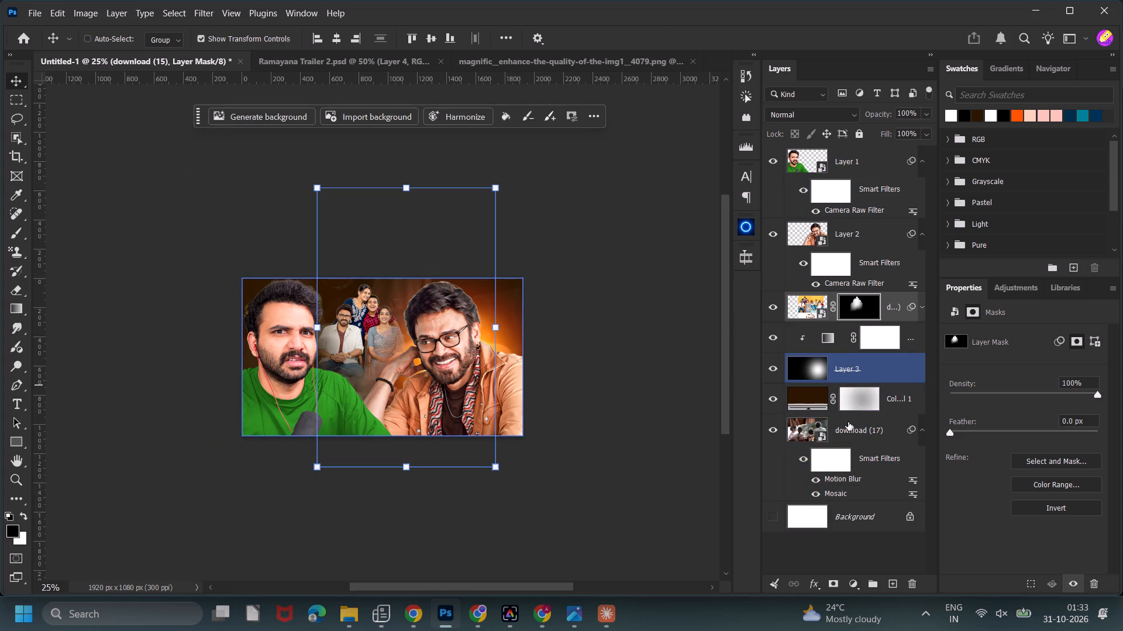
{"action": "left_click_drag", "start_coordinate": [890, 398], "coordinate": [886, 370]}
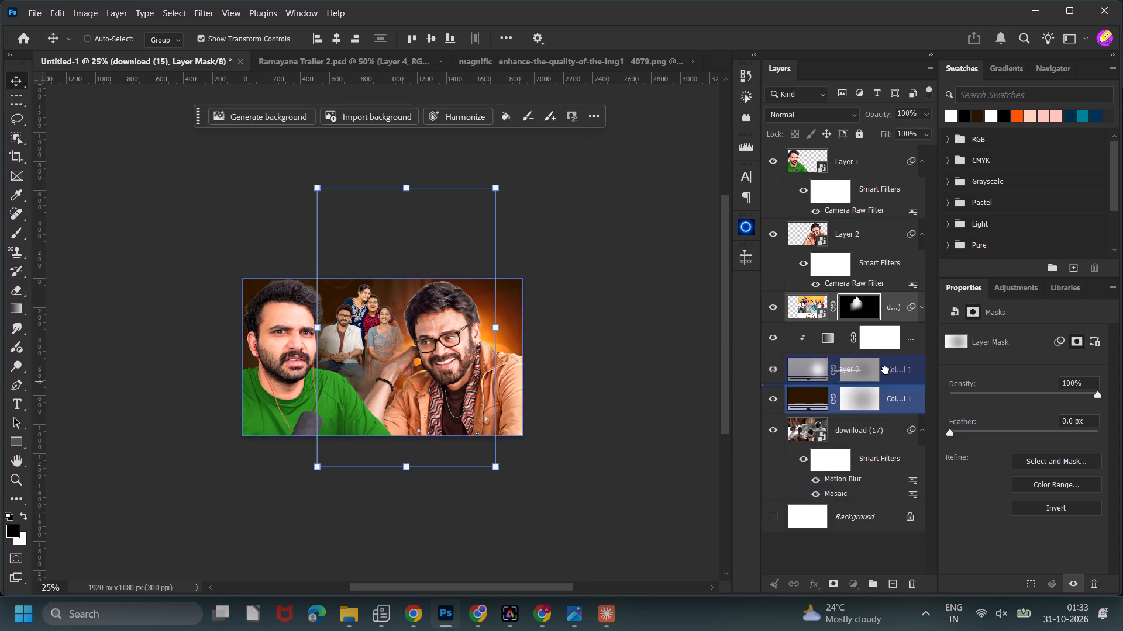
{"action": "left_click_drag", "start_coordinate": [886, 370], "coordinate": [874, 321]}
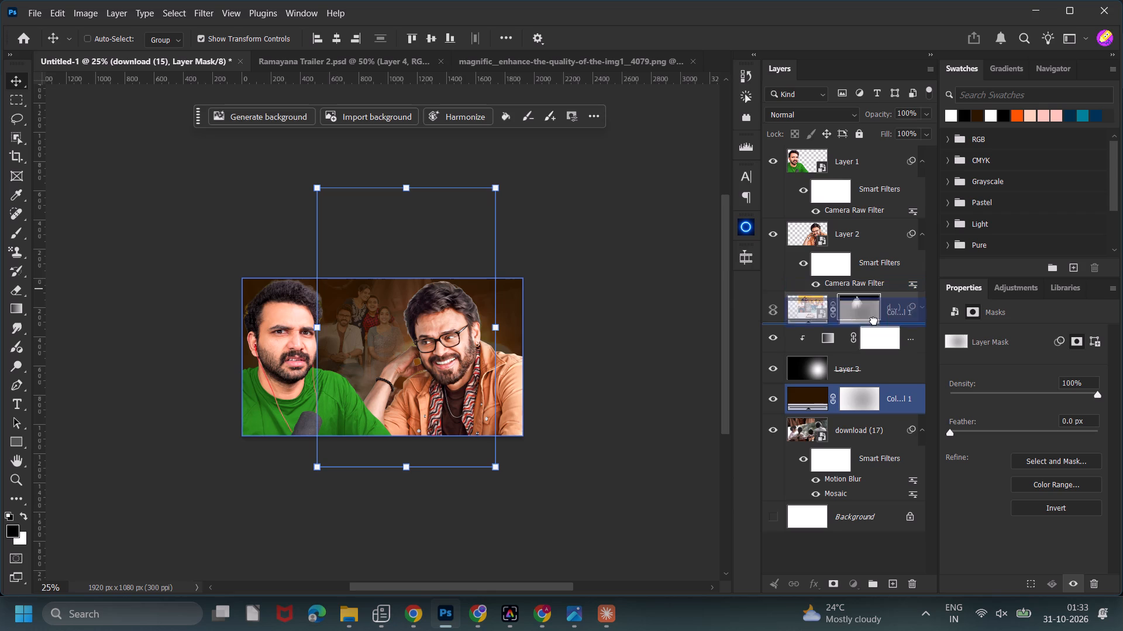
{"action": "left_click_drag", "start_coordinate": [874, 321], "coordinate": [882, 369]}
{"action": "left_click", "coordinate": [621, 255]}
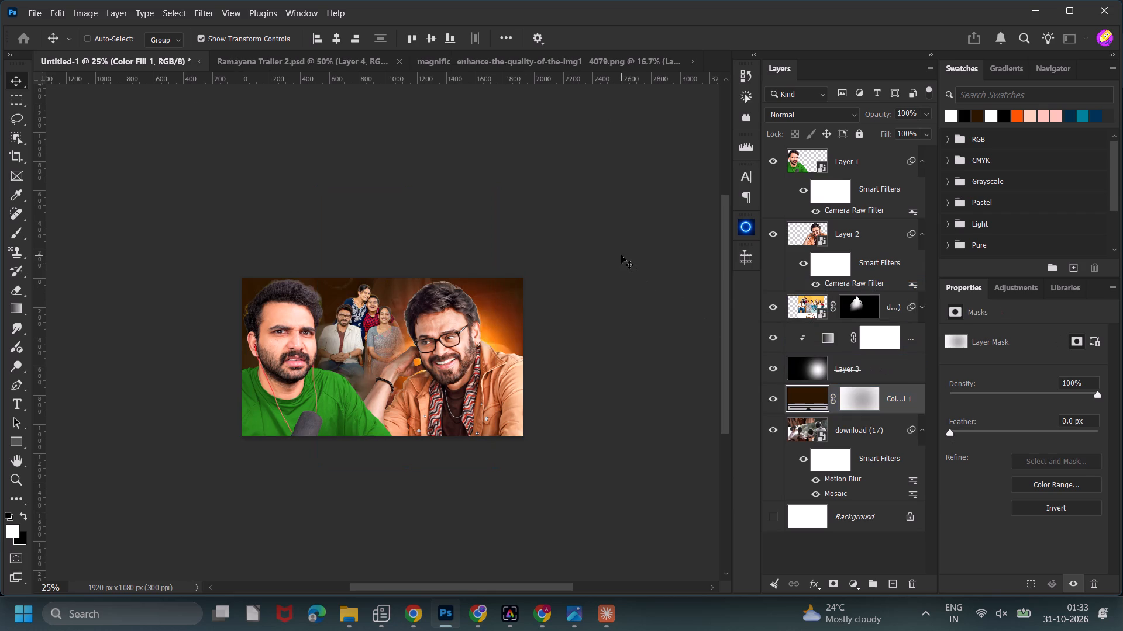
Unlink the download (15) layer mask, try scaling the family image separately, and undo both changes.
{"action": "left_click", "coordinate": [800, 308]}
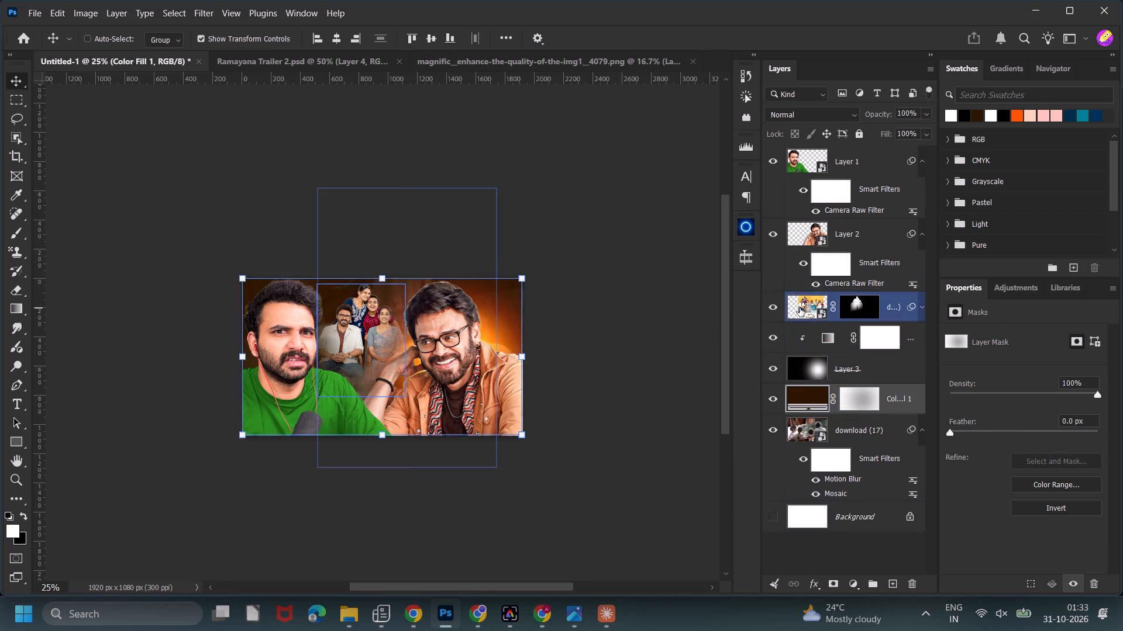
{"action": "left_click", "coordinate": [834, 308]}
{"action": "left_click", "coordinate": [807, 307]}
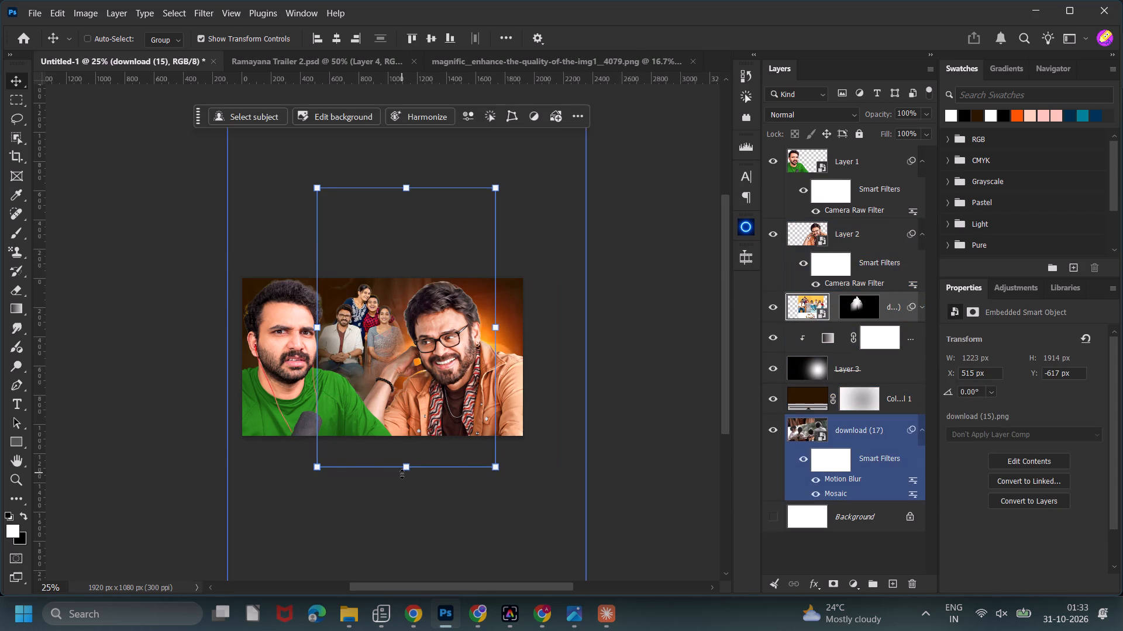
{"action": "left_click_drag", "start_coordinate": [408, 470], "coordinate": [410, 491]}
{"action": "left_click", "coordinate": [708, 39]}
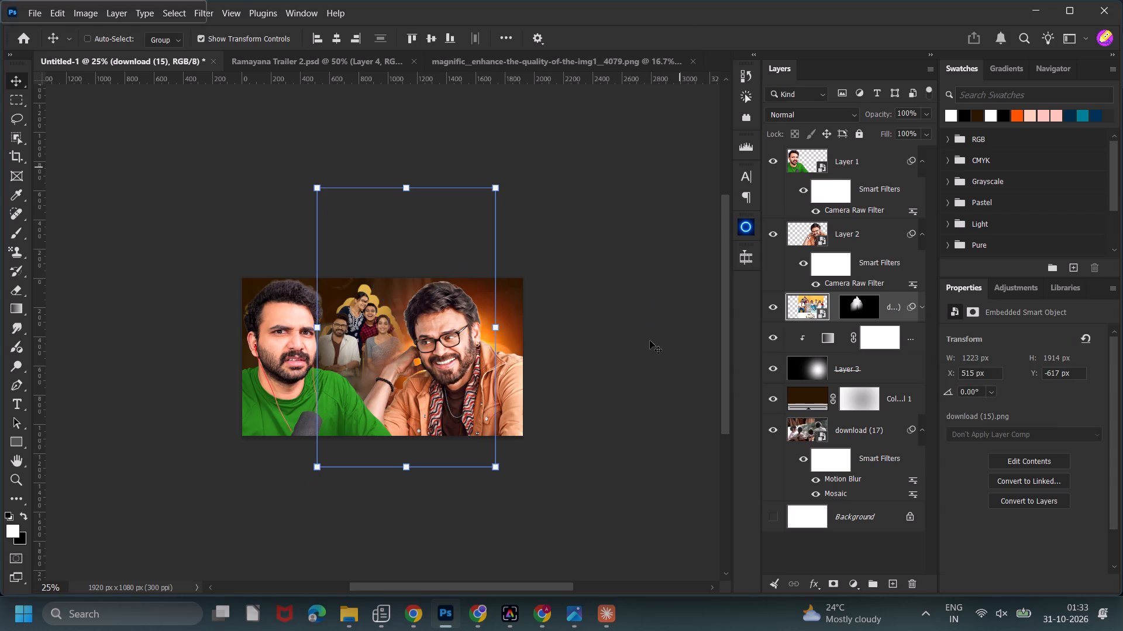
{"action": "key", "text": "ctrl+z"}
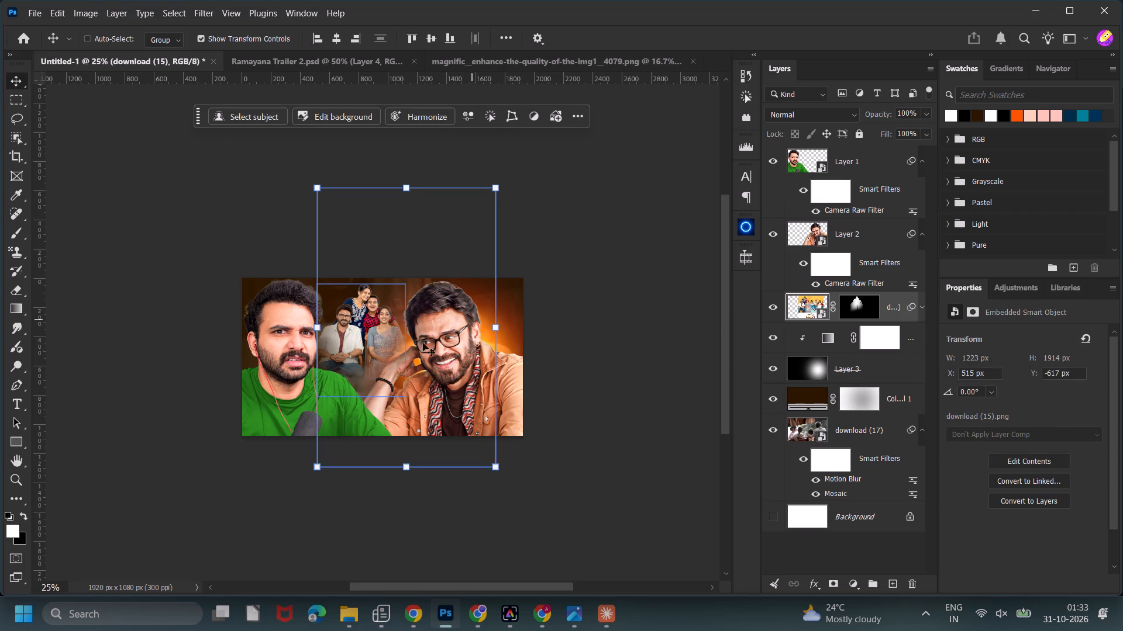
Scale the family cutout, download (15), together with its mask to 106.27% and position it at X 1127 px, Y 348 px.
{"action": "left_click_drag", "start_coordinate": [410, 467], "coordinate": [407, 484]}
{"action": "left_click_drag", "start_coordinate": [404, 398], "coordinate": [407, 393]}
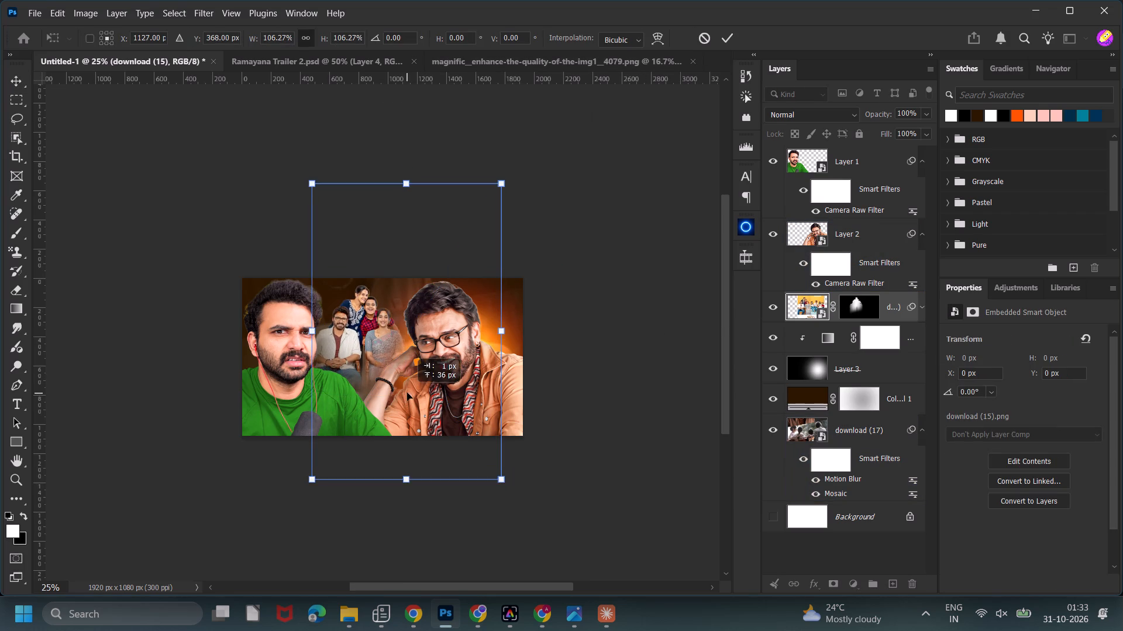
{"action": "left_click_drag", "start_coordinate": [407, 393], "coordinate": [409, 390]}
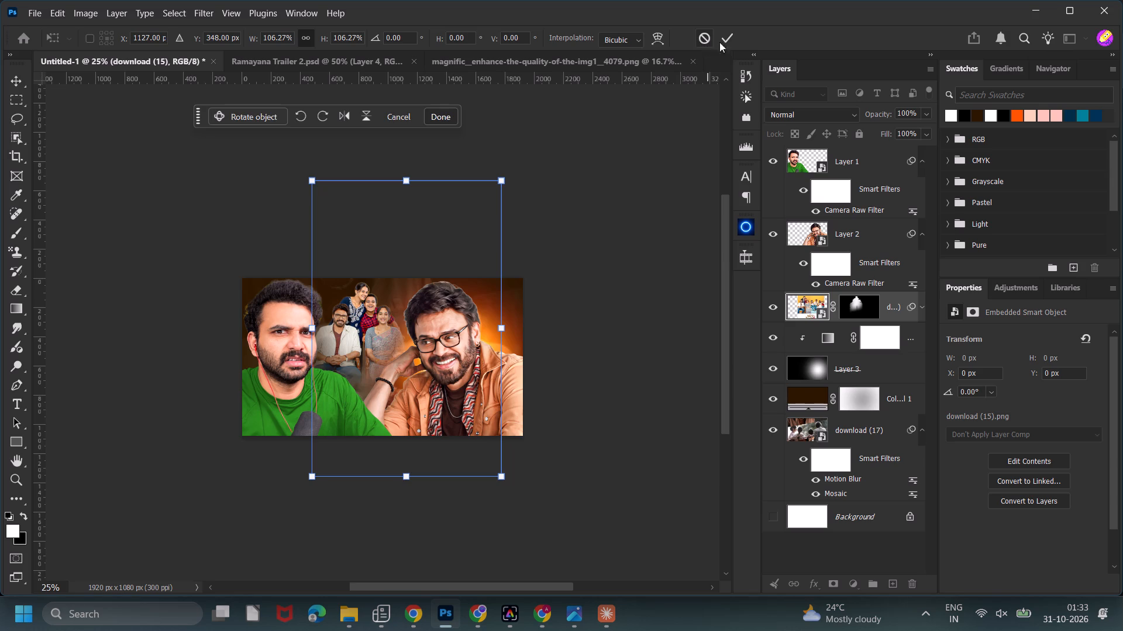
{"action": "left_click", "coordinate": [728, 40]}
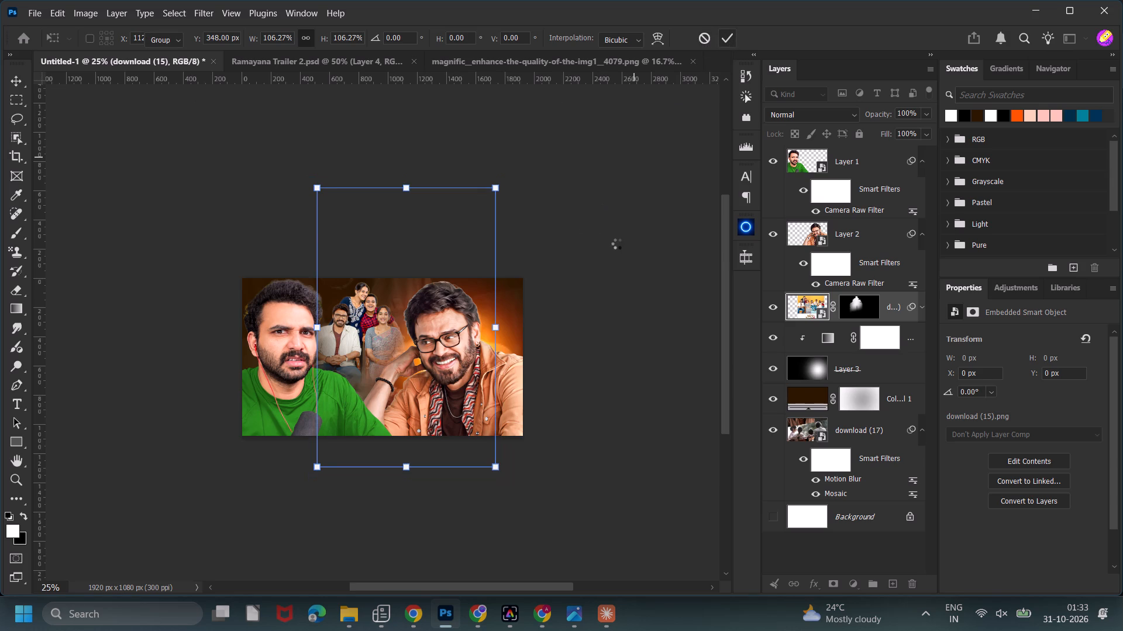
{"action": "left_click", "coordinate": [615, 245]}
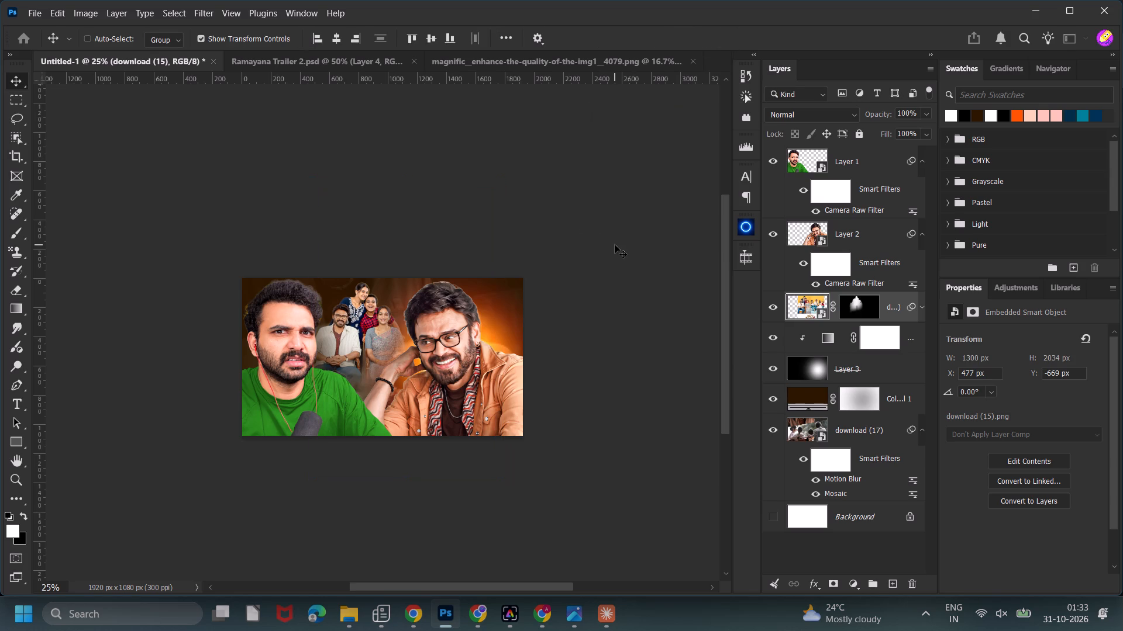
Nudge the family cutout, download (15), slightly across and down to X 485 px, Y -665 px.
{"action": "left_click", "coordinate": [615, 245]}
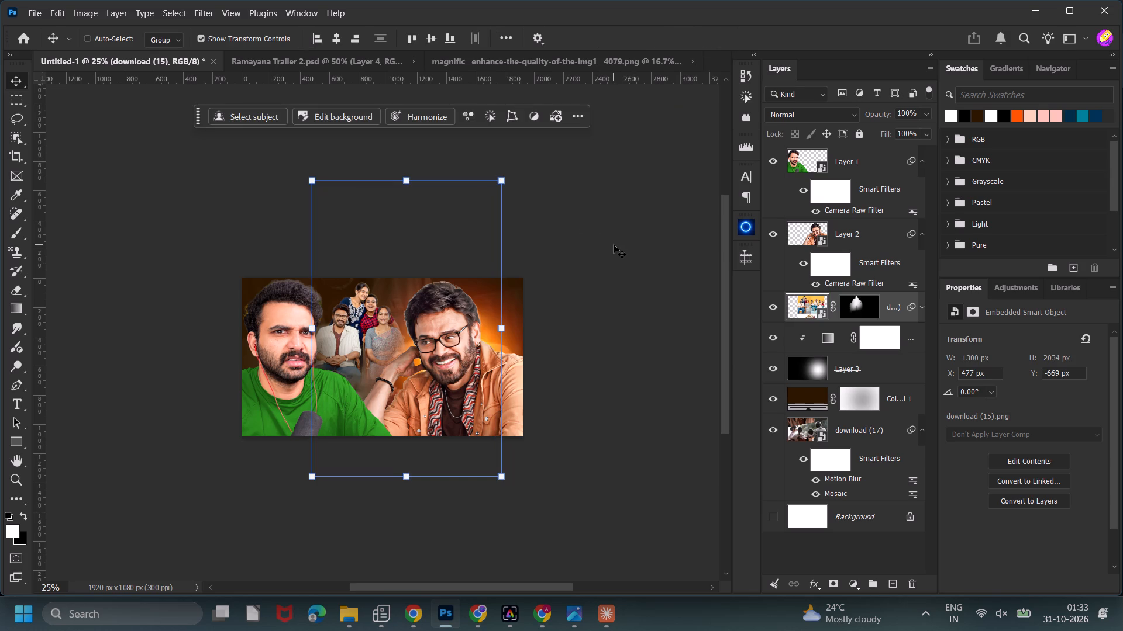
{"action": "key", "text": "Right"}
{"action": "key", "text": "Right"}
{"action": "key", "text": "Right"}
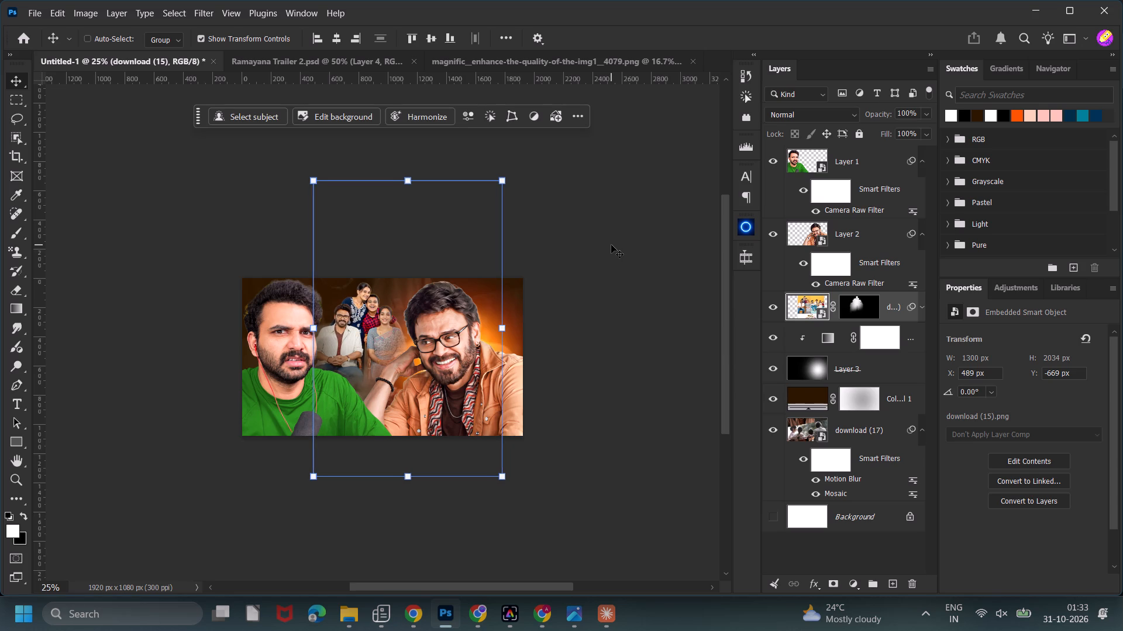
{"action": "key", "text": "Left"}
{"action": "key", "text": "Down"}
{"action": "key", "text": "Down"}
{"action": "key", "text": "Down"}
{"action": "left_click", "coordinate": [605, 245]}
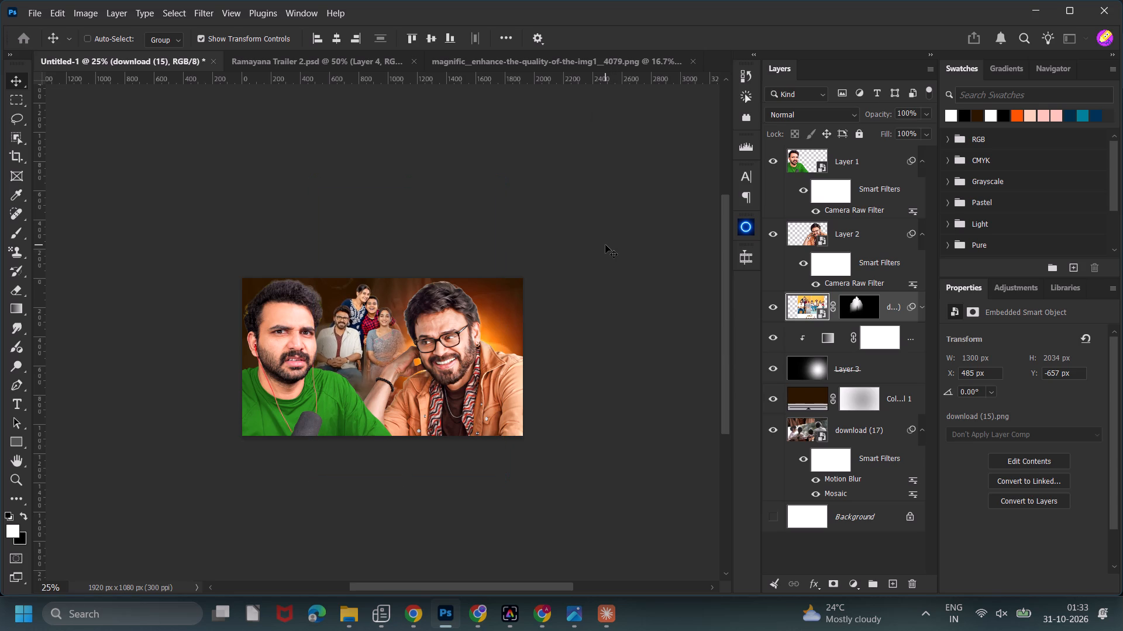
{"action": "key", "text": "Up"}
{"action": "key", "text": "Up"}
{"action": "key", "text": "Up"}
{"action": "left_click", "coordinate": [605, 245]}
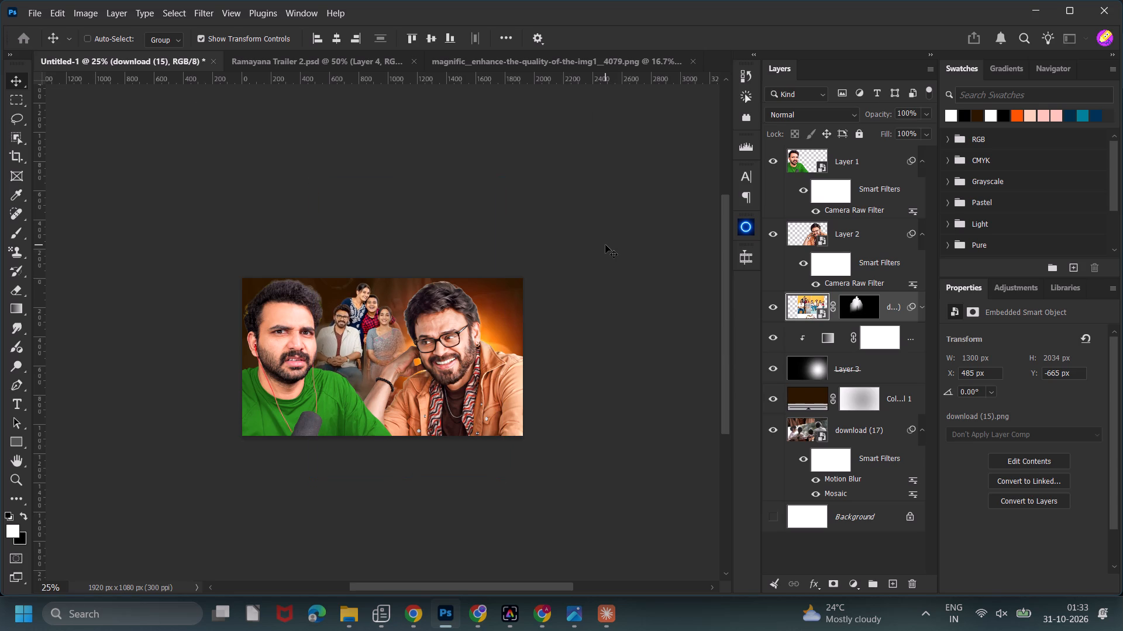
Set the download (15) layer's blend mode to Lighter Color and compare the image with and without the change.
{"action": "left_click", "coordinate": [846, 117]}
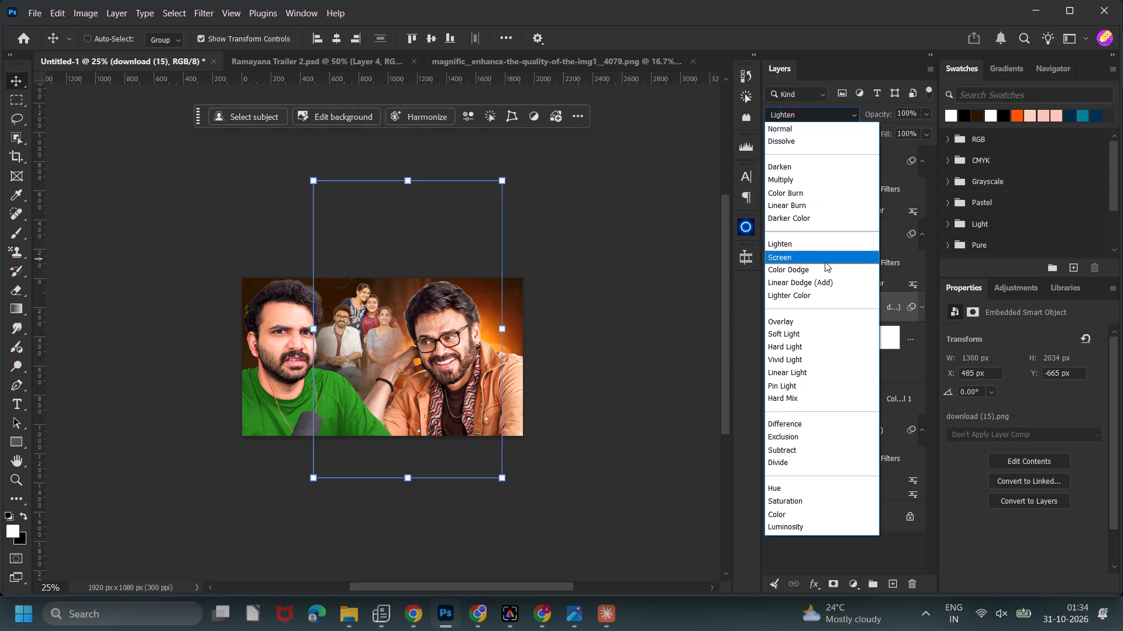
{"action": "left_click", "coordinate": [800, 294]}
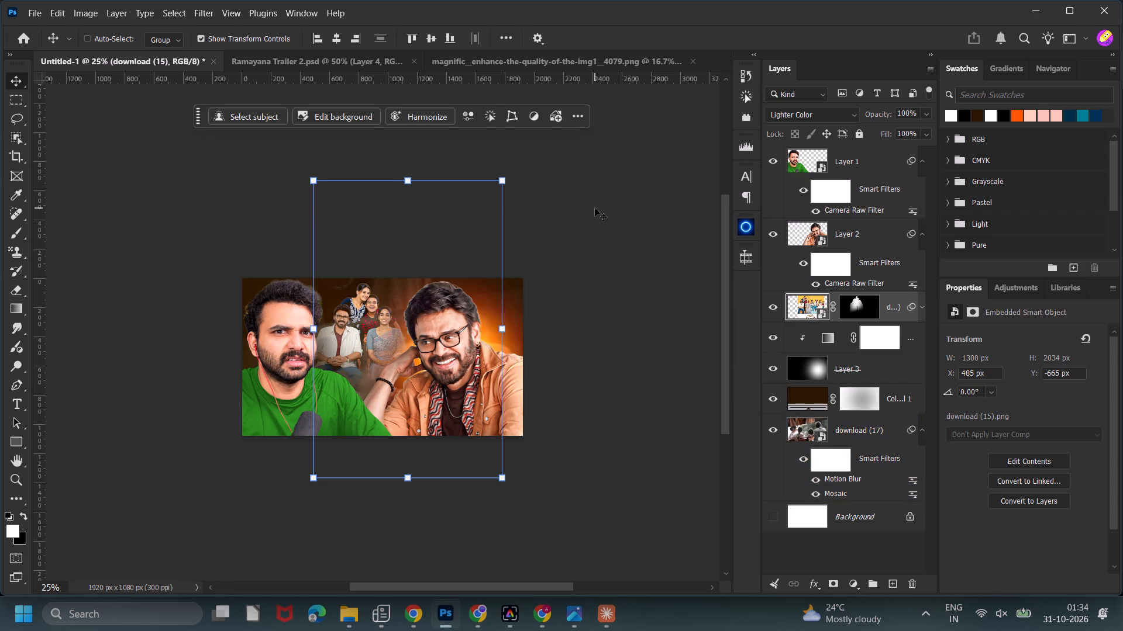
{"action": "key", "text": "ctrl+z"}
{"action": "key", "text": "ctrl+shift+z"}
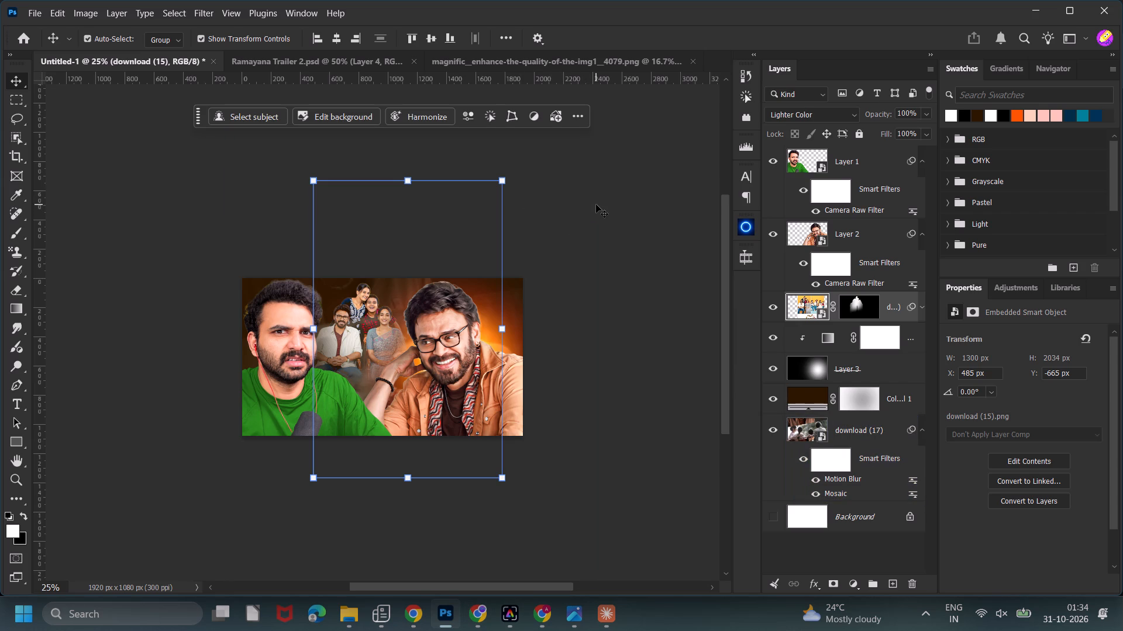
{"action": "left_click", "coordinate": [596, 204]}
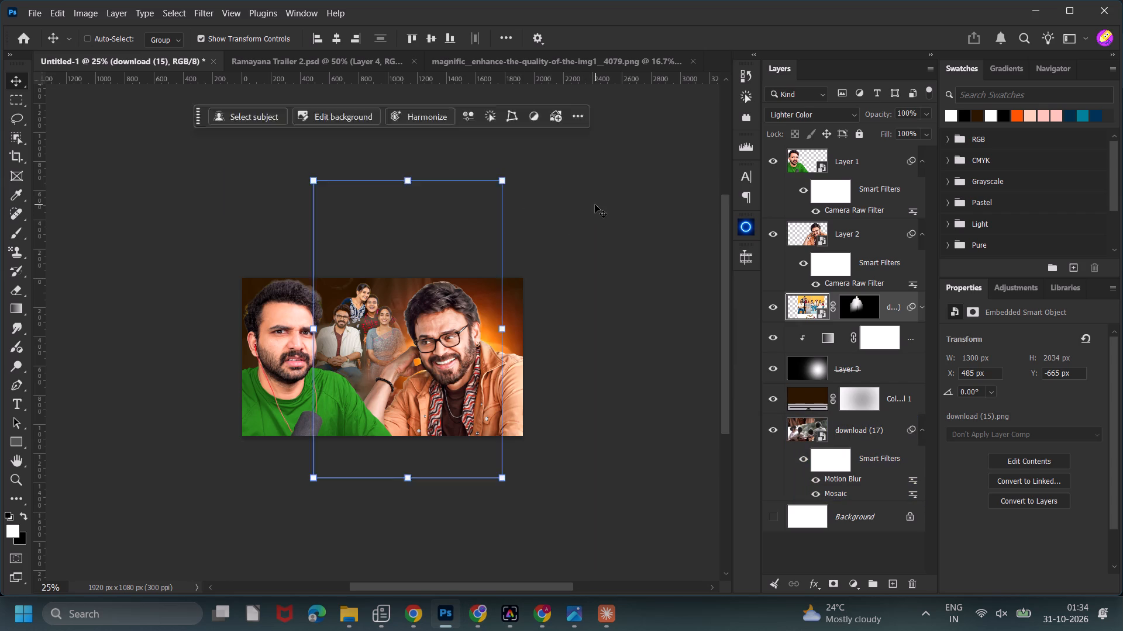
{"action": "left_click", "coordinate": [595, 204]}
{"action": "left_click", "coordinate": [595, 204]}
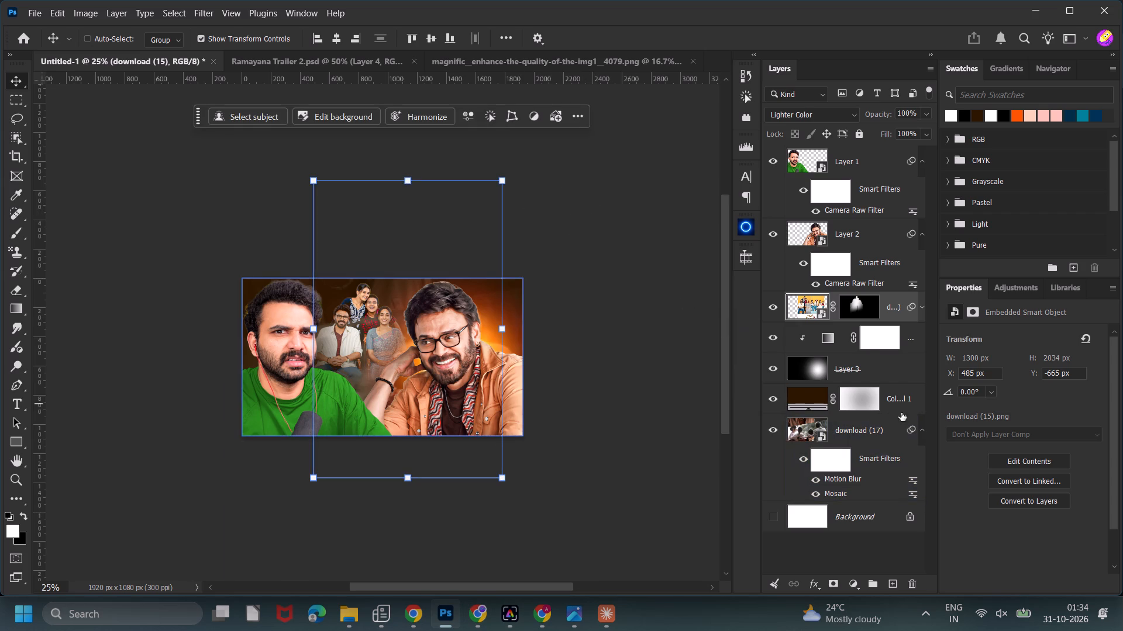
Add a new empty layer above download (15) and clip it to the family cutout.
{"action": "left_click", "coordinate": [898, 584]}
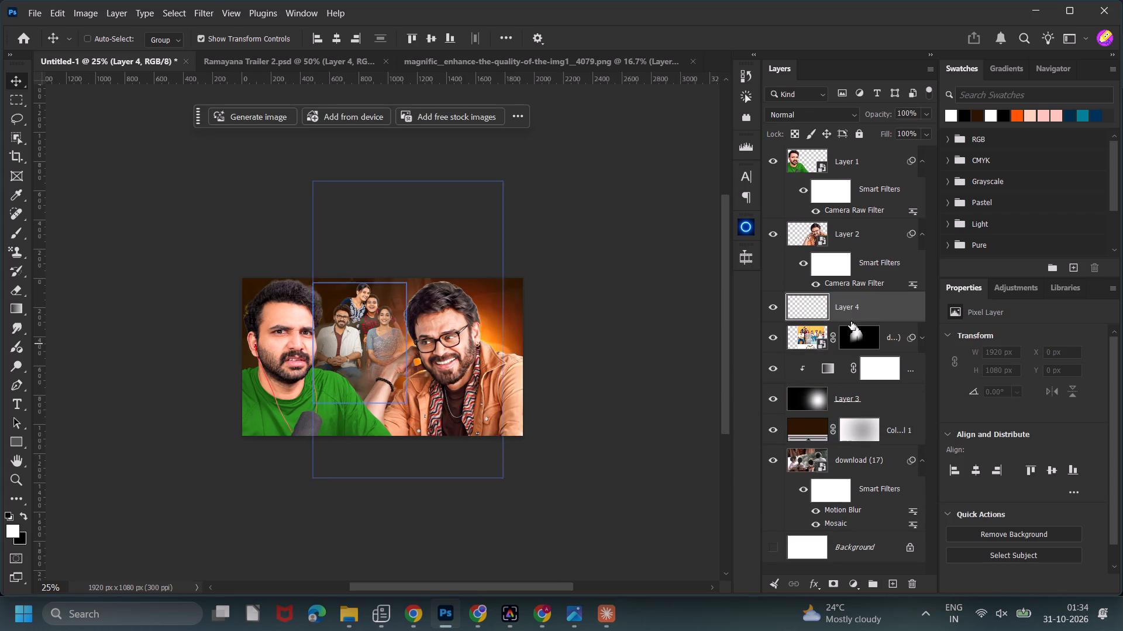
{"action": "left_click", "coordinate": [850, 321], "text": "alt"}
Brush a soft 1000 px dab of brown #542200 at the canvas's upper edge on Layer 4 and blend the layer as Linear Dodge (Add).
{"action": "key", "text": "b"}
{"action": "left_click", "coordinate": [9, 528]}
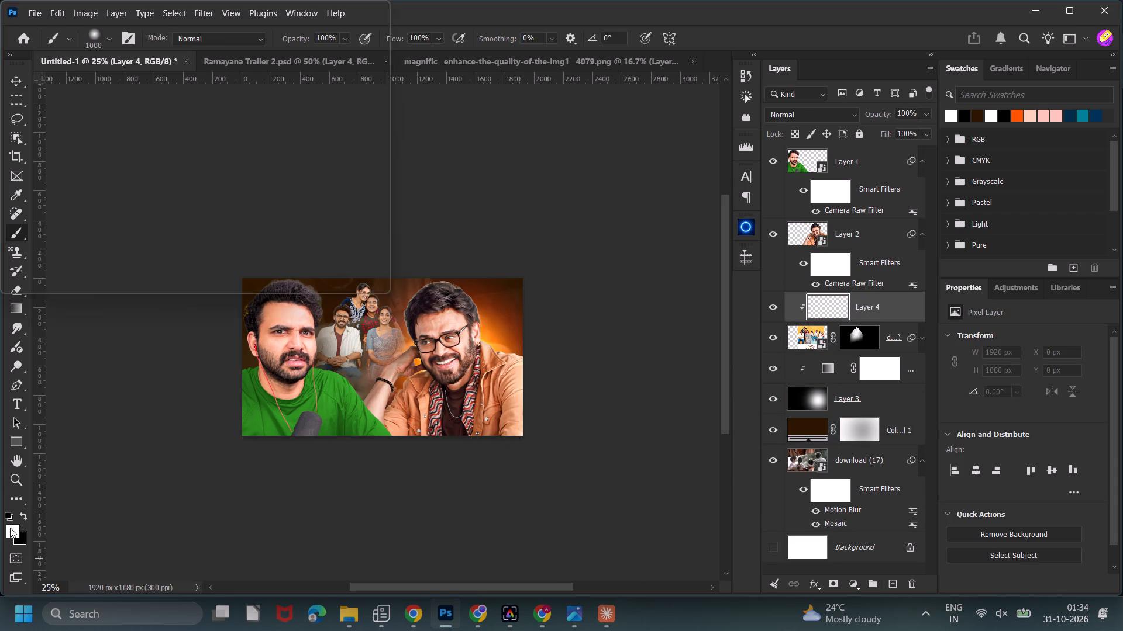
{"action": "left_click", "coordinate": [933, 388]}
{"action": "left_click_drag", "start_coordinate": [910, 354], "coordinate": [944, 339]}
{"action": "left_click", "coordinate": [1050, 214]}
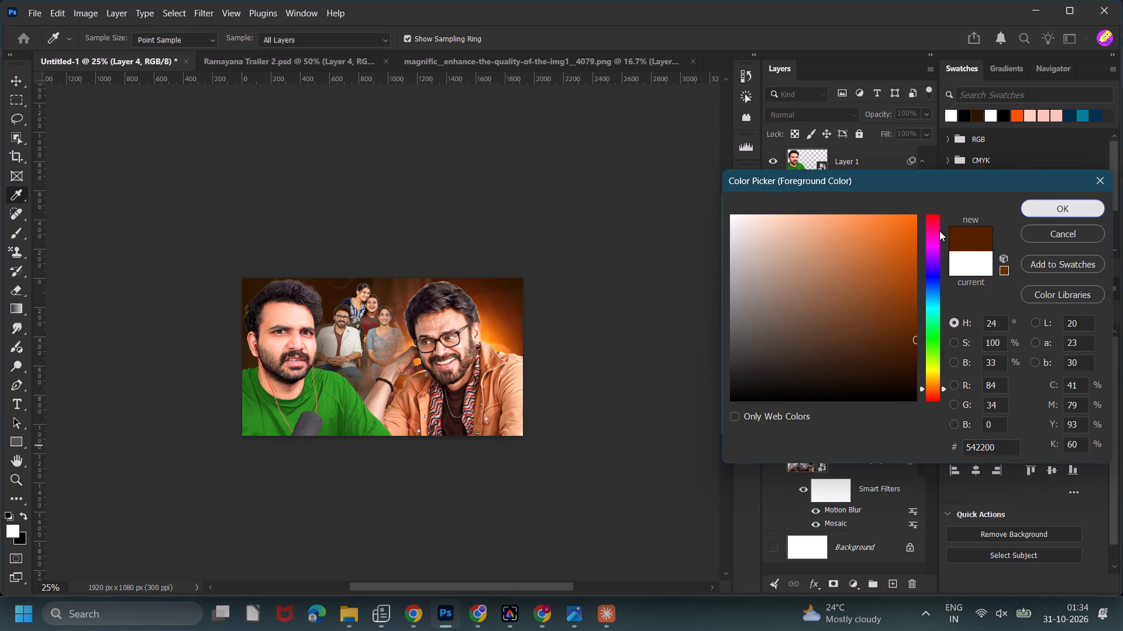
{"action": "left_click", "coordinate": [425, 268]}
{"action": "left_click", "coordinate": [803, 113]}
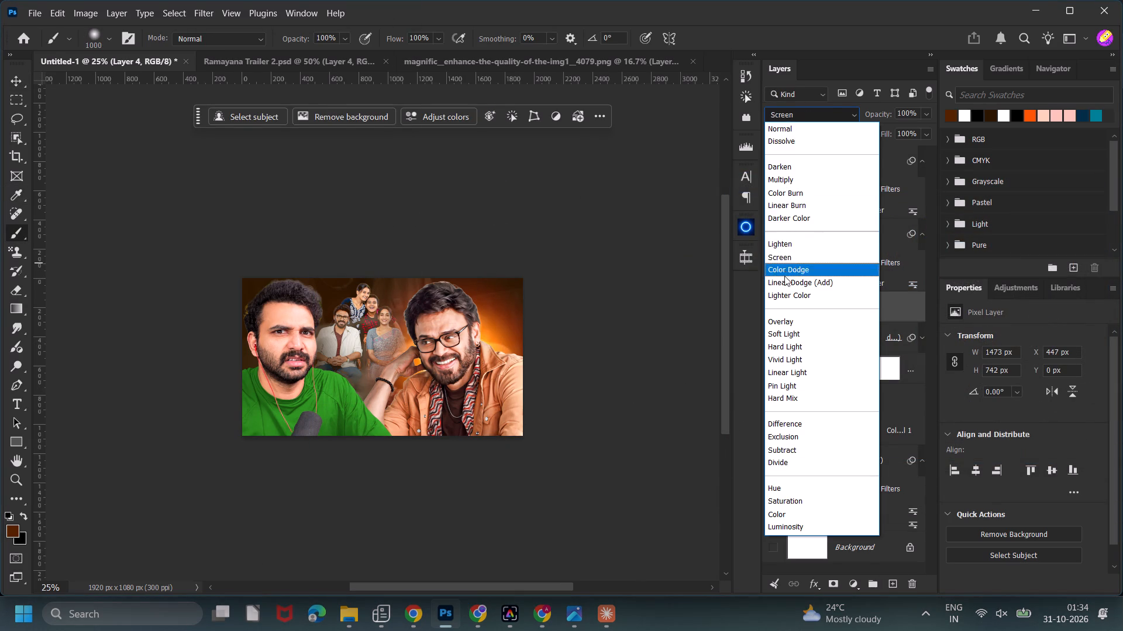
{"action": "left_click", "coordinate": [786, 284]}
Build up more brown brush dabs on Layer 4 around the bespectacled man's head and compare the layer on and off.
{"action": "triple_click", "coordinate": [439, 252]}
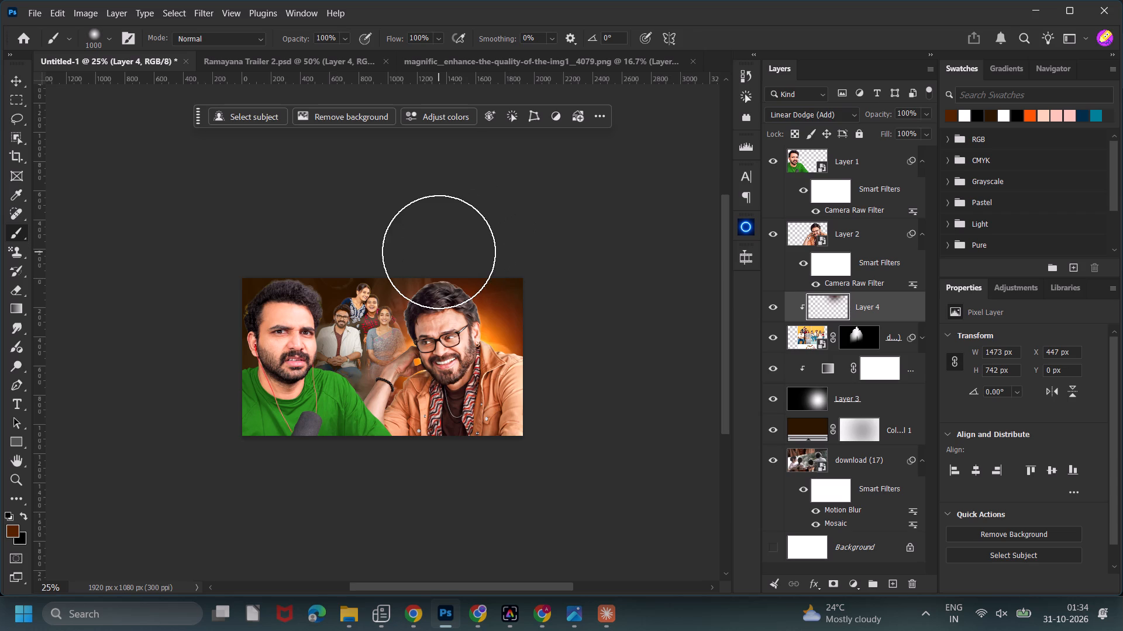
{"action": "left_click", "coordinate": [439, 252]}
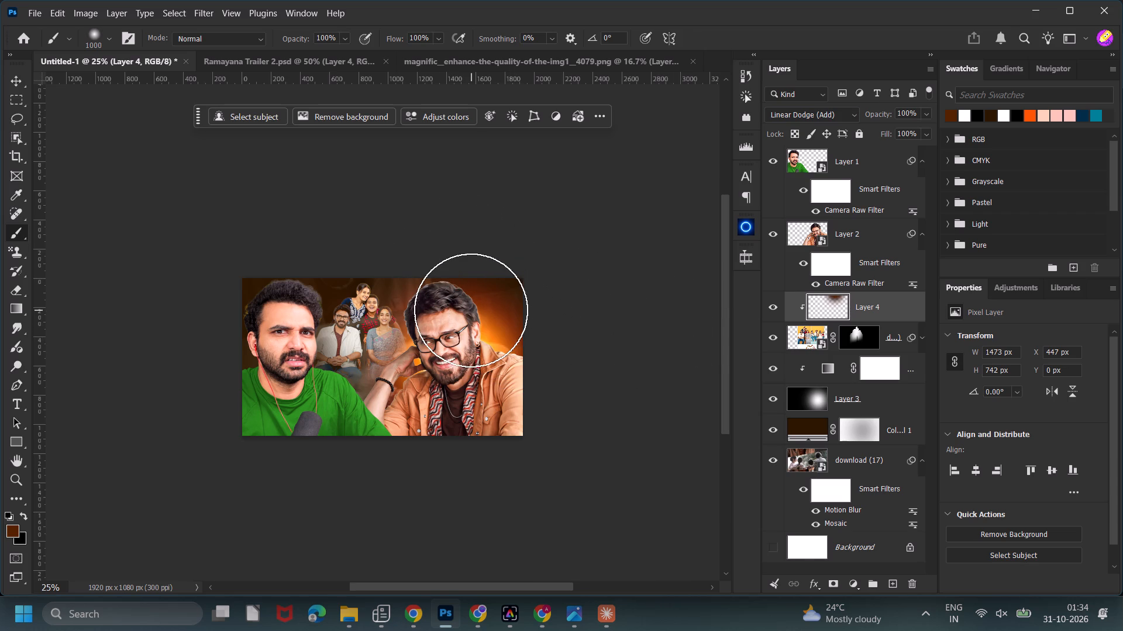
{"action": "triple_click", "coordinate": [471, 310]}
{"action": "left_click", "coordinate": [469, 311]}
{"action": "left_click_drag", "start_coordinate": [463, 309], "coordinate": [461, 303]}
{"action": "left_click", "coordinate": [446, 278]}
{"action": "left_click_drag", "start_coordinate": [446, 277], "coordinate": [451, 280]}
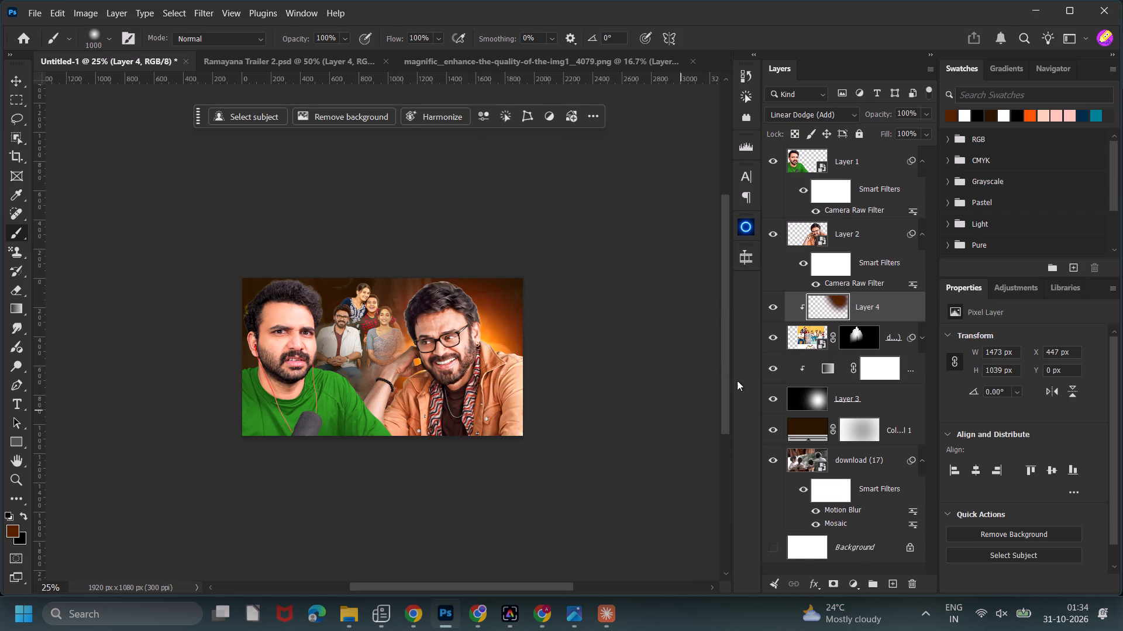
{"action": "double_click", "coordinate": [767, 308]}
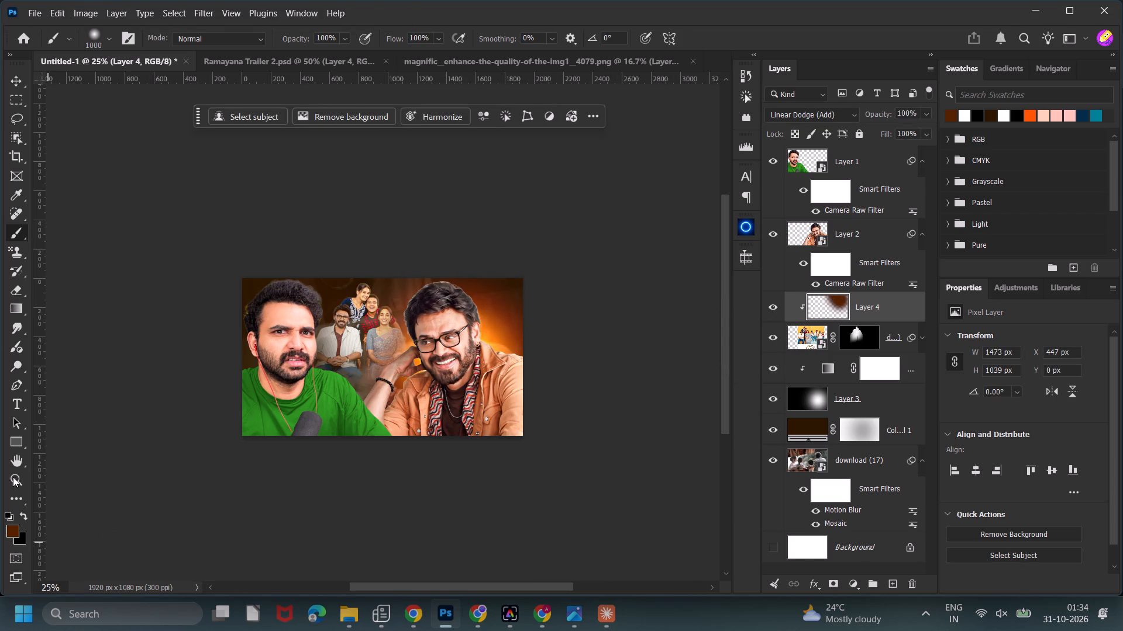
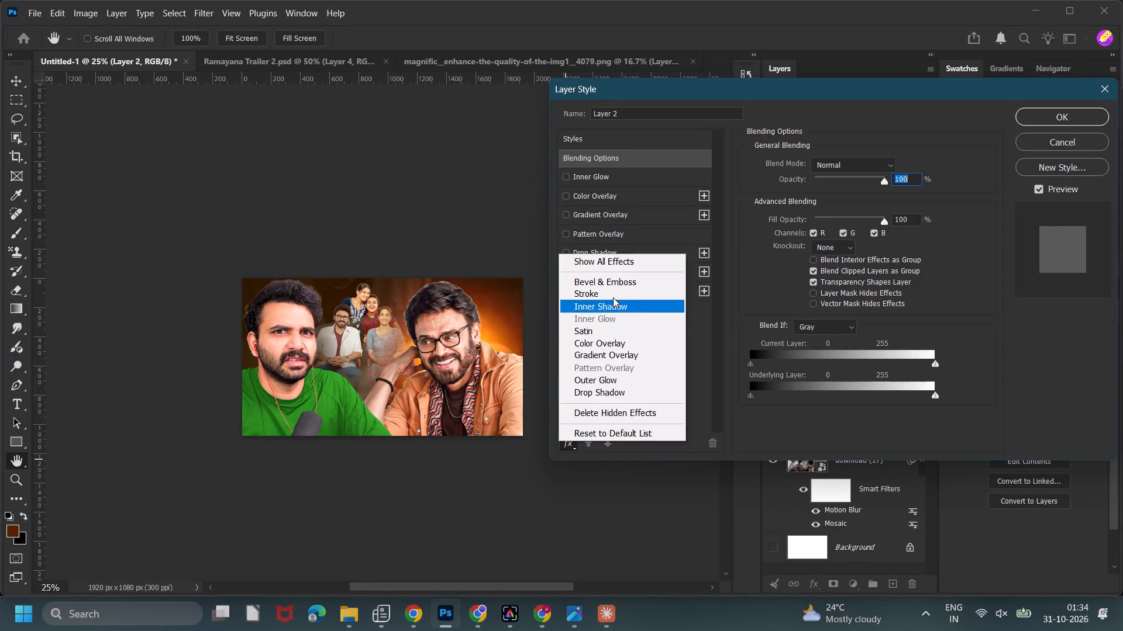
Add an Inner Shadow to Layer 2 with Linear Dodge (Add) blending, 100% opacity and global light turned off.
{"action": "left_click", "coordinate": [616, 266]}
{"action": "left_click", "coordinate": [566, 254]}
{"action": "left_click", "coordinate": [588, 254]}
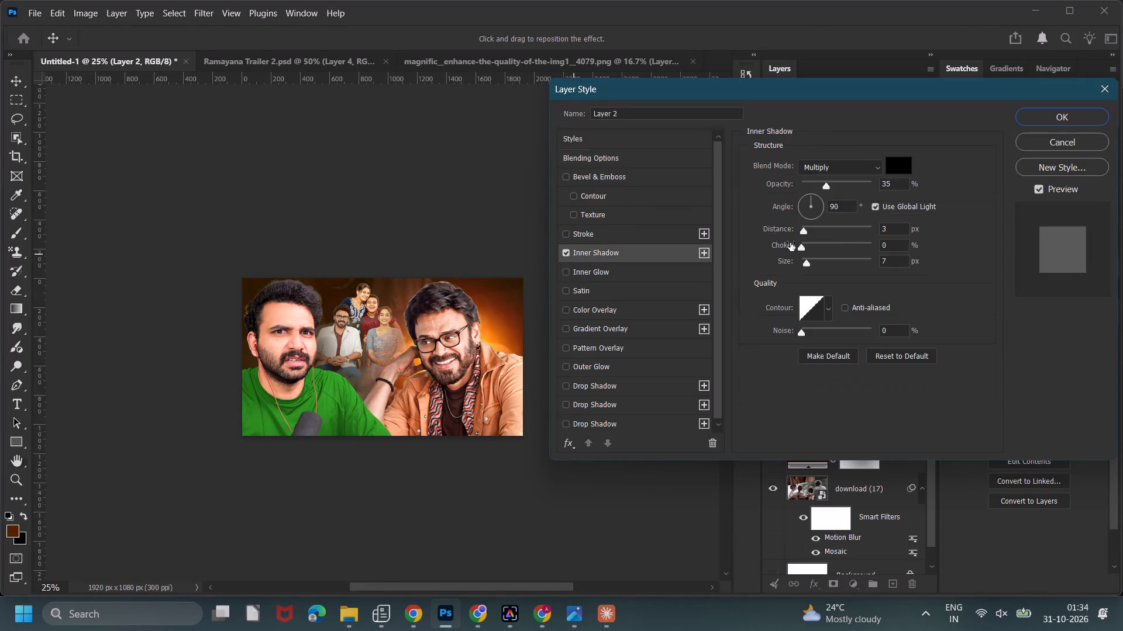
{"action": "left_click", "coordinate": [838, 168]}
{"action": "left_click", "coordinate": [846, 337]}
{"action": "left_click_drag", "start_coordinate": [832, 180], "coordinate": [984, 200]}
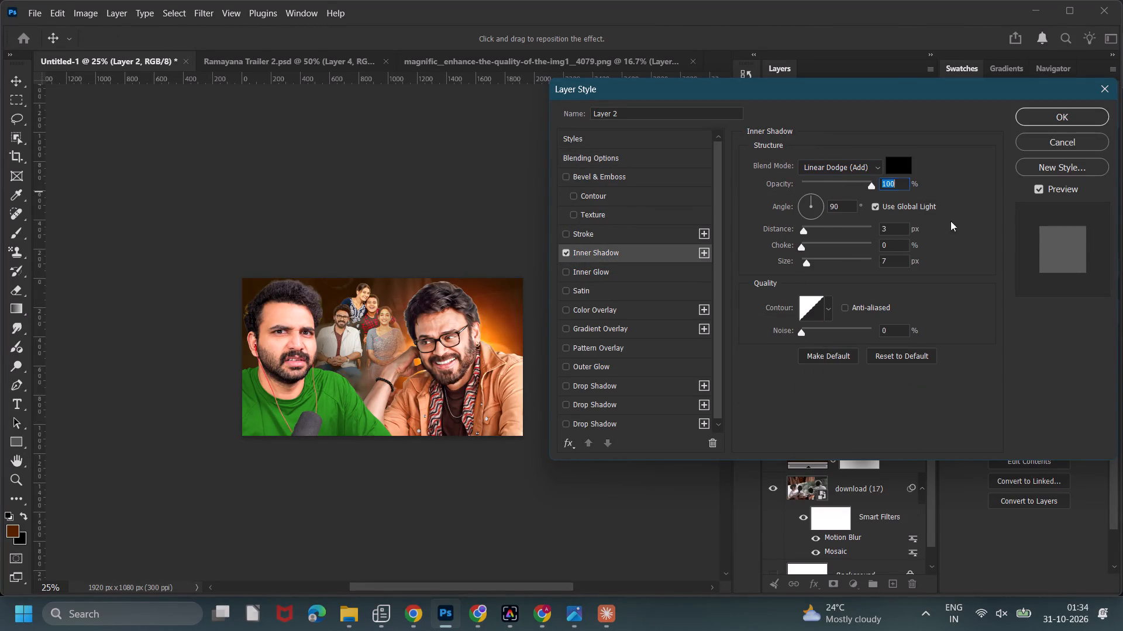
{"action": "left_click_drag", "start_coordinate": [795, 262], "coordinate": [696, 263]}
{"action": "left_click", "coordinate": [871, 209]}
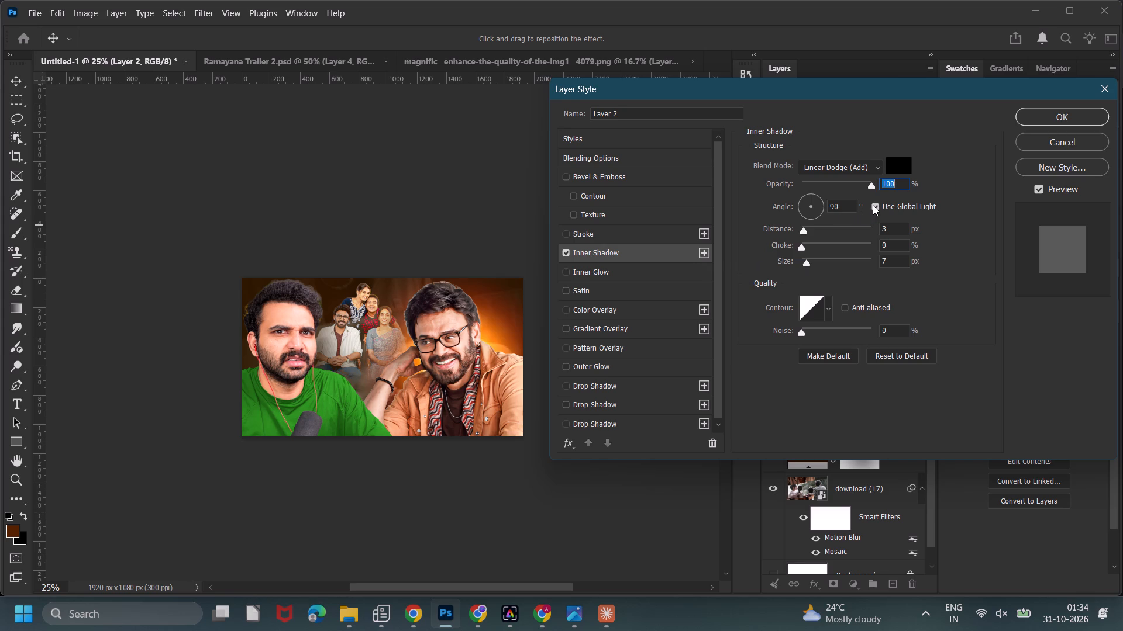
{"action": "left_click", "coordinate": [873, 205]}
Colour the inner shadow bright saturated orange and give it a 10 px distance and 25 px size.
{"action": "left_click", "coordinate": [893, 160]}
{"action": "left_click", "coordinate": [934, 390]}
{"action": "left_click_drag", "start_coordinate": [898, 333], "coordinate": [894, 304]}
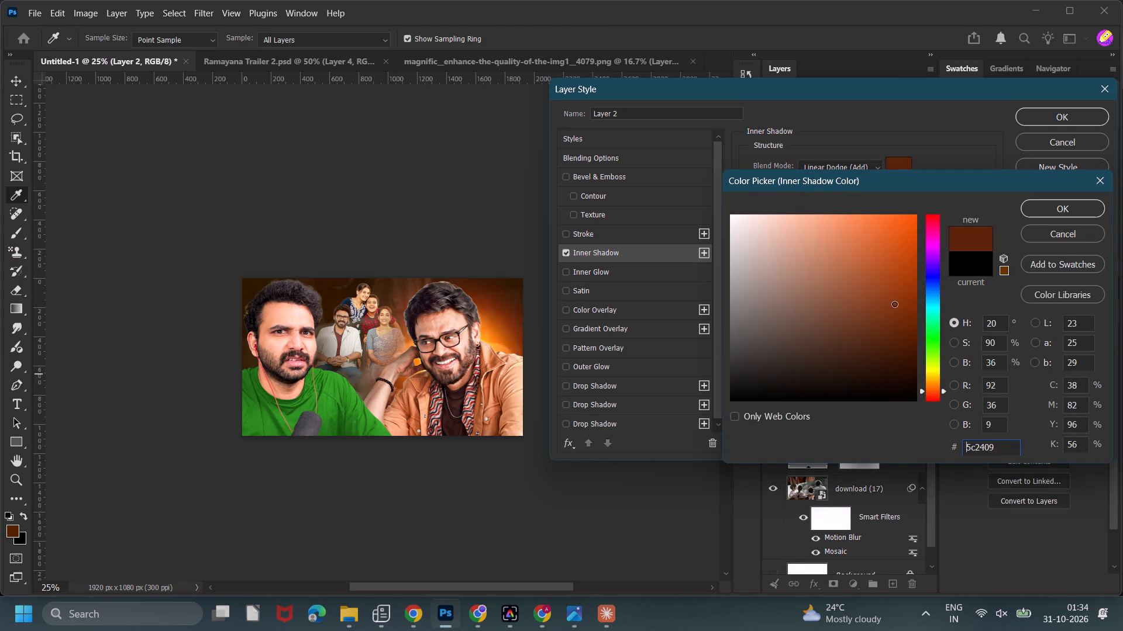
{"action": "left_click_drag", "start_coordinate": [894, 304], "coordinate": [949, 157]}
{"action": "left_click", "coordinate": [1048, 209]}
{"action": "left_click", "coordinate": [808, 227]}
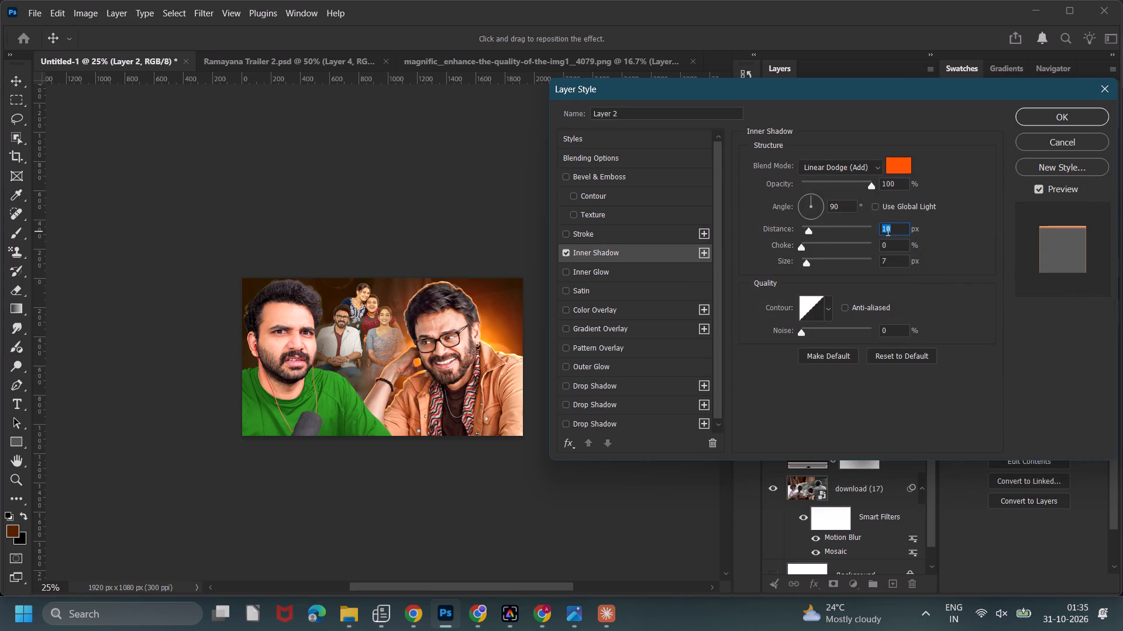
{"action": "left_click_drag", "start_coordinate": [892, 261], "coordinate": [784, 276]}
{"action": "key", "text": "2"}
{"action": "key", "text": "5"}
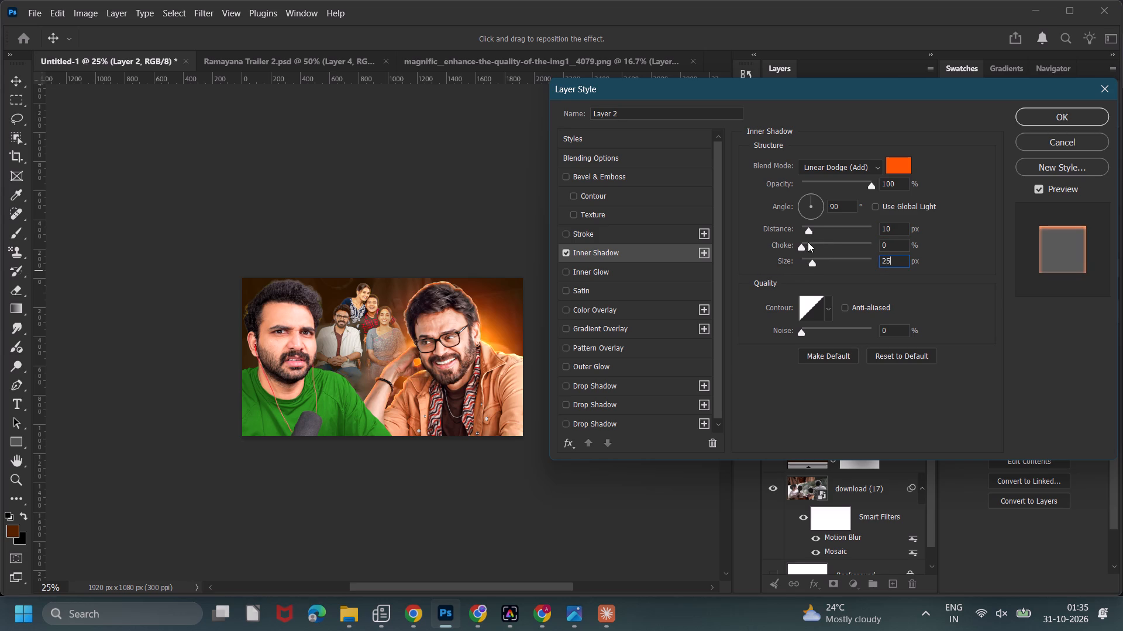
Add a second orange Inner Shadow to Layer 2 with Color Dodge blending and 0 px size, and apply the style.
{"action": "left_click", "coordinate": [707, 254]}
{"action": "left_click", "coordinate": [660, 267]}
{"action": "left_click", "coordinate": [831, 165]}
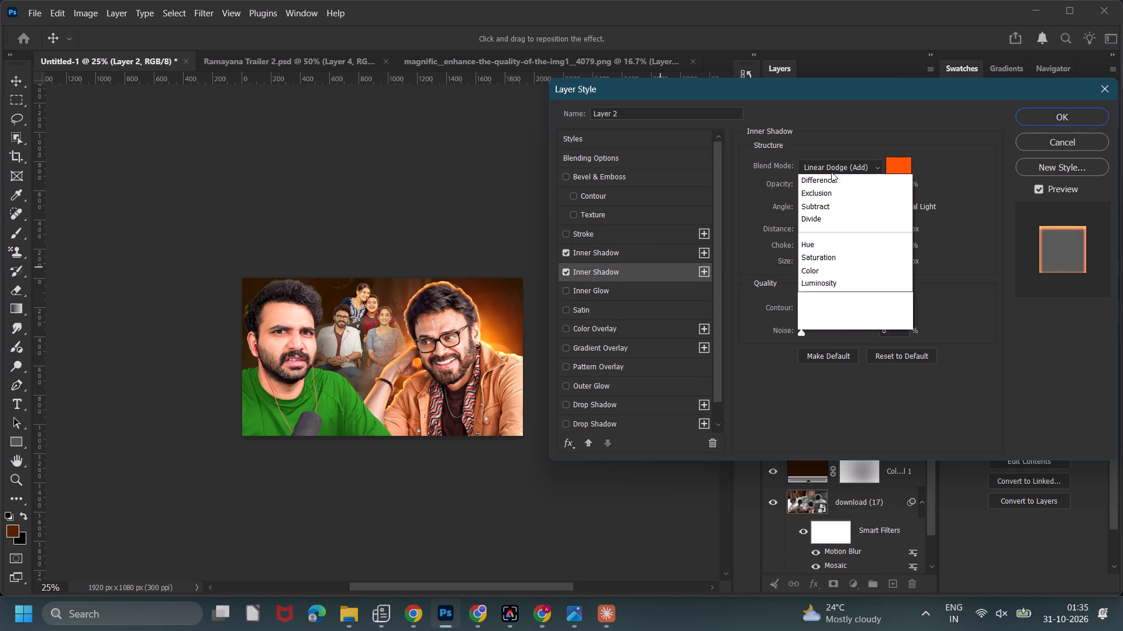
{"action": "left_click", "coordinate": [832, 321]}
{"action": "left_click_drag", "start_coordinate": [810, 260], "coordinate": [504, 308]}
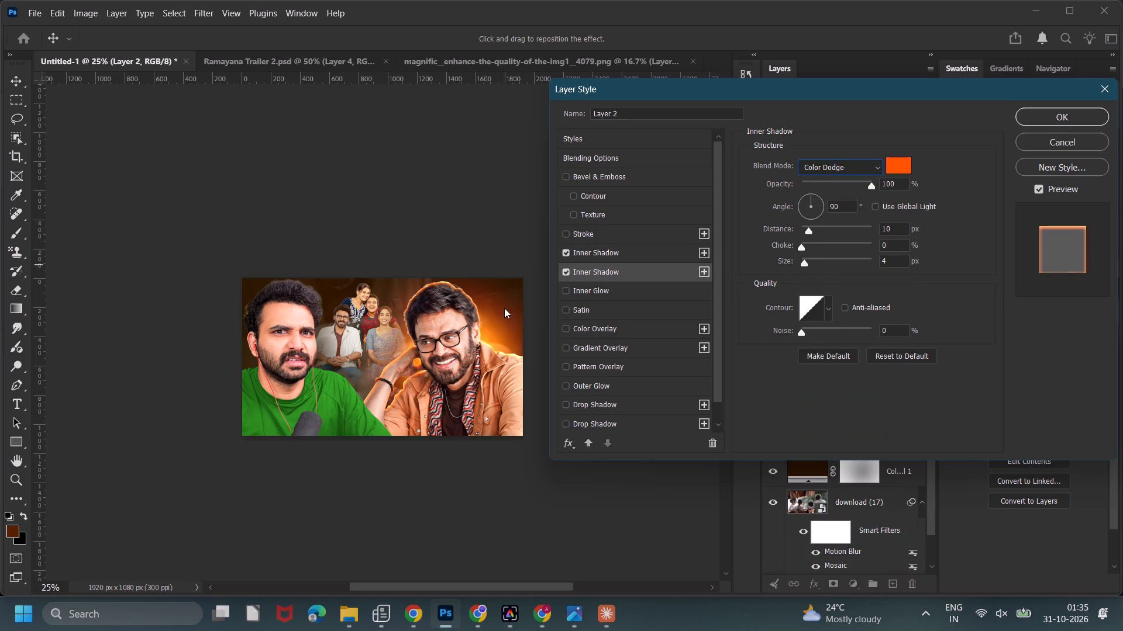
{"action": "left_click_drag", "start_coordinate": [504, 308], "coordinate": [380, 315]}
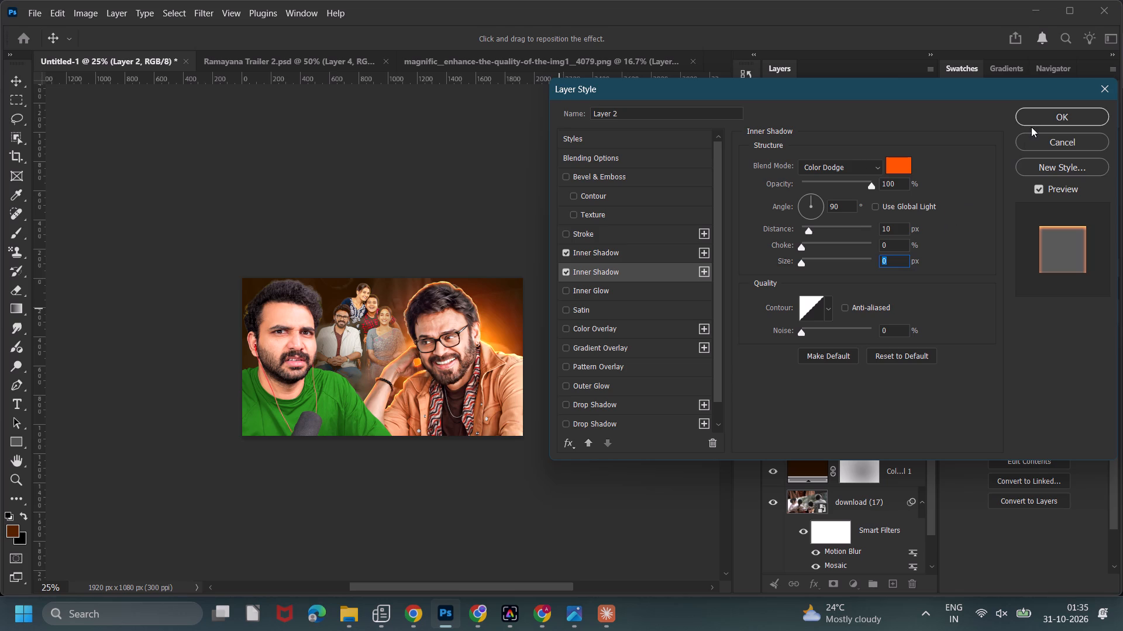
{"action": "left_click", "coordinate": [1032, 120]}
Convert Layer 2's inner shadow effects into separate clipped layers and add a black mask to each.
{"action": "right_click", "coordinate": [823, 256]}
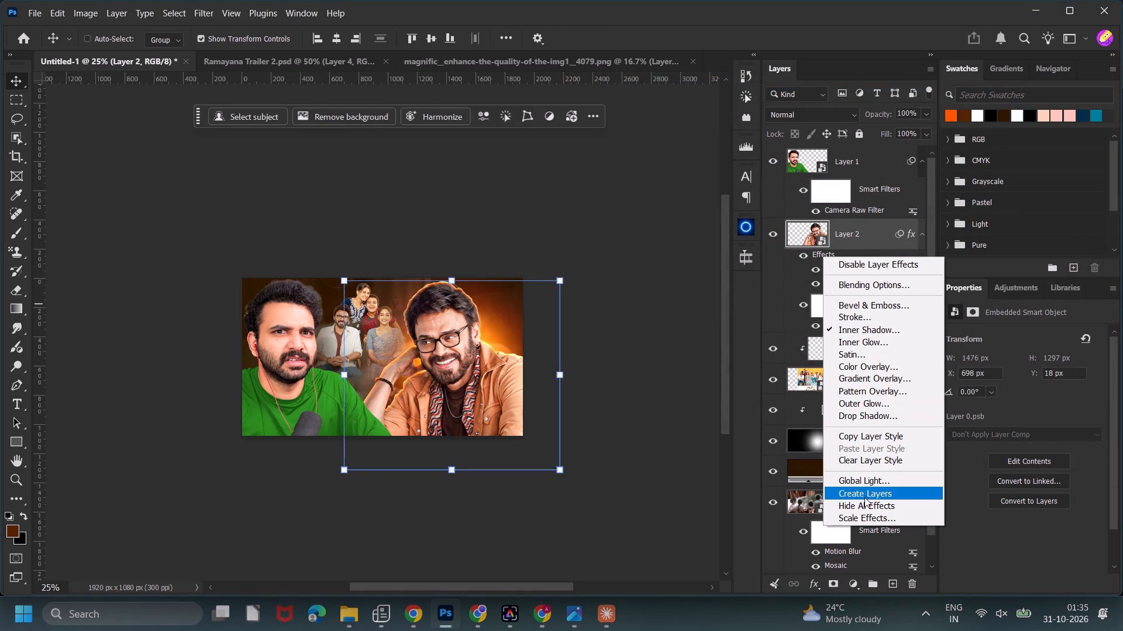
{"action": "left_click", "coordinate": [864, 497]}
{"action": "left_click", "coordinate": [886, 272]}
{"action": "left_click", "coordinate": [830, 587], "text": "alt"}
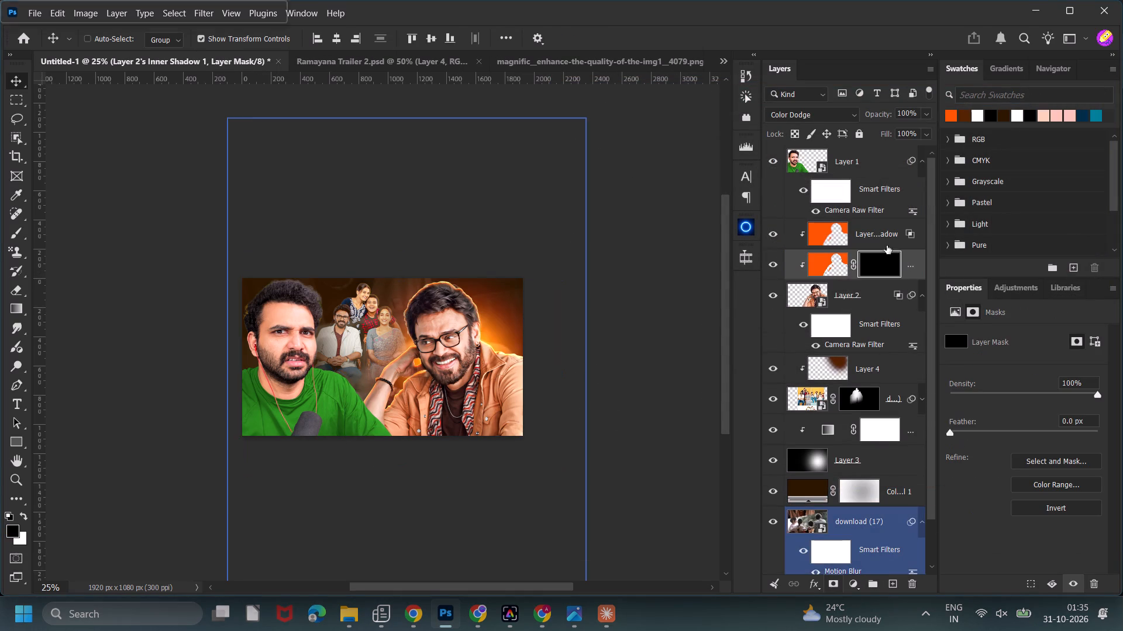
{"action": "left_click", "coordinate": [879, 233]}
{"action": "left_click", "coordinate": [840, 584], "text": "alt"}
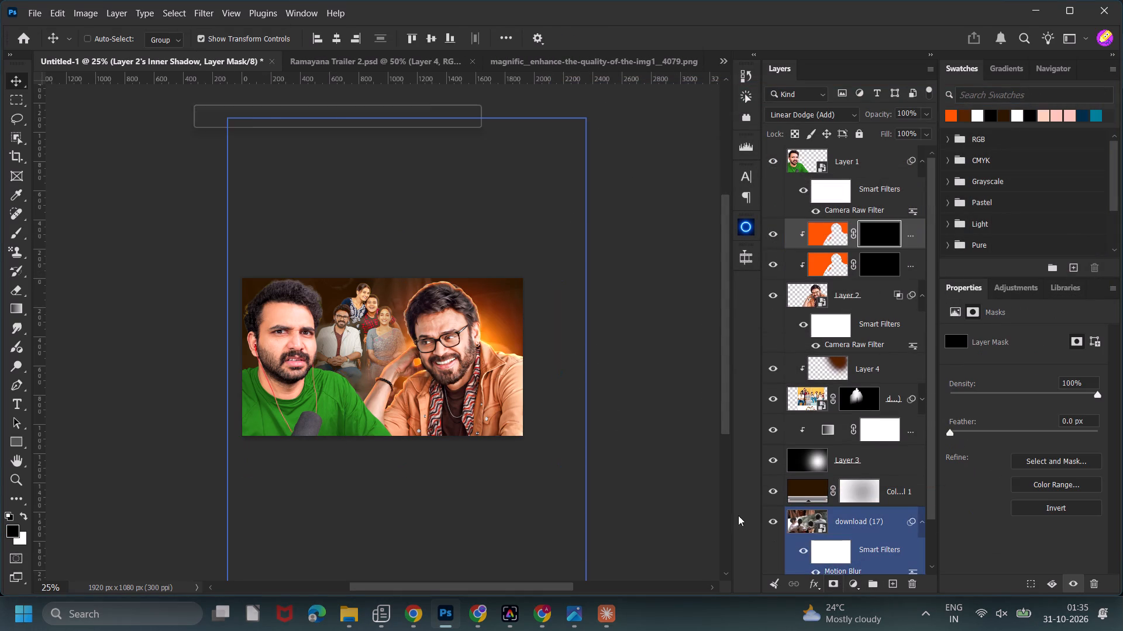
Paint white with a soft 1000 px brush on the Linear Dodge shadow layer's mask around the bespectacled man's shoulder and raised hand.
{"action": "key", "text": "b"}
{"action": "key", "text": "x"}
{"action": "left_click", "coordinate": [477, 341]}
{"action": "left_click", "coordinate": [487, 338]}
{"action": "left_click_drag", "start_coordinate": [505, 340], "coordinate": [511, 344]}
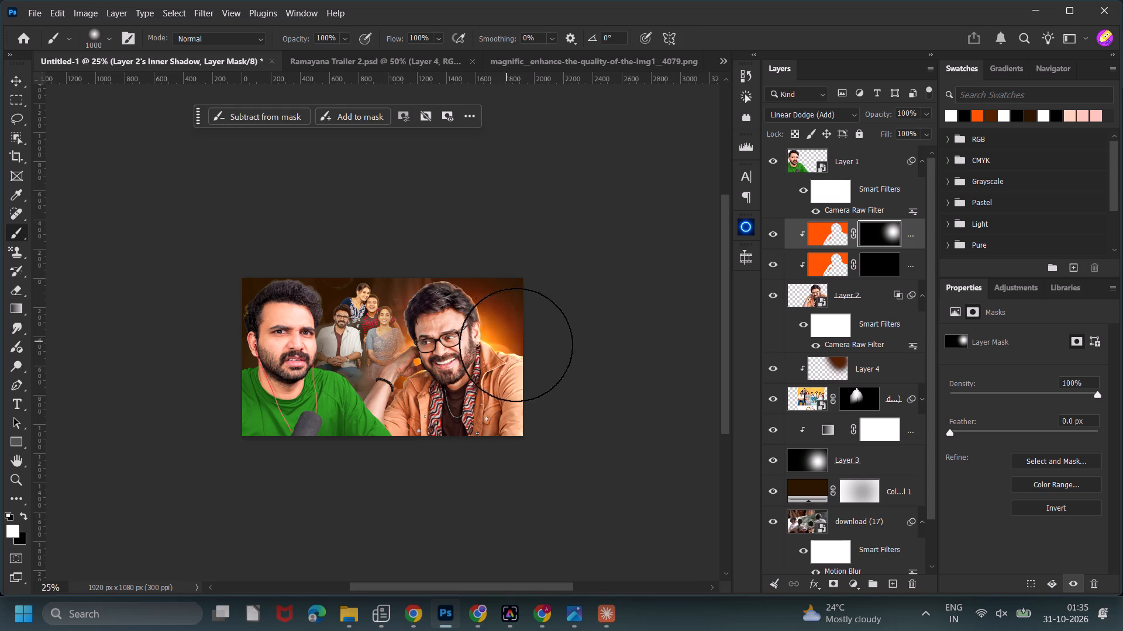
{"action": "left_click_drag", "start_coordinate": [517, 344], "coordinate": [522, 341]}
{"action": "left_click", "coordinate": [523, 341]}
{"action": "left_click", "coordinate": [401, 367]}
{"action": "left_click_drag", "start_coordinate": [381, 352], "coordinate": [373, 349]}
Paint white on the Color Dodge shadow layer's mask around the bespectacled man's raised hand, head and shoulder.
{"action": "left_click", "coordinate": [874, 261]}
{"action": "left_click", "coordinate": [374, 319]}
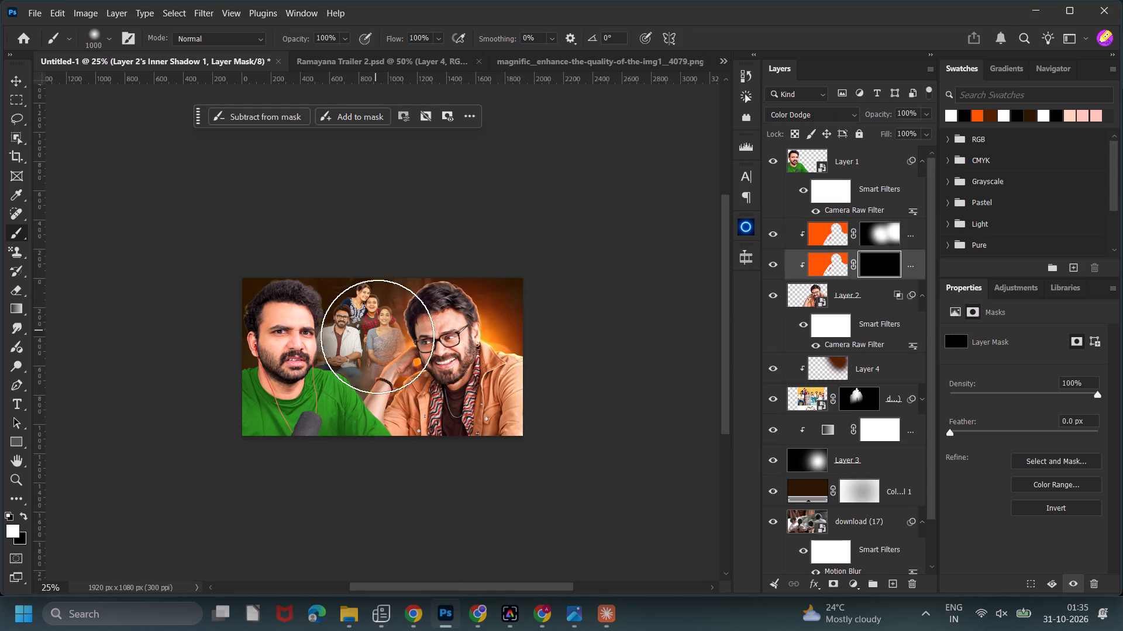
{"action": "left_click", "coordinate": [494, 348]}
{"action": "left_click", "coordinate": [488, 349]}
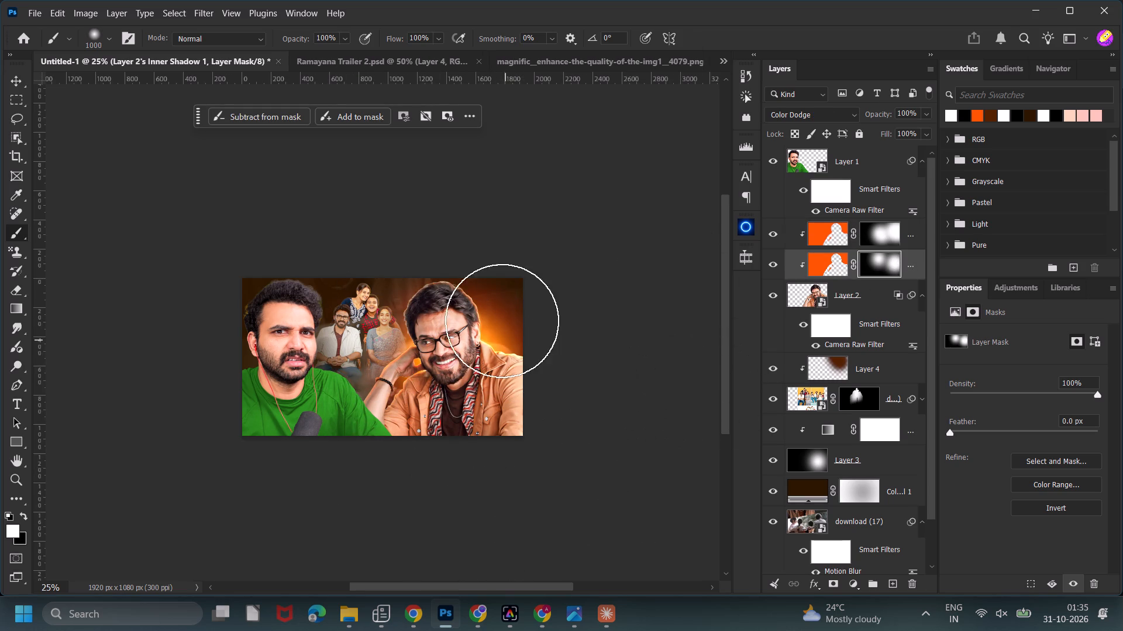
{"action": "left_click", "coordinate": [501, 311]}
{"action": "left_click_drag", "start_coordinate": [508, 304], "coordinate": [510, 320]}
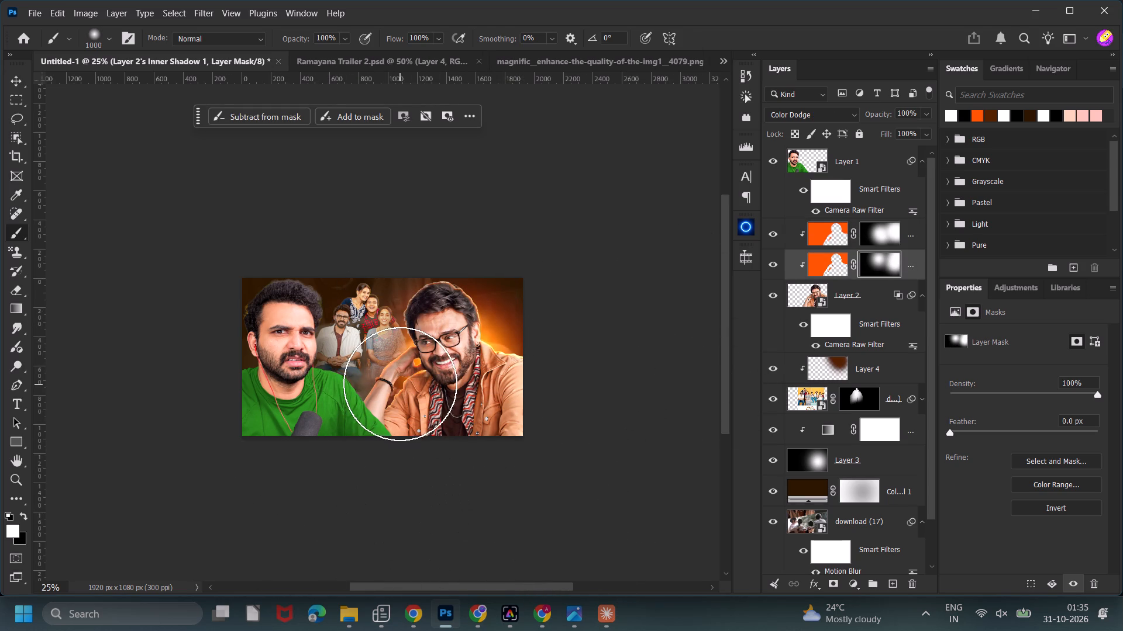
{"action": "left_click", "coordinate": [400, 384]}
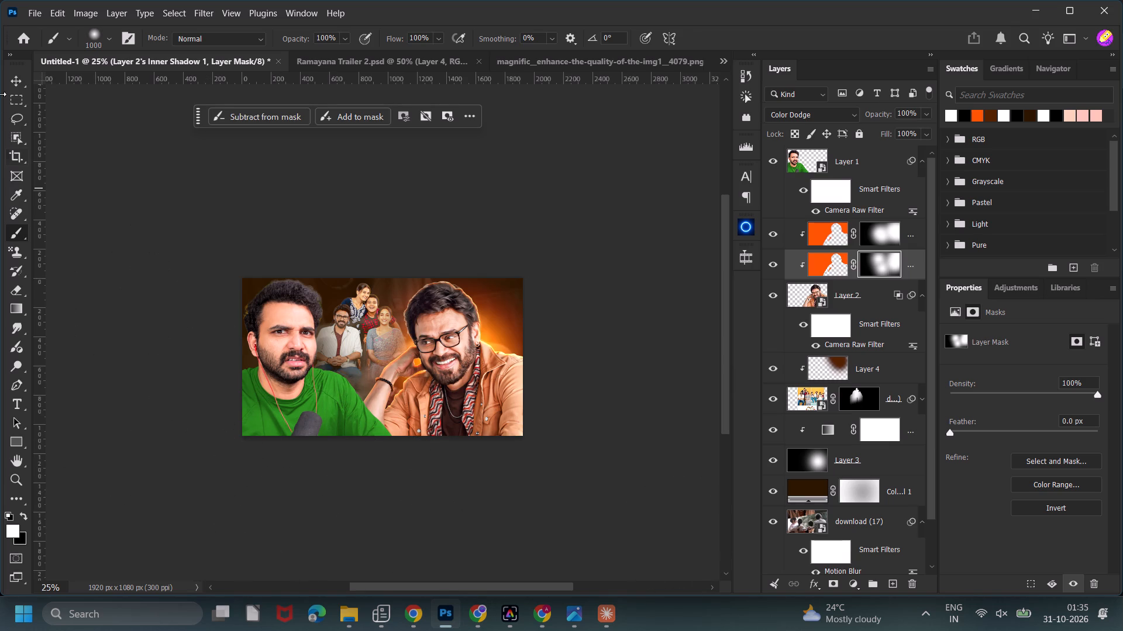
Set the download (15) layer's blend mode to Normal.
{"action": "left_click", "coordinate": [11, 88]}
{"action": "left_click", "coordinate": [432, 226]}
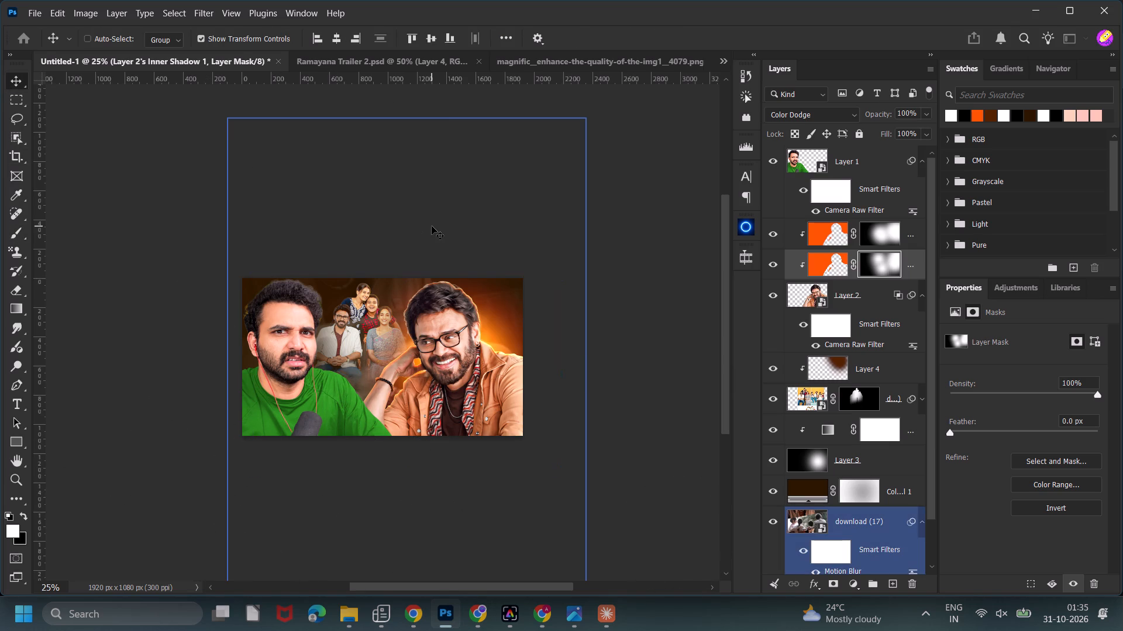
{"action": "left_click", "coordinate": [812, 400]}
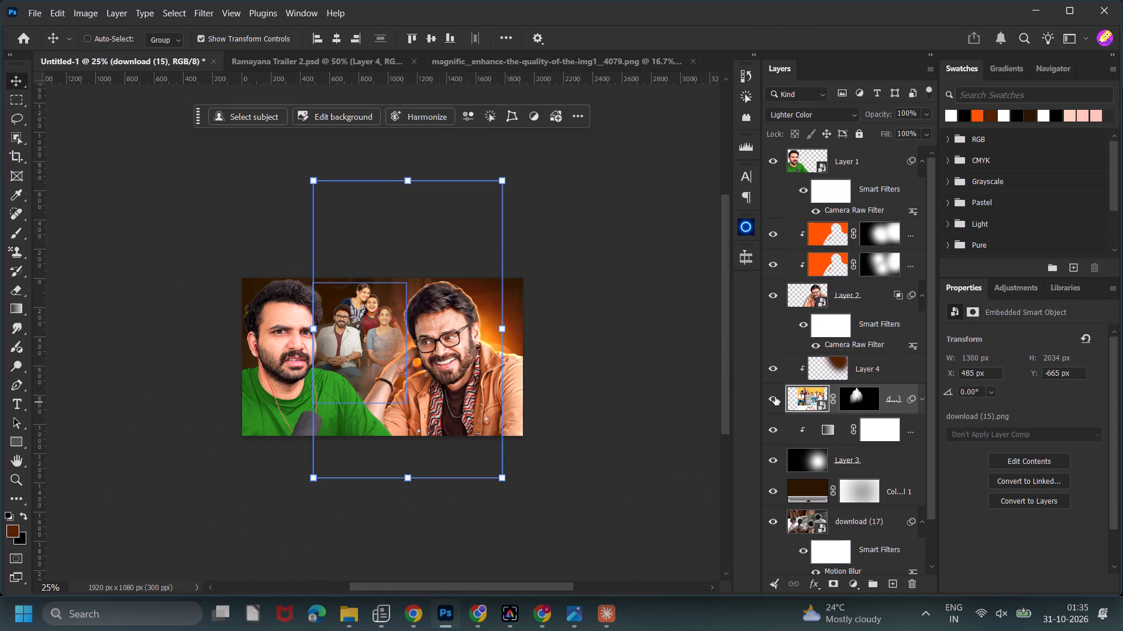
{"action": "left_click", "coordinate": [814, 120]}
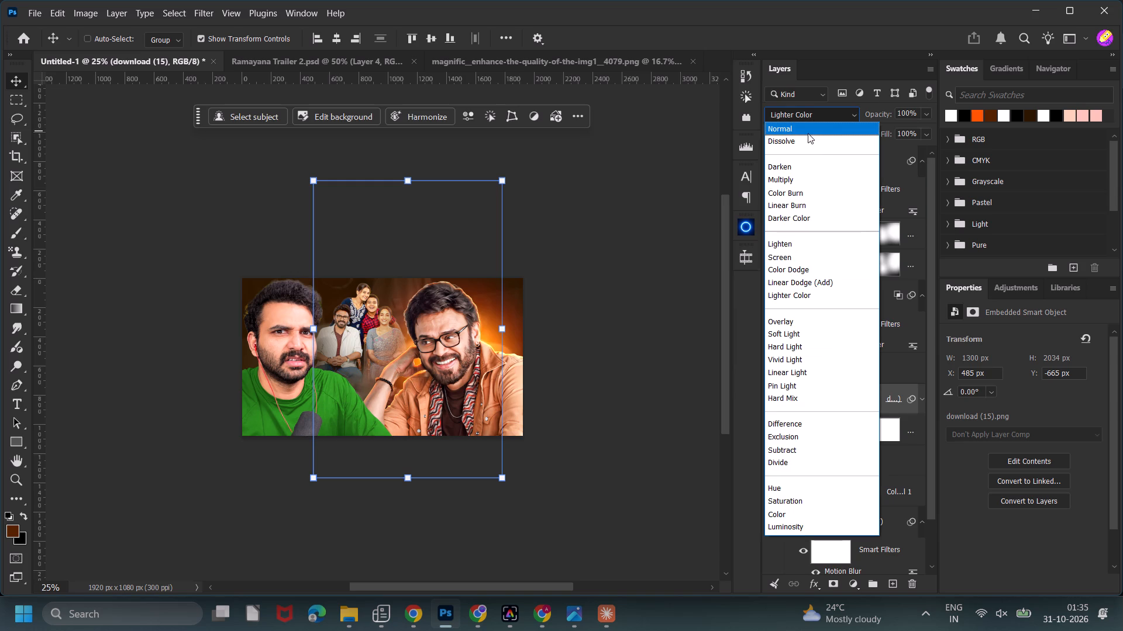
{"action": "left_click", "coordinate": [807, 133]}
{"action": "left_click", "coordinate": [595, 181]}
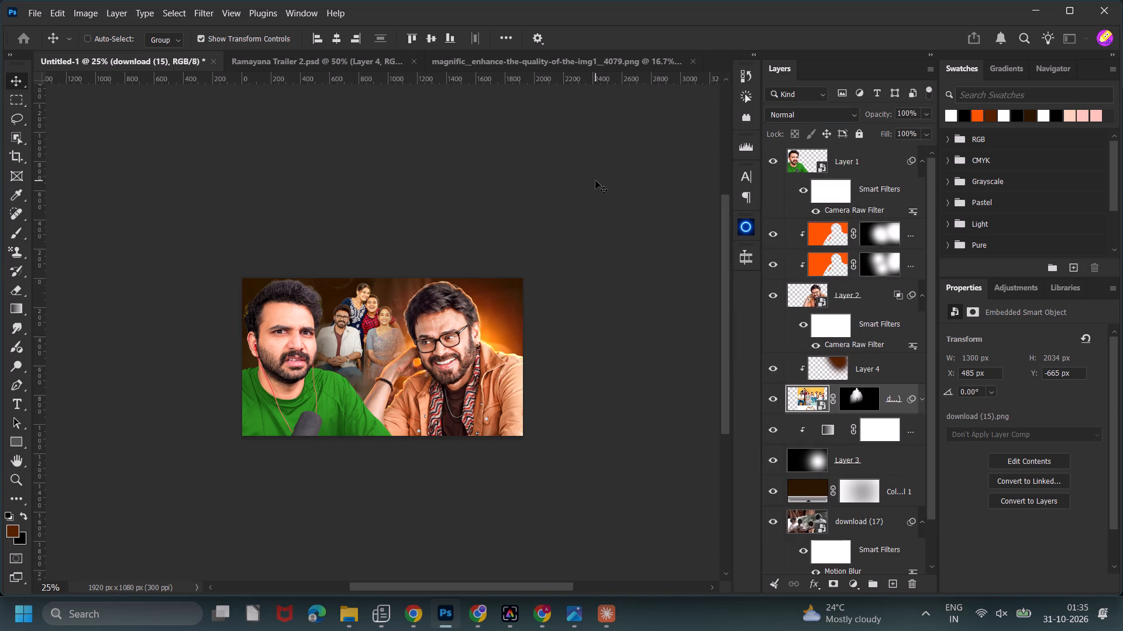
{"action": "left_click", "coordinate": [595, 181]}
{"action": "left_click", "coordinate": [595, 181]}
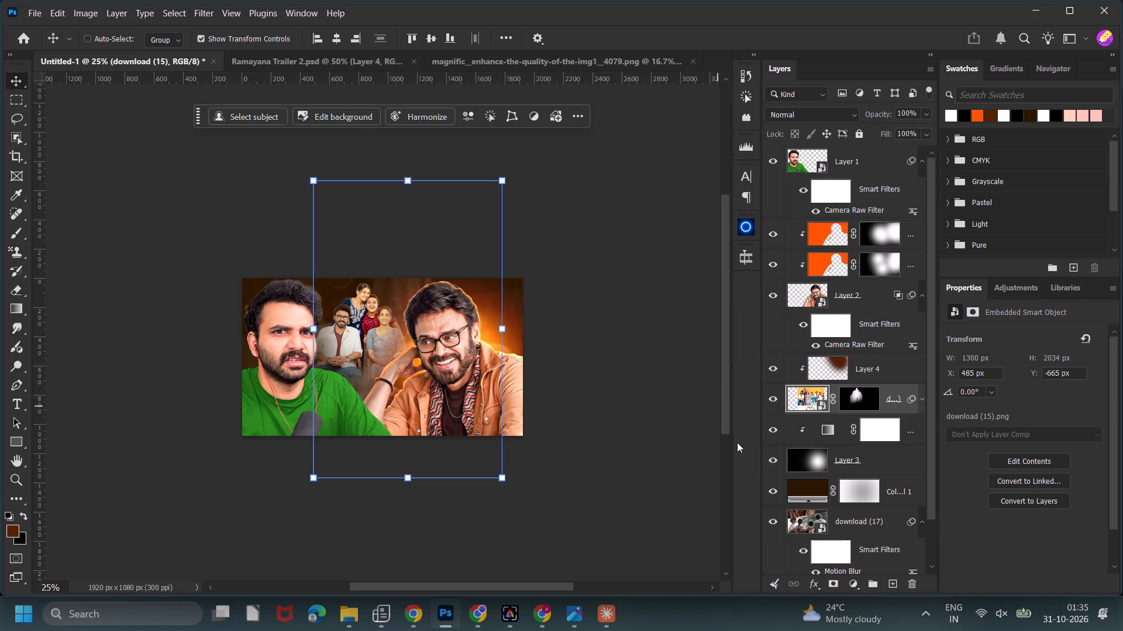
Add a Grain adjustment above the gradient map, clip it to the layers below and set its amount to +16.
{"action": "left_click", "coordinate": [912, 424]}
{"action": "left_click", "coordinate": [857, 586]}
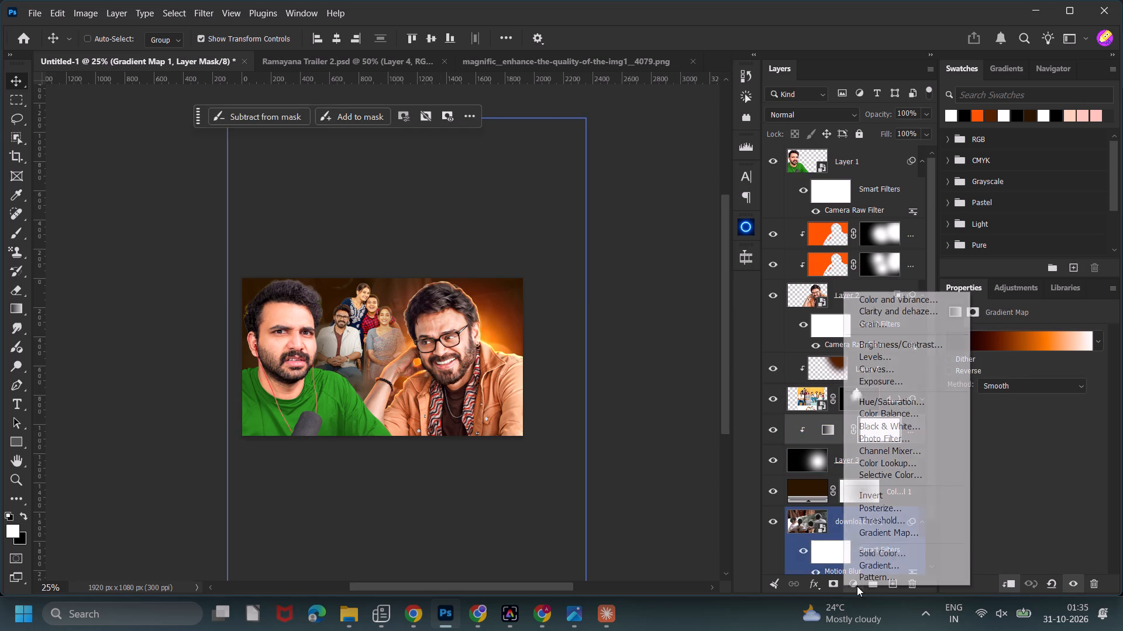
{"action": "left_click", "coordinate": [881, 329]}
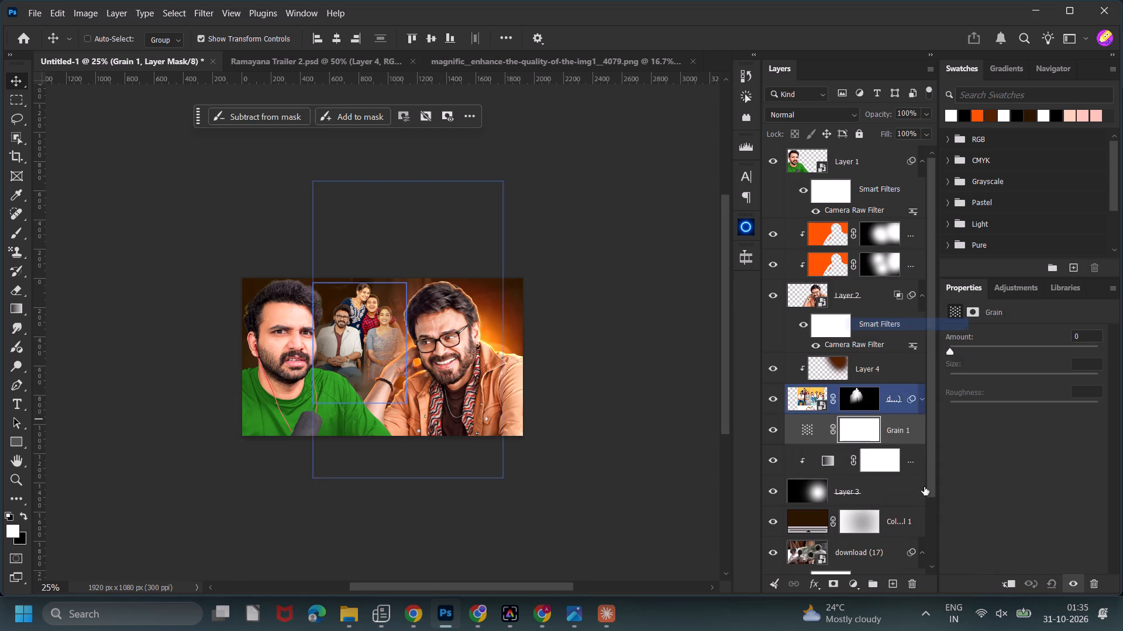
{"action": "left_click", "coordinate": [1009, 588]}
{"action": "left_click_drag", "start_coordinate": [950, 349], "coordinate": [970, 348]}
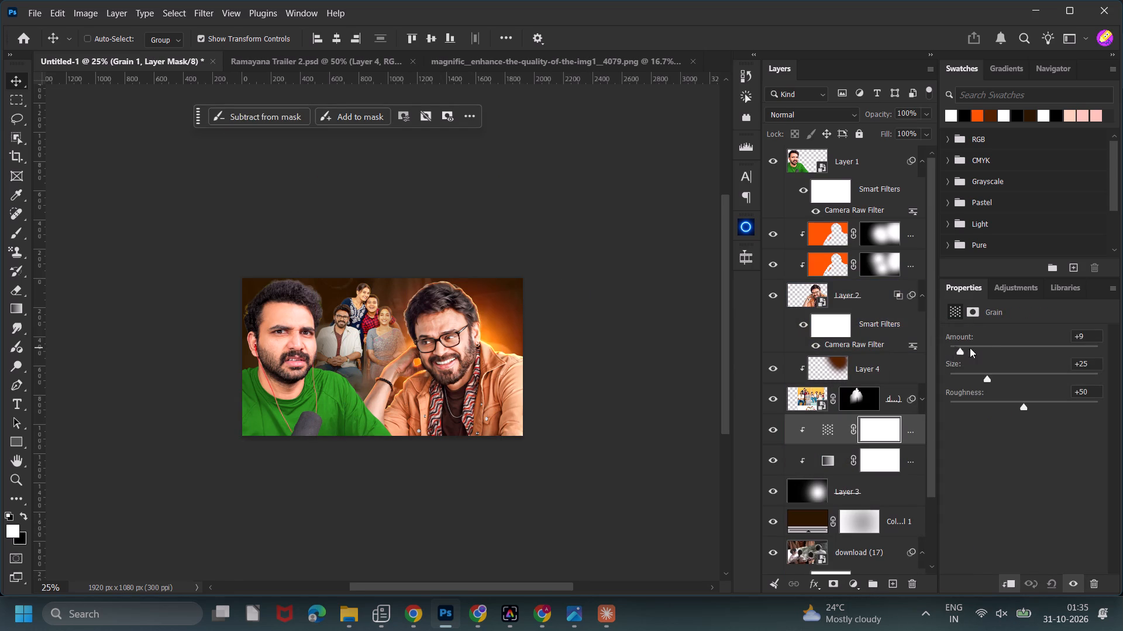
{"action": "left_click_drag", "start_coordinate": [970, 348], "coordinate": [975, 349]}
{"action": "left_click_drag", "start_coordinate": [975, 349], "coordinate": [973, 350]}
{"action": "scroll", "coordinate": [169, 438], "scroll_direction": "down", "scroll_amount": 1}
{"action": "scroll", "coordinate": [165, 443], "scroll_direction": "up", "scroll_amount": 1}
{"action": "scroll", "coordinate": [532, 417], "scroll_direction": "down", "scroll_amount": 2}
{"action": "scroll", "coordinate": [531, 417], "scroll_direction": "up", "scroll_amount": 3}
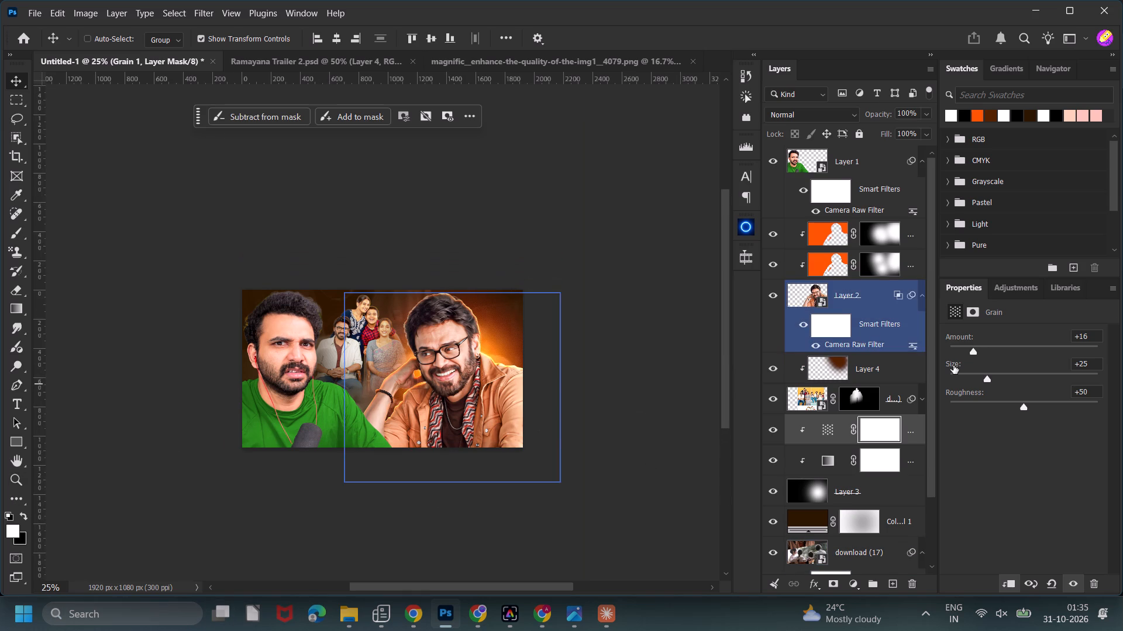
Quick-export the thumbnail as a PNG named Untitled-1 to the Downloads folder.
{"action": "left_click", "coordinate": [29, 18]}
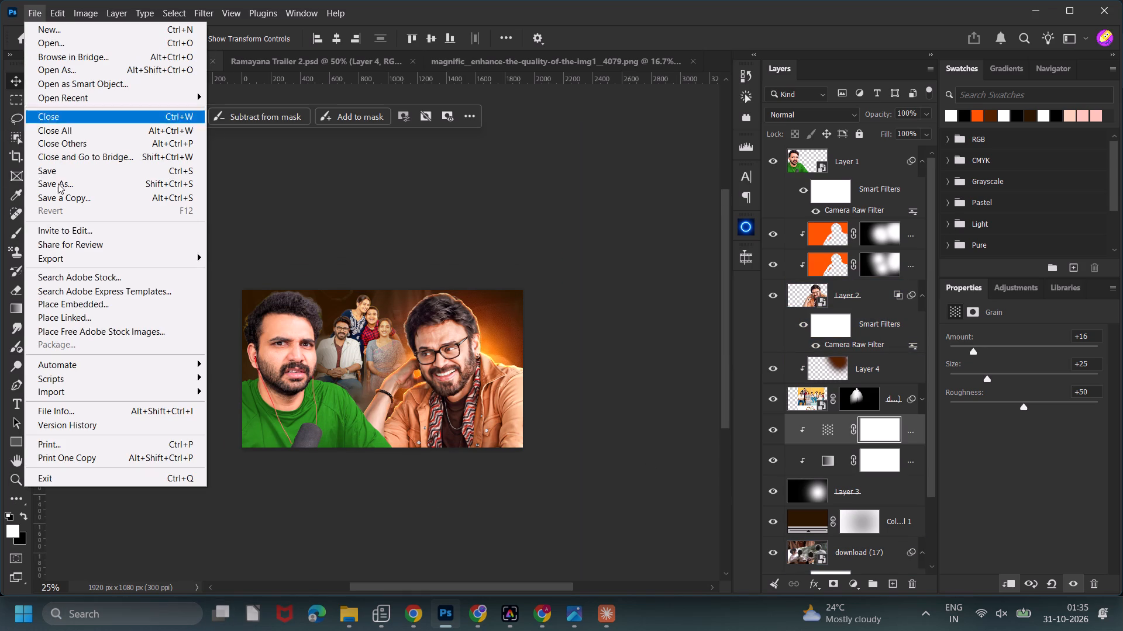
{"action": "left_click", "coordinate": [229, 261]}
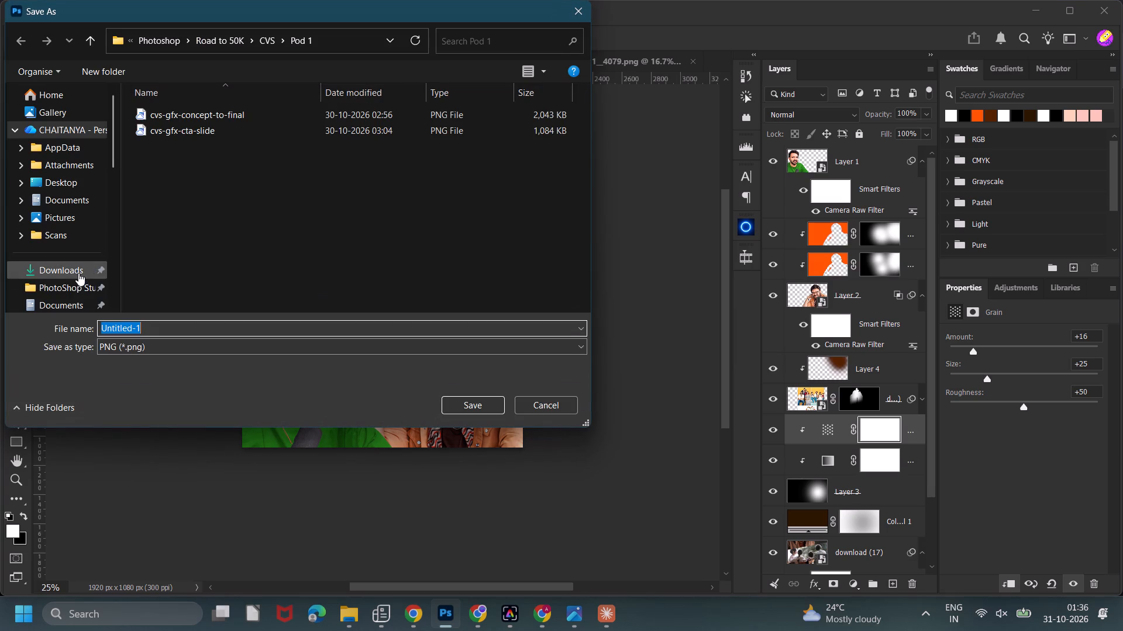
{"action": "left_click", "coordinate": [78, 272]}
{"action": "left_click", "coordinate": [444, 411]}
{"action": "left_click", "coordinate": [585, 307]}
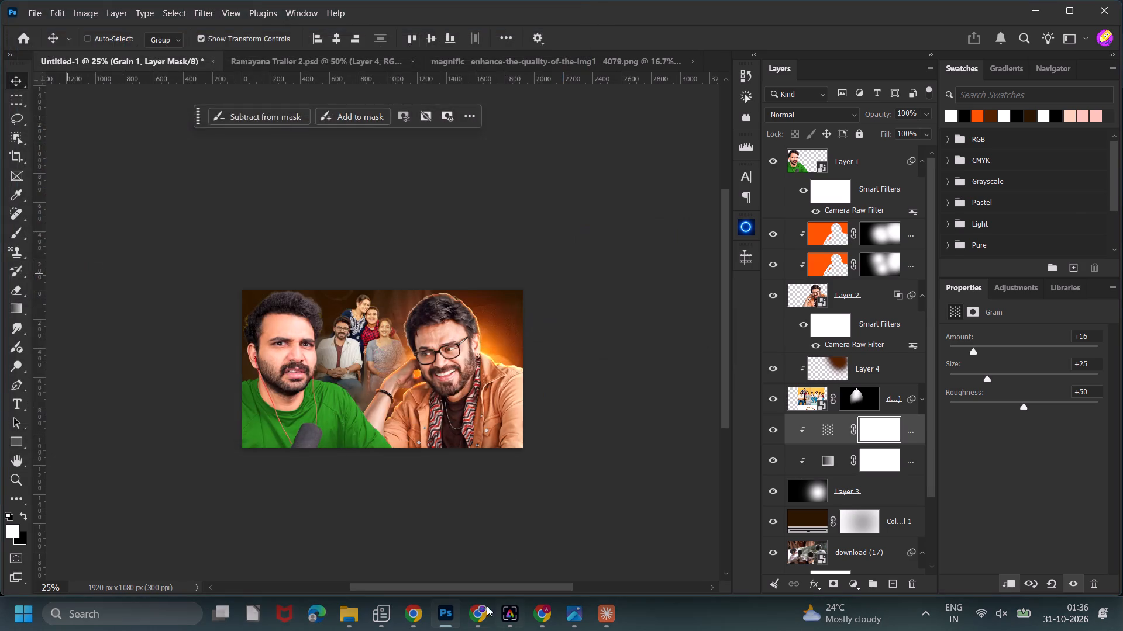
Switch to Chrome, open the Krea app at krea.ai and dismiss the Ad Studio promotion.
{"action": "left_click", "coordinate": [481, 613]}
{"action": "left_click", "coordinate": [558, 11]}
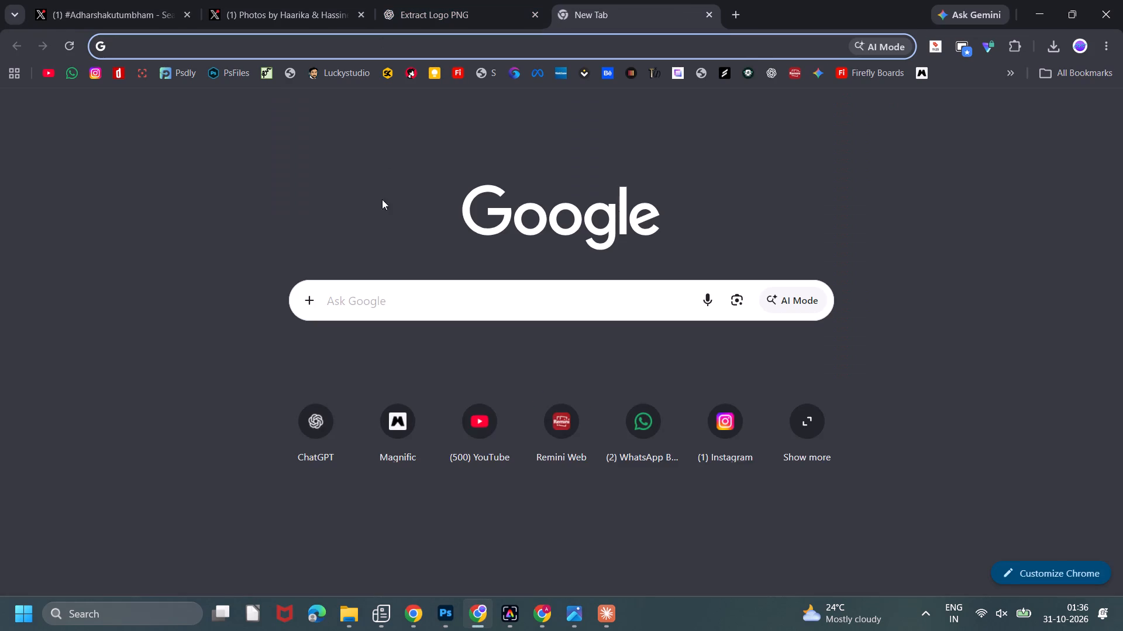
{"action": "left_click", "coordinate": [393, 312]}
{"action": "left_click", "coordinate": [389, 339]}
{"action": "left_click", "coordinate": [349, 295]}
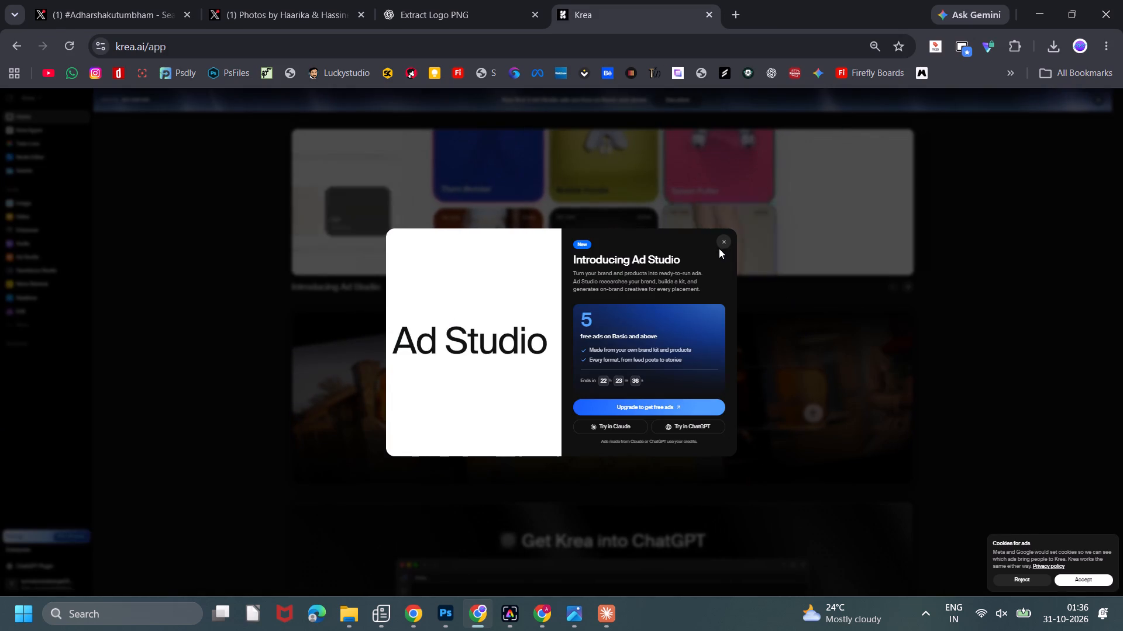
{"action": "left_click", "coordinate": [724, 244]}
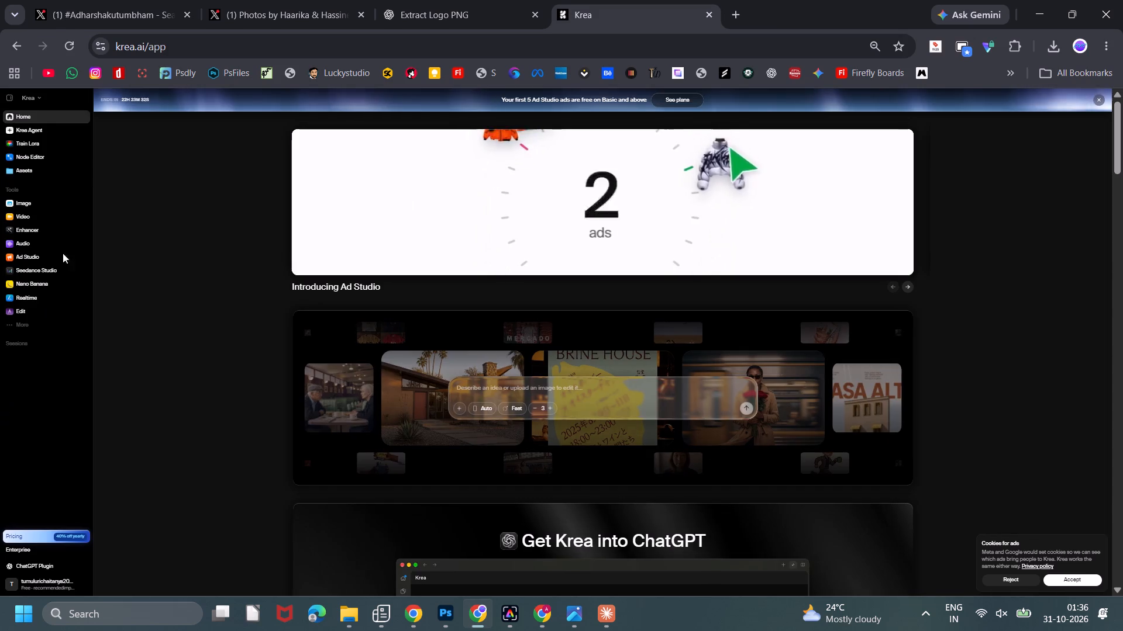
Open Krea's Enhancer, choose the Krea Enhance Legacy model and upload the exported thumbnail PNG.
{"action": "left_click", "coordinate": [46, 228]}
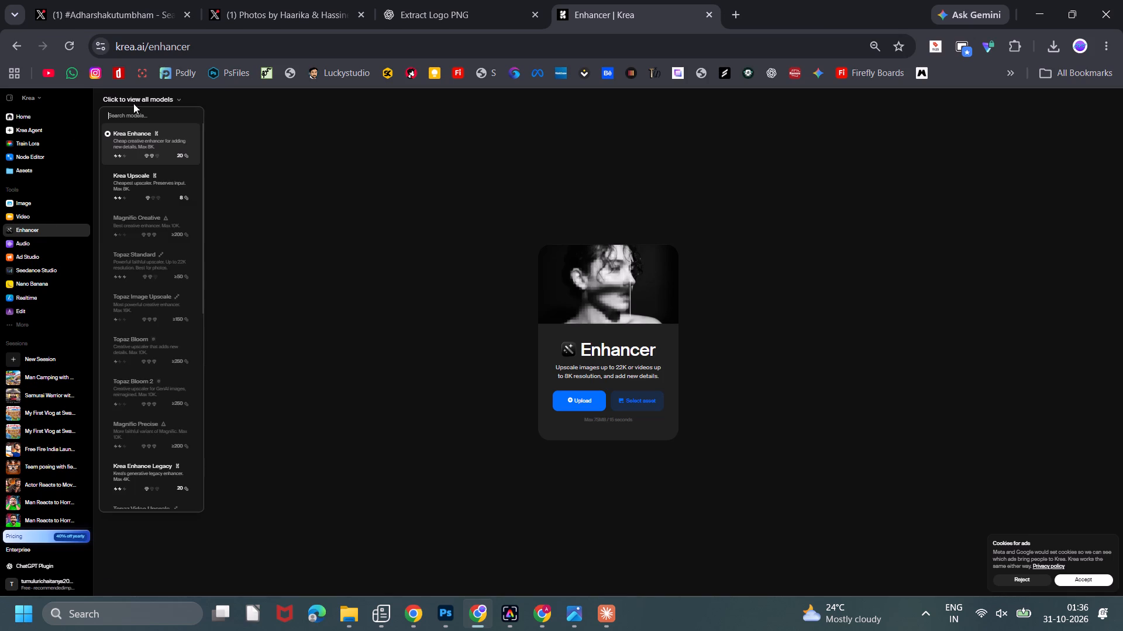
{"action": "scroll", "coordinate": [137, 423], "scroll_direction": "down", "scroll_amount": 1}
{"action": "left_click", "coordinate": [139, 398]}
{"action": "left_click", "coordinate": [581, 396]}
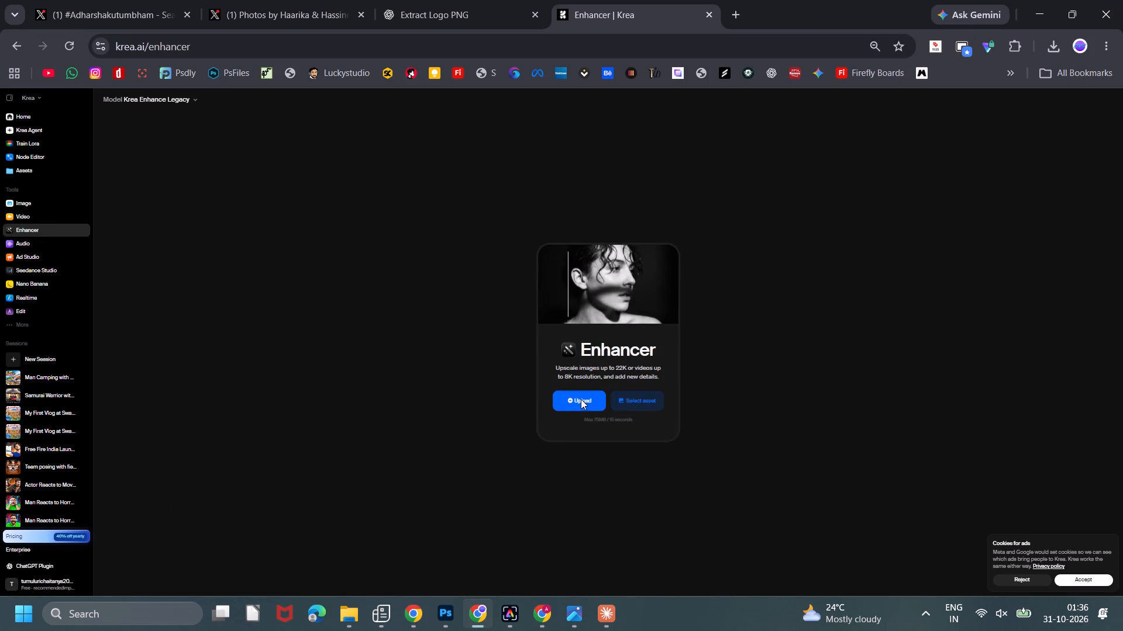
{"action": "double_click", "coordinate": [177, 141]}
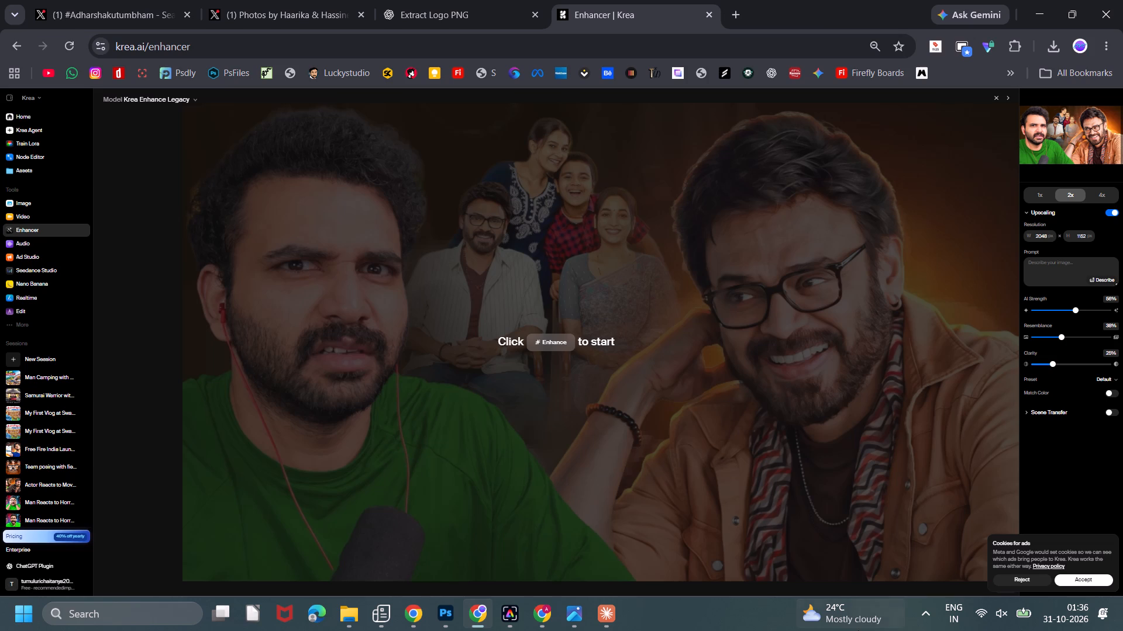
Reject the ad cookies and start enhancing the thumbnail at 2x upscaling.
{"action": "left_click", "coordinate": [1038, 582]}
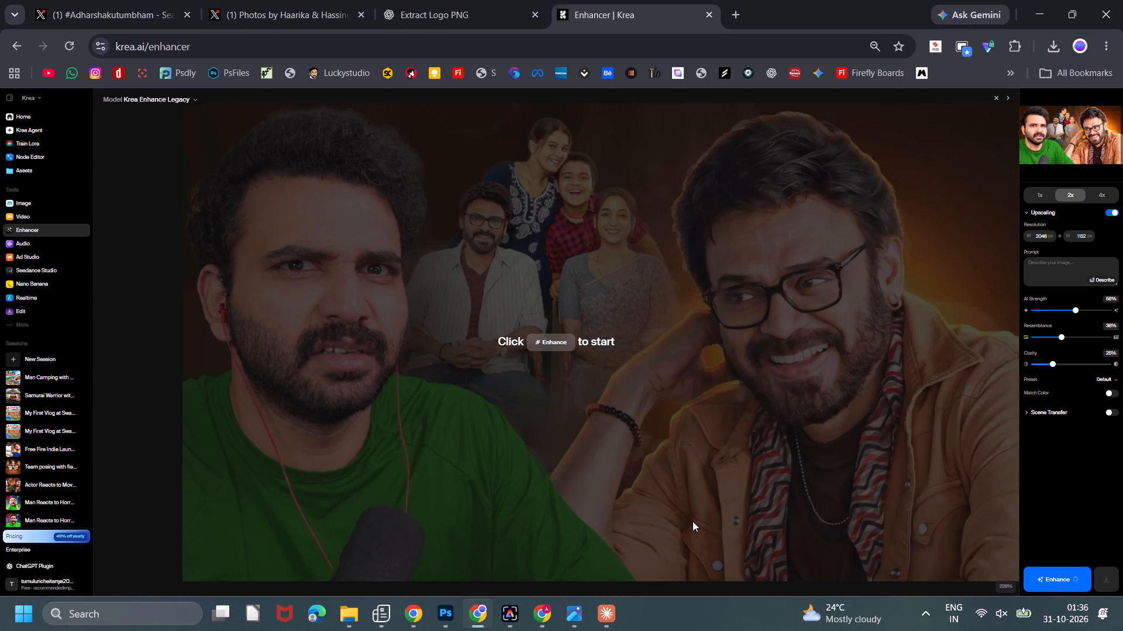
{"action": "left_click", "coordinate": [552, 339]}
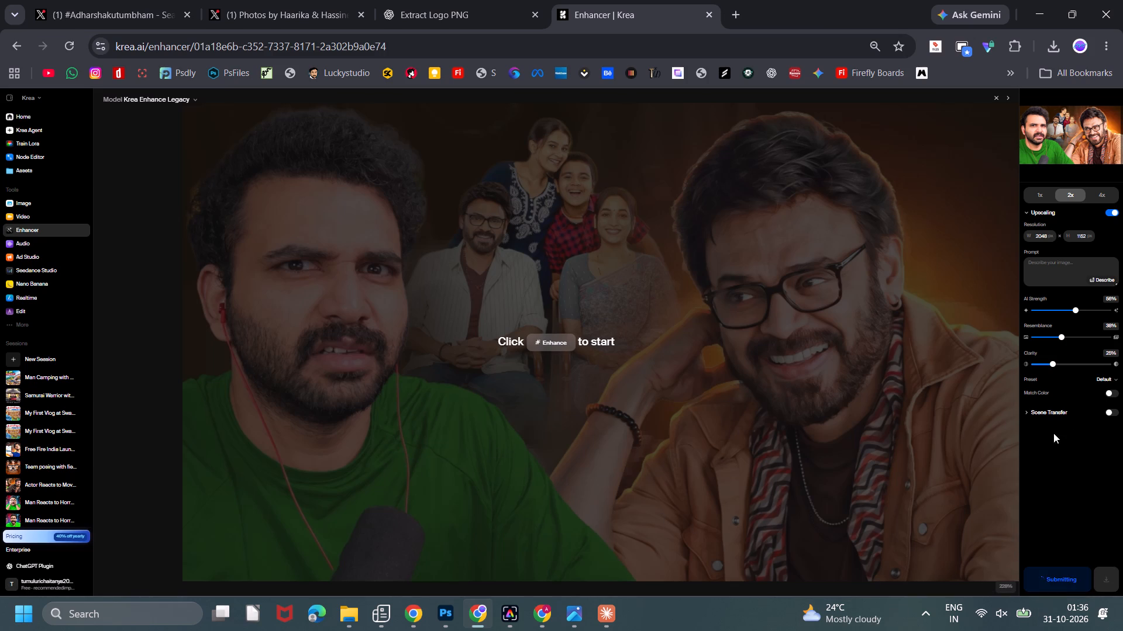
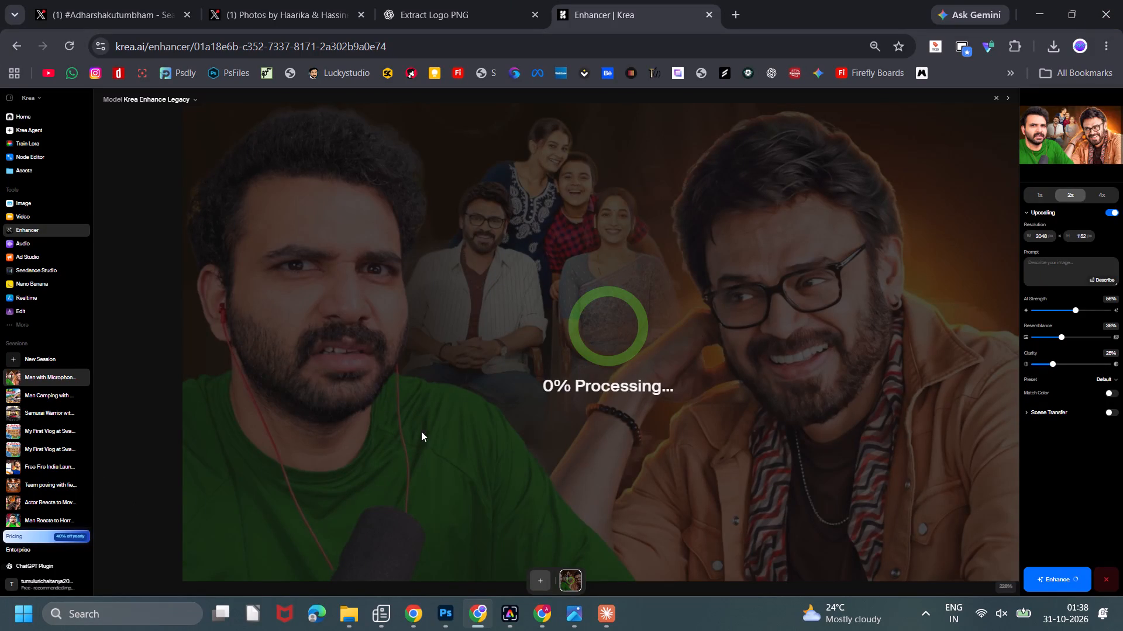
Reload the Enhancer session page to refresh the thumbnail's processing.
{"action": "left_click", "coordinate": [65, 55]}
{"action": "scroll", "coordinate": [579, 179], "scroll_direction": "down", "scroll_amount": 1}
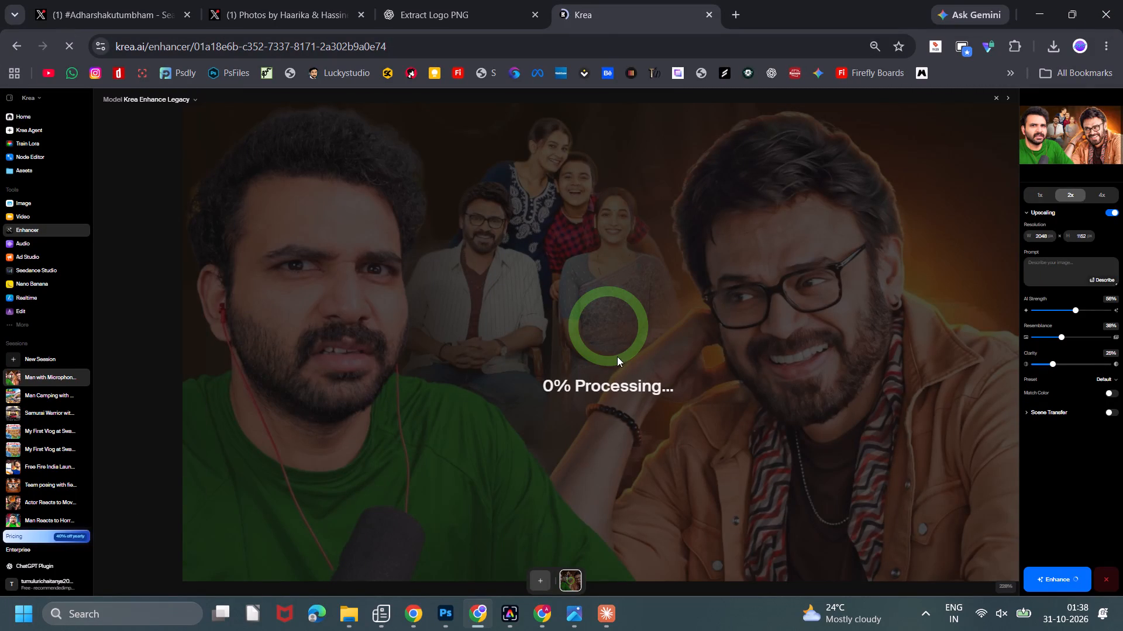
{"action": "scroll", "coordinate": [616, 366], "scroll_direction": "down", "scroll_amount": 3}
{"action": "scroll", "coordinate": [608, 342], "scroll_direction": "up", "scroll_amount": 4}
{"action": "scroll", "coordinate": [608, 335], "scroll_direction": "down", "scroll_amount": 2}
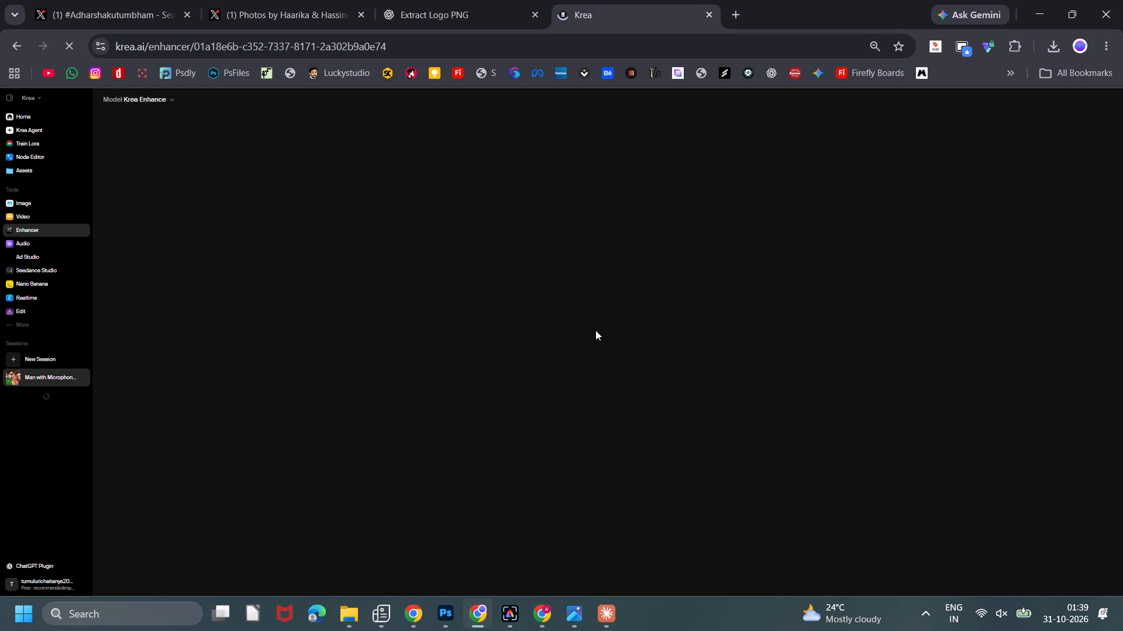
{"action": "scroll", "coordinate": [564, 327], "scroll_direction": "down", "scroll_amount": 4}
{"action": "scroll", "coordinate": [560, 335], "scroll_direction": "up", "scroll_amount": 3}
{"action": "scroll", "coordinate": [526, 323], "scroll_direction": "down", "scroll_amount": 1}
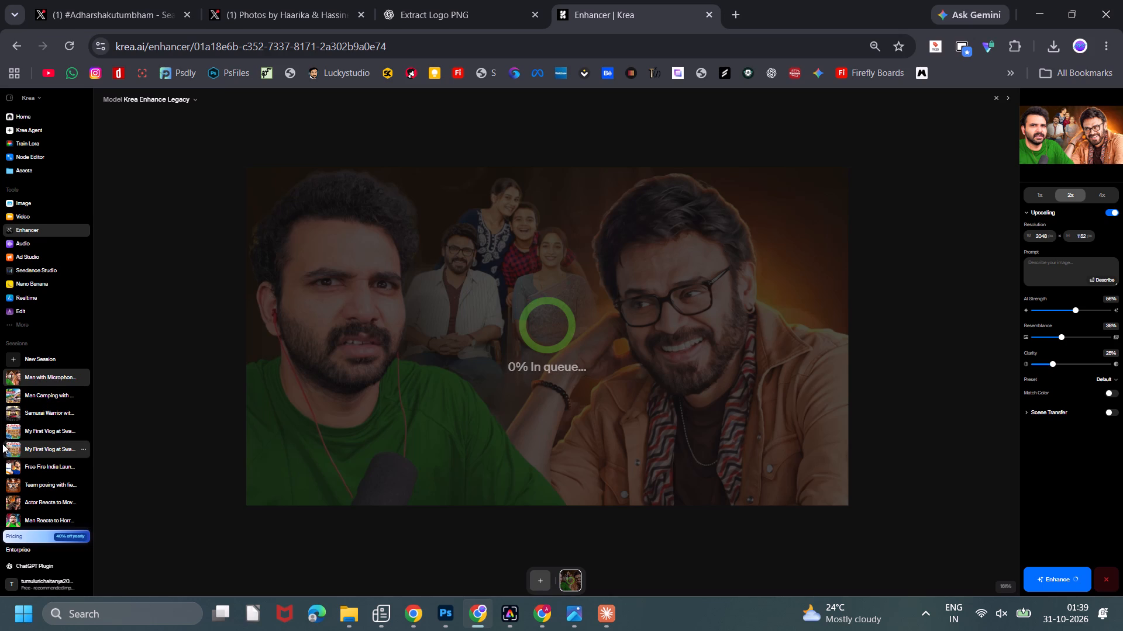
Switch to Photoshop and capture a full-screen screenshot with the whole Untitled-1 thumbnail composite in view.
{"action": "left_click", "coordinate": [446, 625]}
{"action": "scroll", "coordinate": [594, 410], "scroll_direction": "down", "scroll_amount": 2}
{"action": "key", "text": "ctrl+equal"}
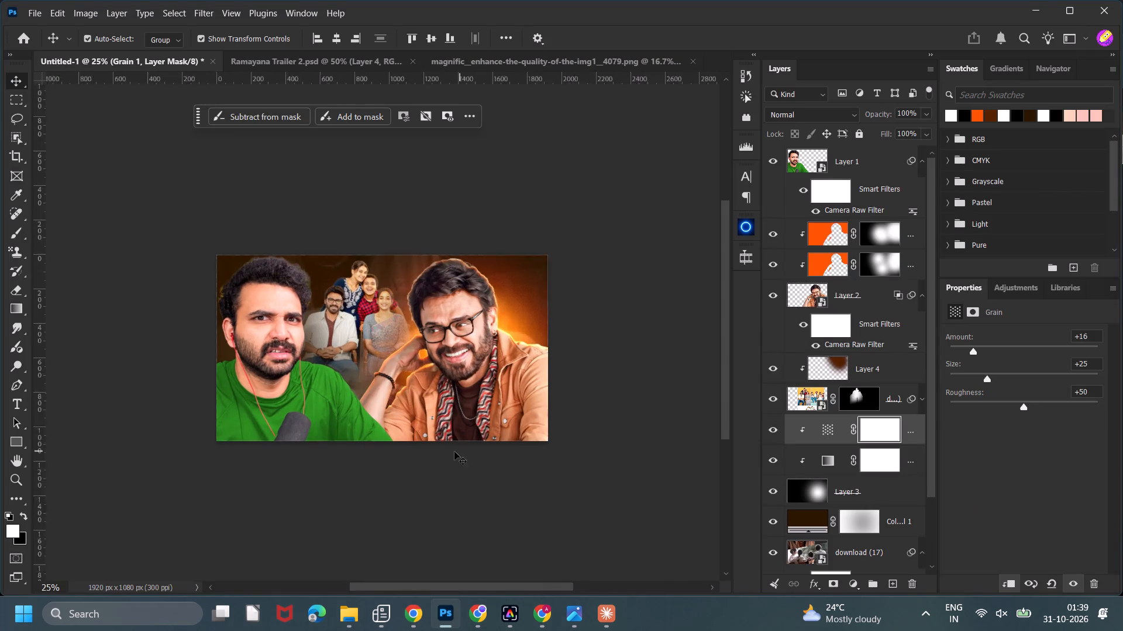
{"action": "key", "text": "super+Print"}
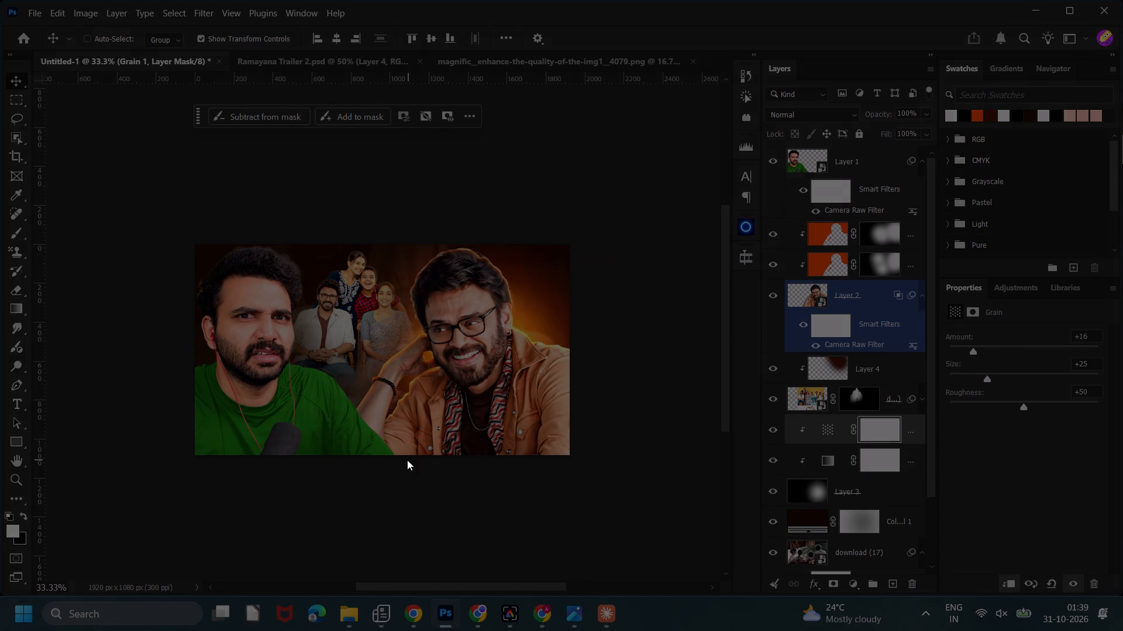
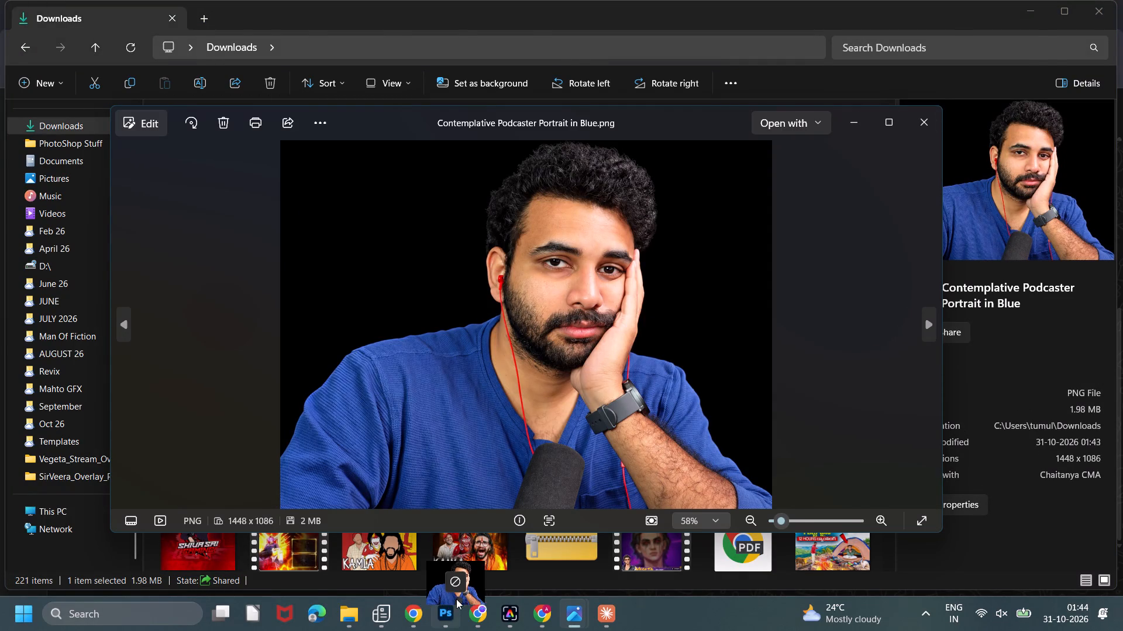
Open Contemplative Podcaster Portrait in Blue.png from the Downloads folder as a separate Photoshop document.
{"action": "left_click_drag", "start_coordinate": [456, 599], "coordinate": [472, 183]}
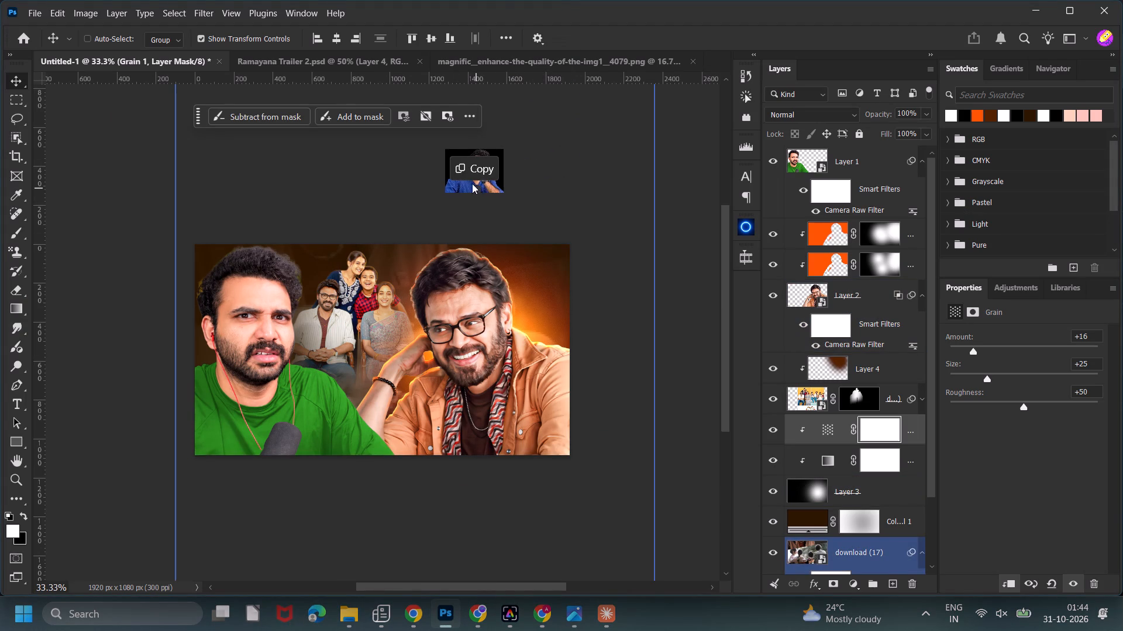
{"action": "left_click_drag", "start_coordinate": [472, 183], "coordinate": [722, 54]}
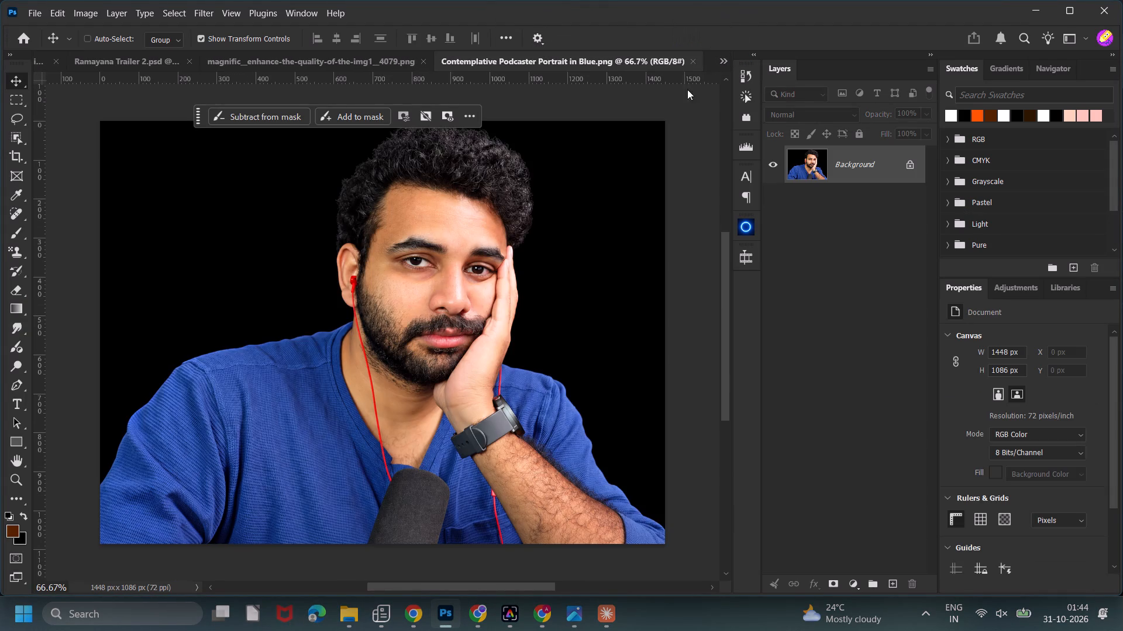
Remove the black background from the blue-shirt portrait.
{"action": "left_click", "coordinate": [373, 118]}
{"action": "scroll", "coordinate": [469, 314], "scroll_direction": "down", "scroll_amount": 7}
{"action": "scroll", "coordinate": [469, 327], "scroll_direction": "up", "scroll_amount": 6}
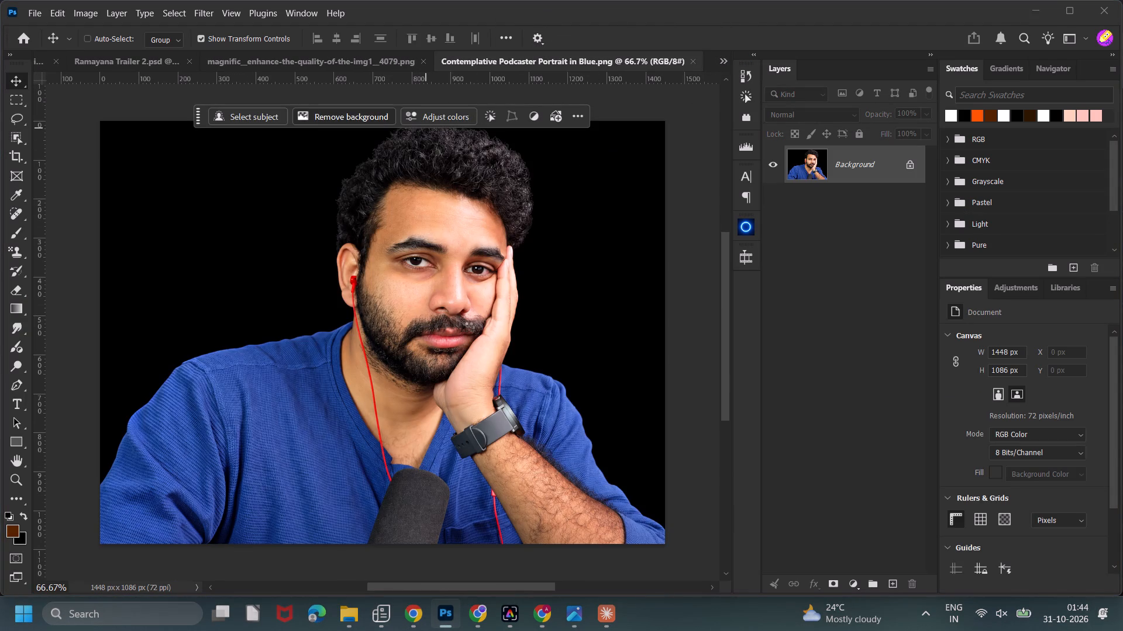
{"action": "scroll", "coordinate": [469, 331], "scroll_direction": "down", "scroll_amount": 7}
{"action": "scroll", "coordinate": [469, 339], "scroll_direction": "up", "scroll_amount": 6}
{"action": "scroll", "coordinate": [469, 342], "scroll_direction": "down", "scroll_amount": 5}
{"action": "scroll", "coordinate": [470, 352], "scroll_direction": "up", "scroll_amount": 4}
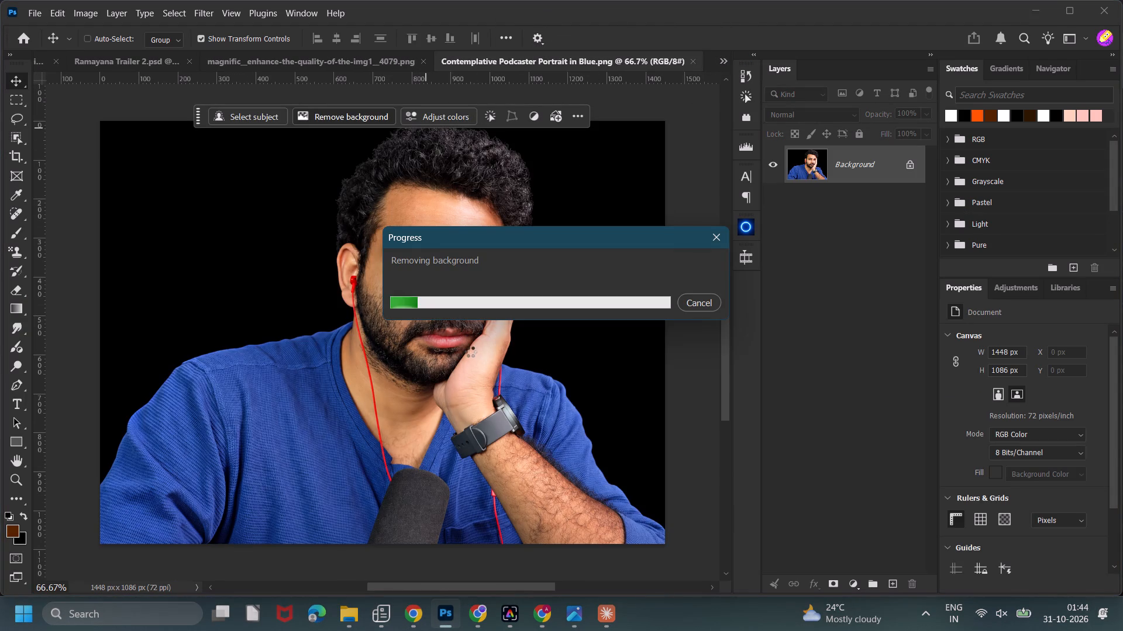
{"action": "scroll", "coordinate": [470, 352], "scroll_direction": "down", "scroll_amount": 5}
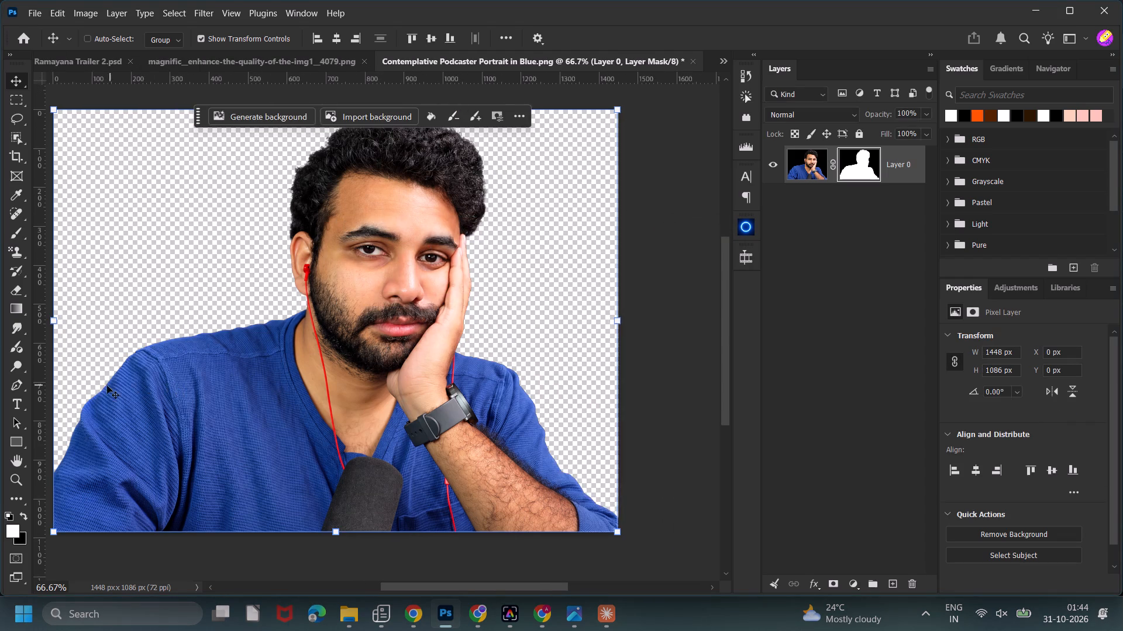
Convert the masked blue-shirt portrait layer to a smart object.
{"action": "key", "text": "ctrl+minus"}
{"action": "right_click", "coordinate": [901, 164]}
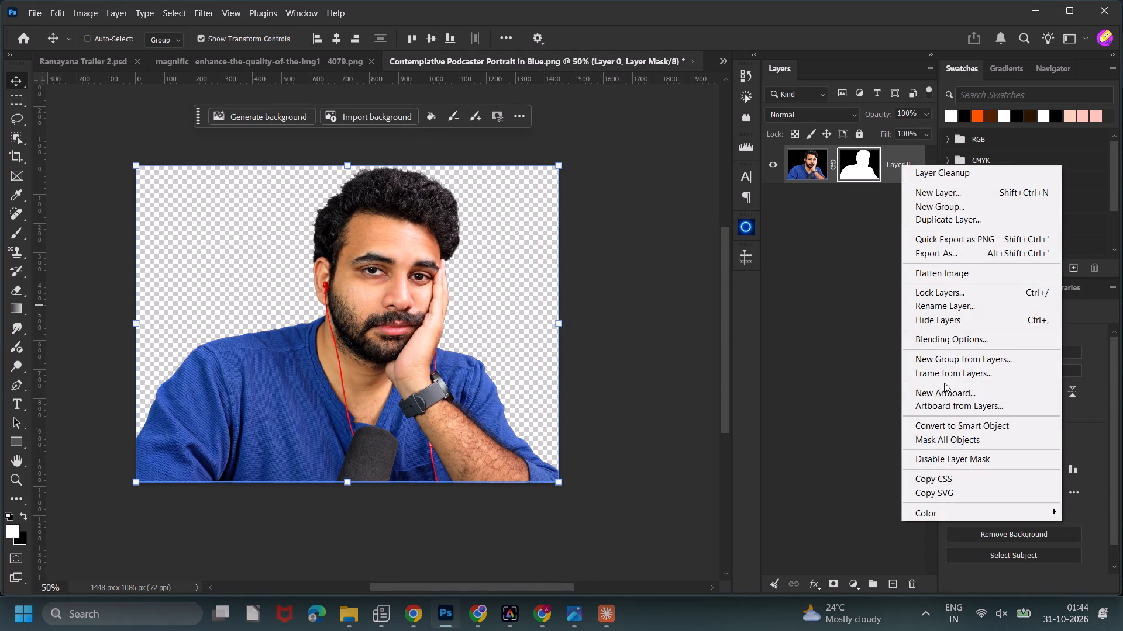
{"action": "left_click", "coordinate": [950, 426]}
Close the magnific enhance-the-quality image document without saving its changes.
{"action": "left_click", "coordinate": [303, 67]}
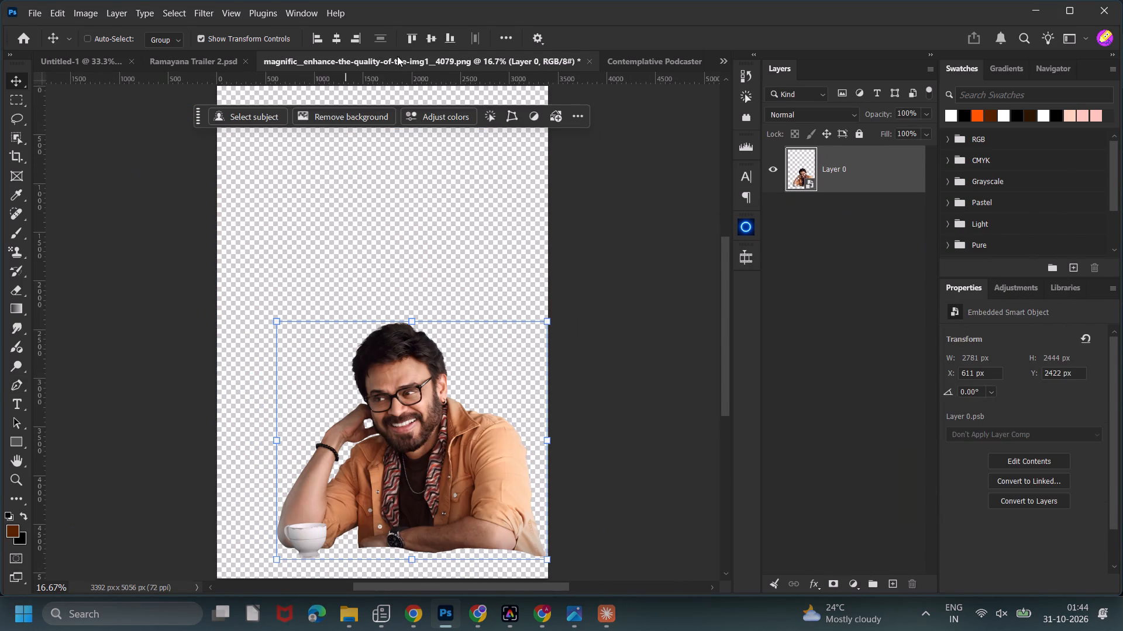
{"action": "left_click", "coordinate": [597, 65]}
{"action": "left_click", "coordinate": [591, 62]}
{"action": "left_click", "coordinate": [599, 241]}
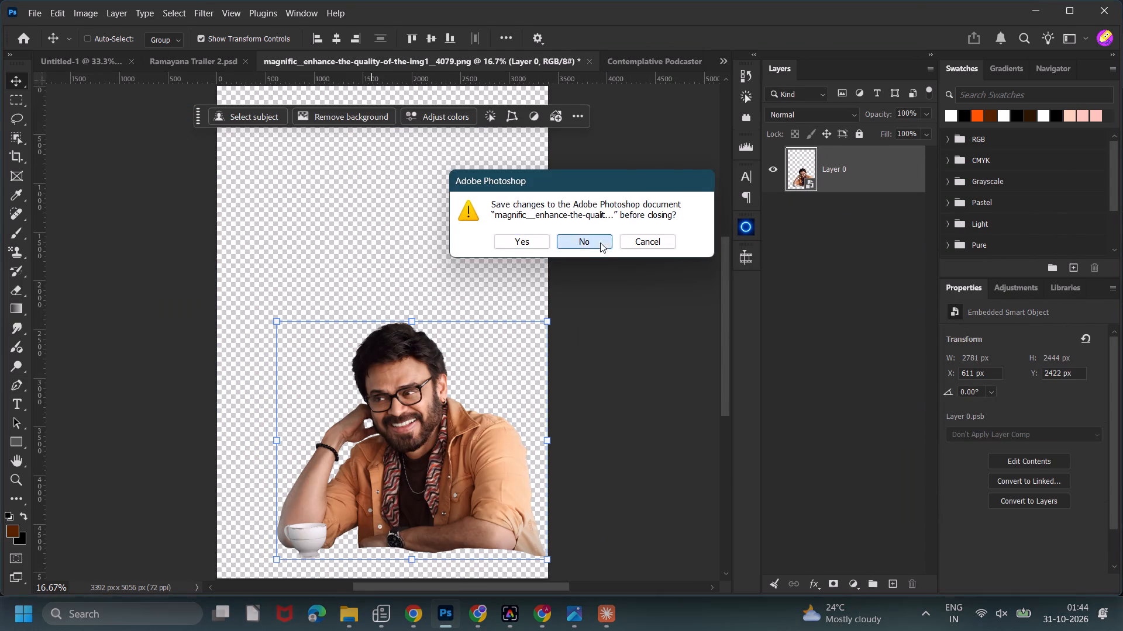
Close the Ramayana Trailer 2.psd document.
{"action": "left_click", "coordinate": [242, 74]}
{"action": "left_click", "coordinate": [235, 66]}
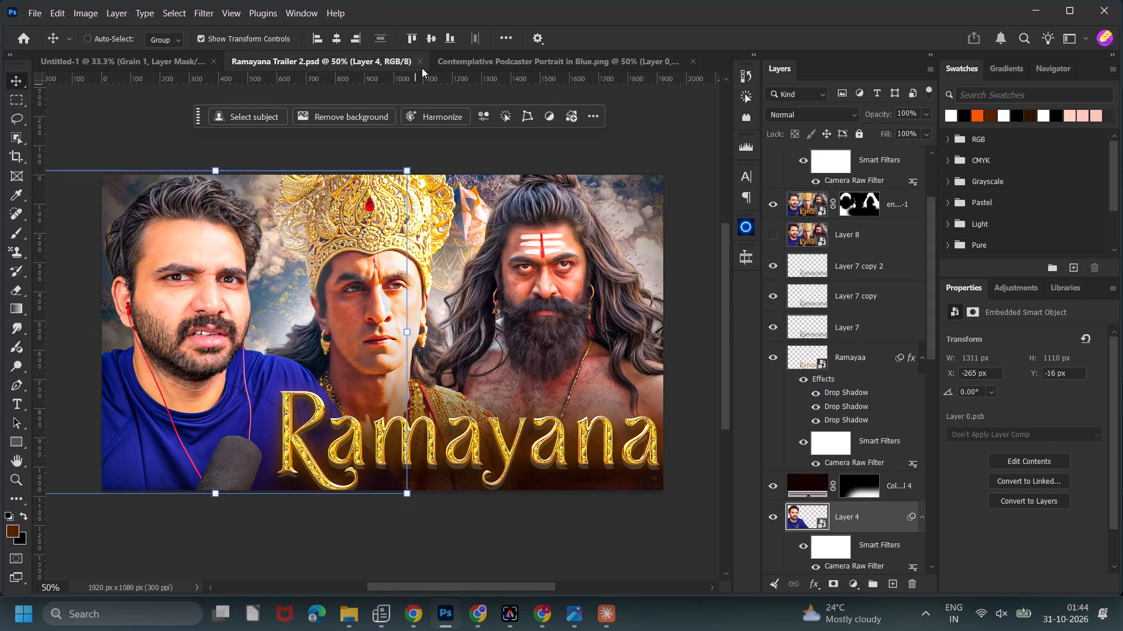
{"action": "left_click", "coordinate": [425, 63]}
Bring the blue-shirt portrait smart object into the Untitled-1 thumbnail, over the green-shirt man.
{"action": "left_click", "coordinate": [144, 55]}
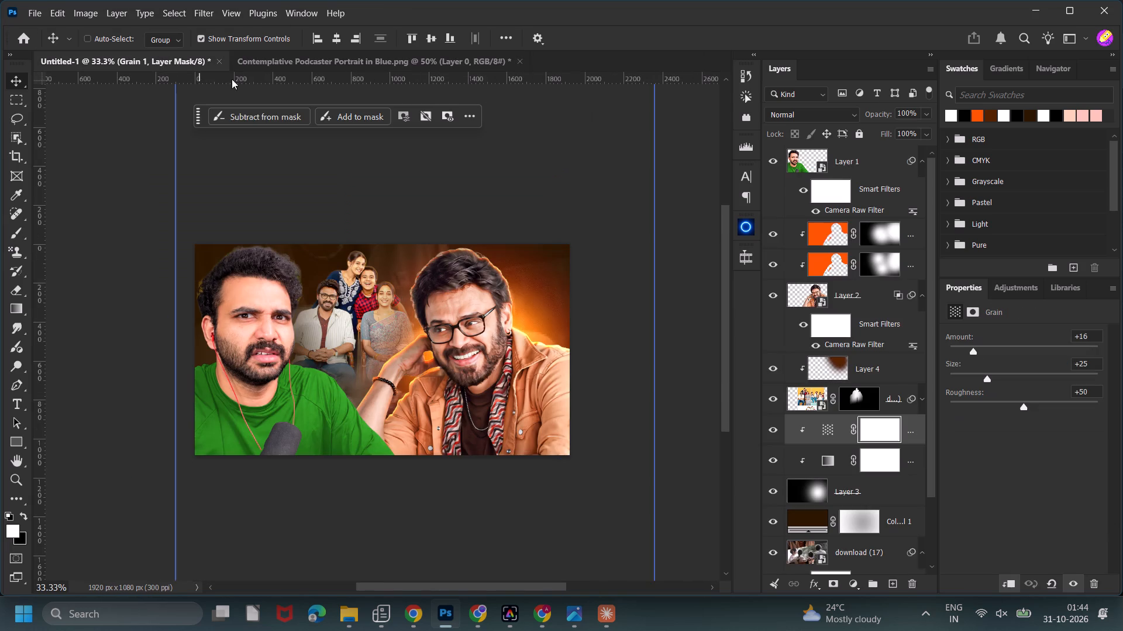
{"action": "left_click", "coordinate": [454, 64]}
{"action": "left_click_drag", "start_coordinate": [861, 168], "coordinate": [123, 49]}
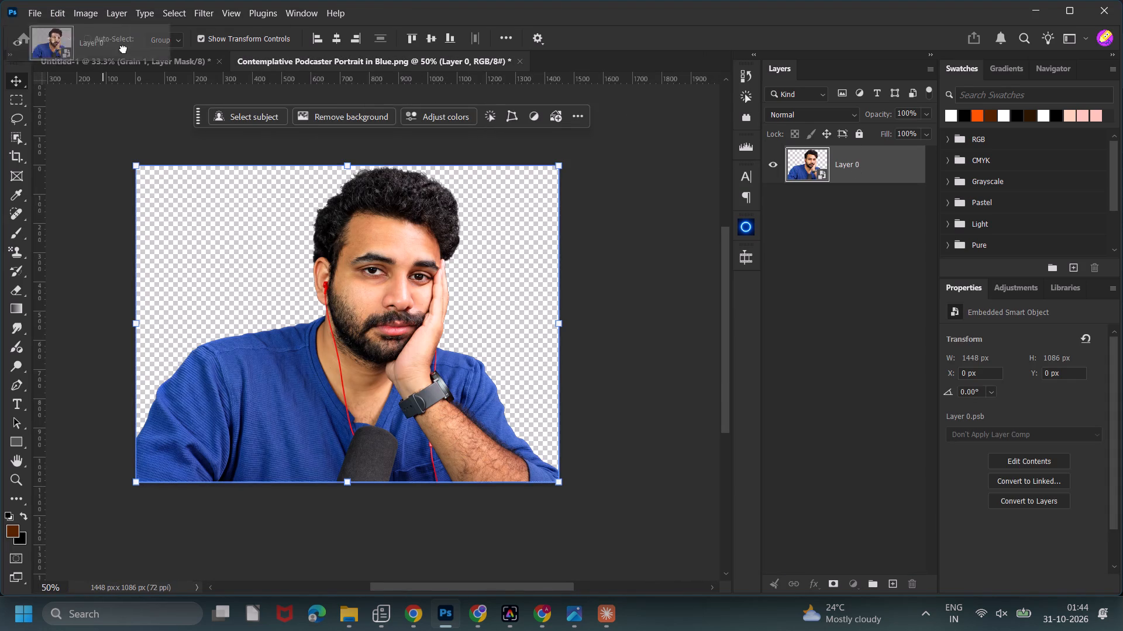
{"action": "left_click_drag", "start_coordinate": [123, 49], "coordinate": [260, 366]}
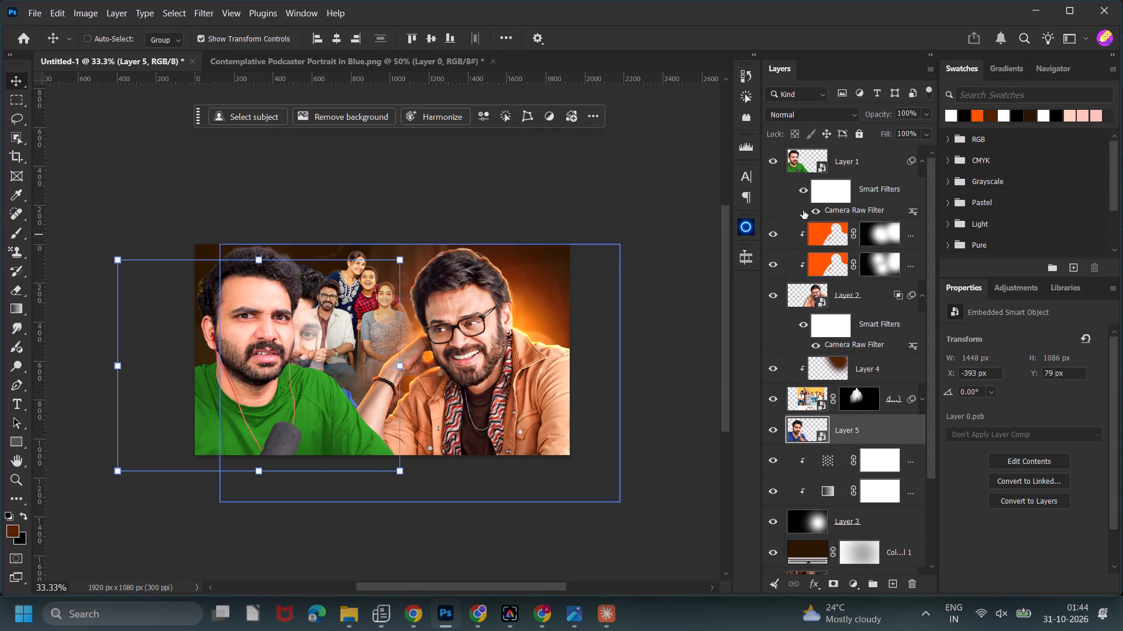
Place the blue-shirt portrait at the top of the layer stack and hide the green-shirt portrait, Layer 1.
{"action": "left_click_drag", "start_coordinate": [870, 423], "coordinate": [836, 136]}
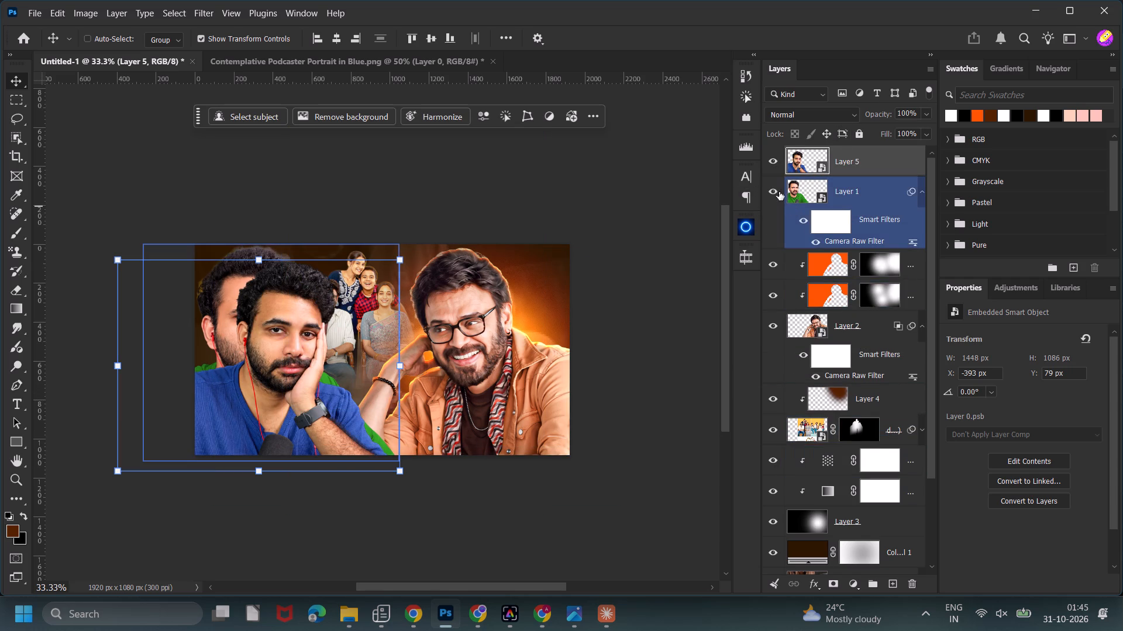
{"action": "left_click", "coordinate": [779, 191]}
Position the blue-shirt cutout at the thumbnail's left side, enlarge it to 26.98% and rotate it to about -2.08°.
{"action": "left_click_drag", "start_coordinate": [271, 384], "coordinate": [243, 370]}
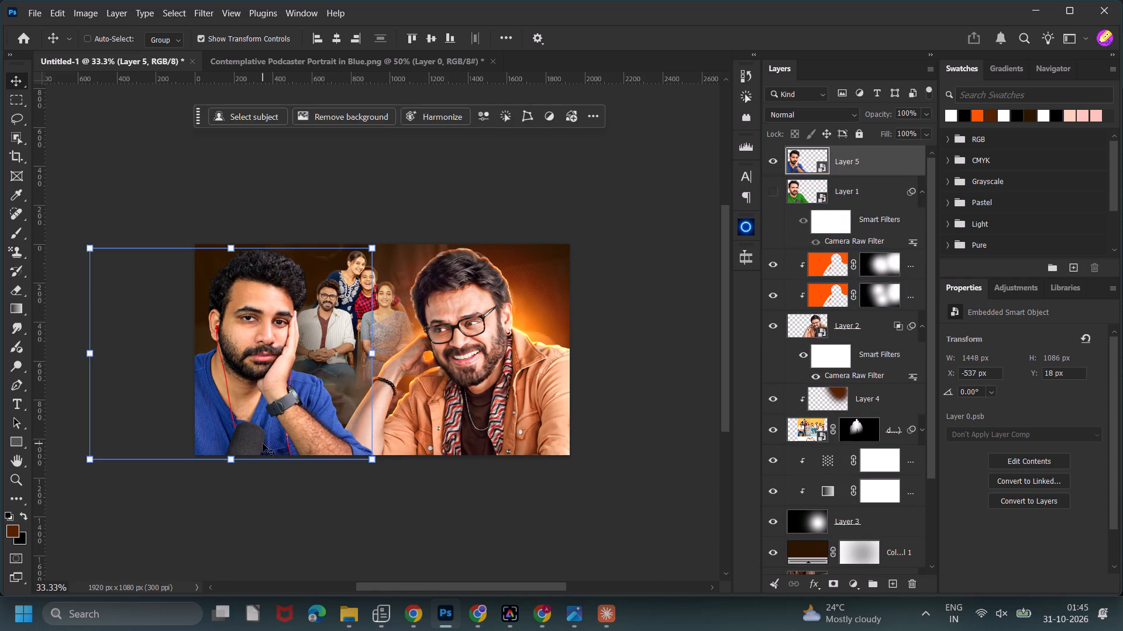
{"action": "left_click_drag", "start_coordinate": [241, 465], "coordinate": [236, 491]}
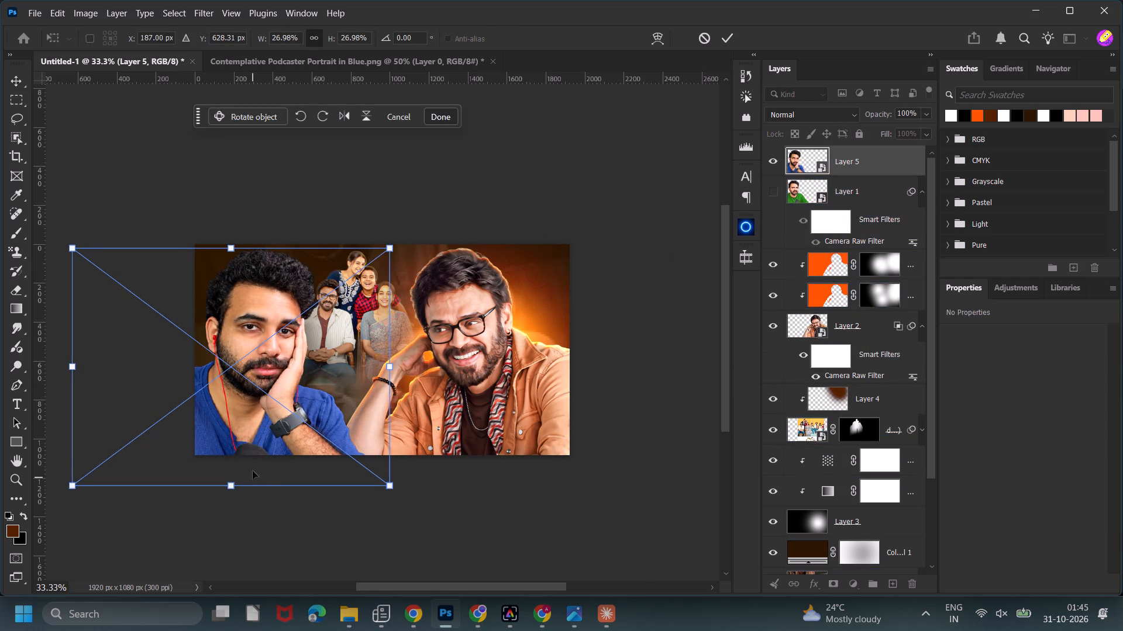
{"action": "left_click_drag", "start_coordinate": [404, 510], "coordinate": [413, 507]}
{"action": "left_click", "coordinate": [734, 40]}
Copy the Camera Raw smart filter from the hidden green-shirt portrait, Layer 1, onto the blue-shirt portrait, Layer 5.
{"action": "left_click_drag", "start_coordinate": [910, 192], "coordinate": [898, 182], "text": "alt"}
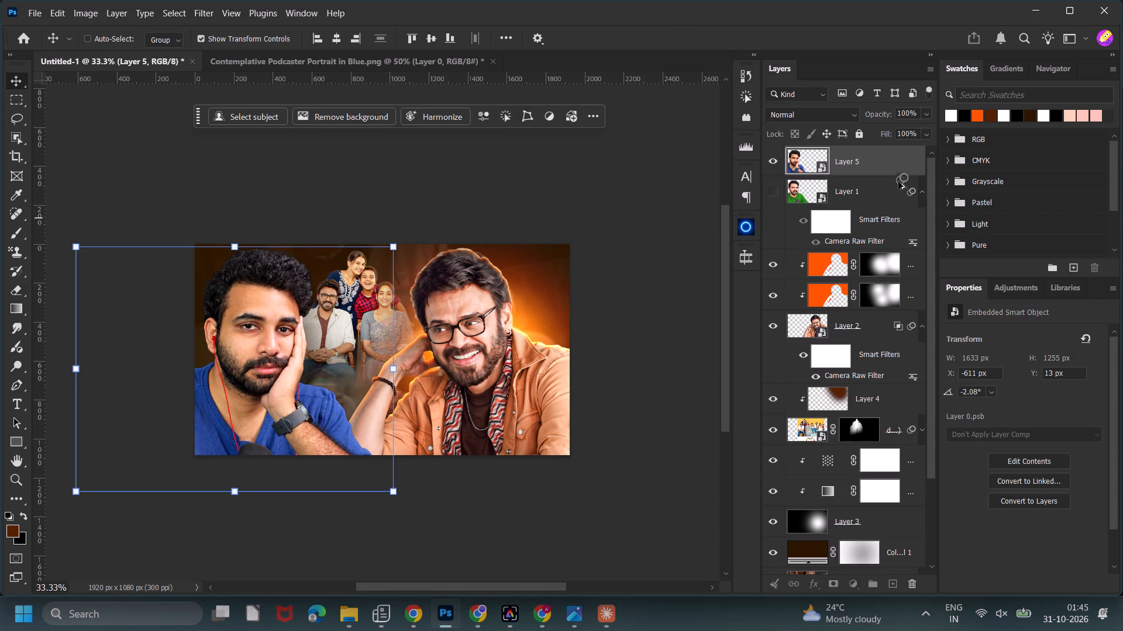
{"action": "left_click_drag", "start_coordinate": [898, 182], "coordinate": [883, 167], "text": "alt"}
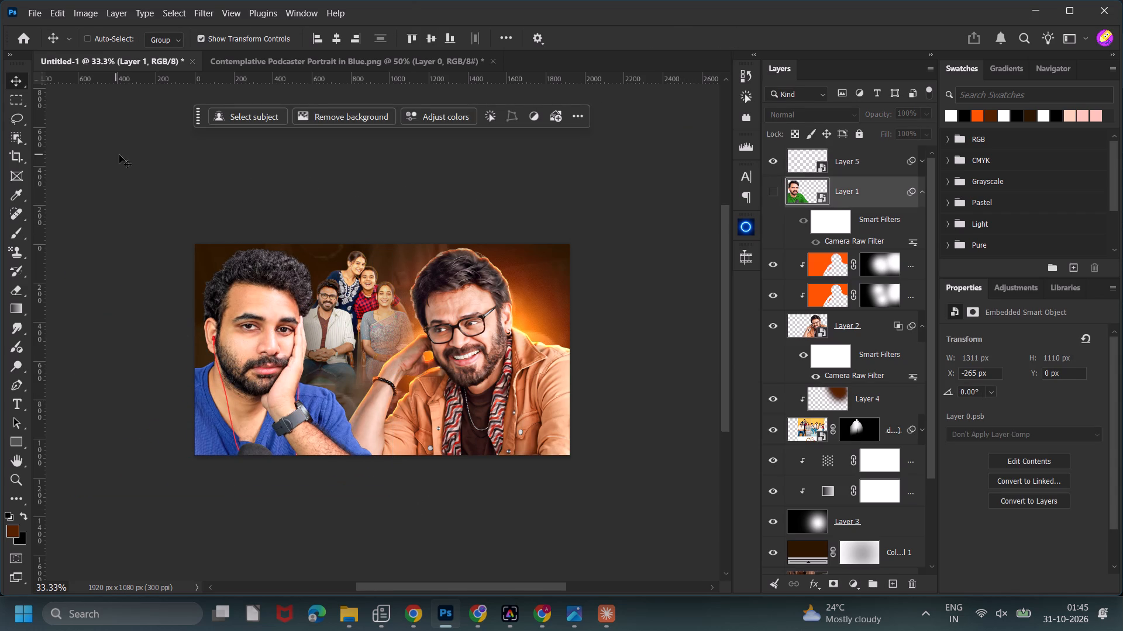
Adjust the blue-shirt cutout's rotation to -1.94° and align it with the canvas's top edge at Y 0 px.
{"action": "left_click", "coordinate": [872, 161]}
{"action": "left_click", "coordinate": [683, 303]}
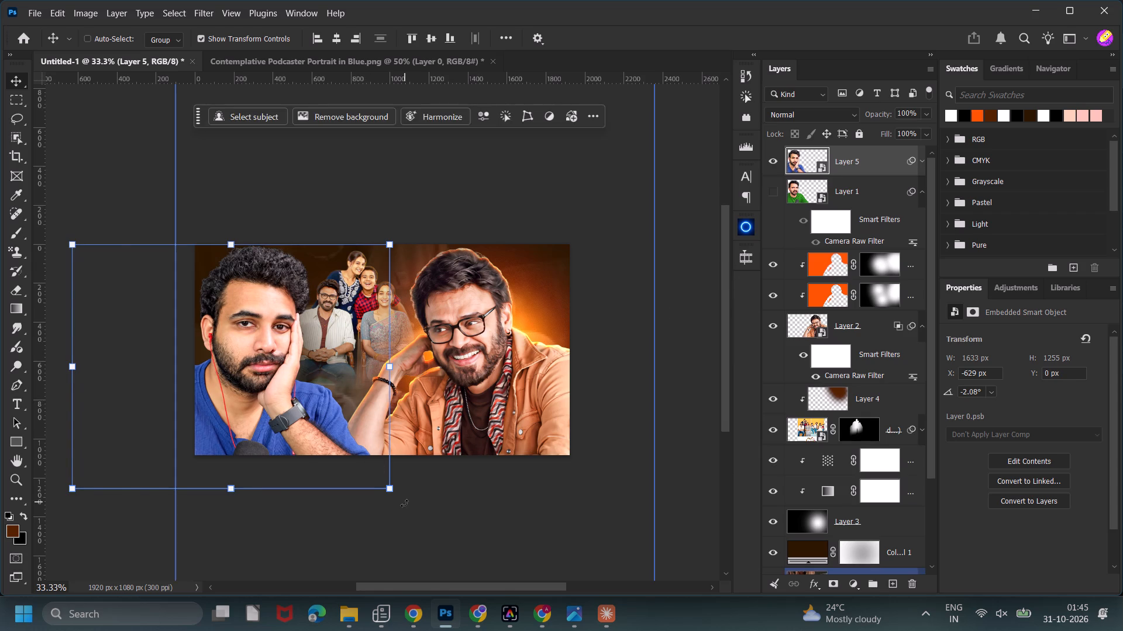
{"action": "left_click_drag", "start_coordinate": [404, 503], "coordinate": [413, 511]}
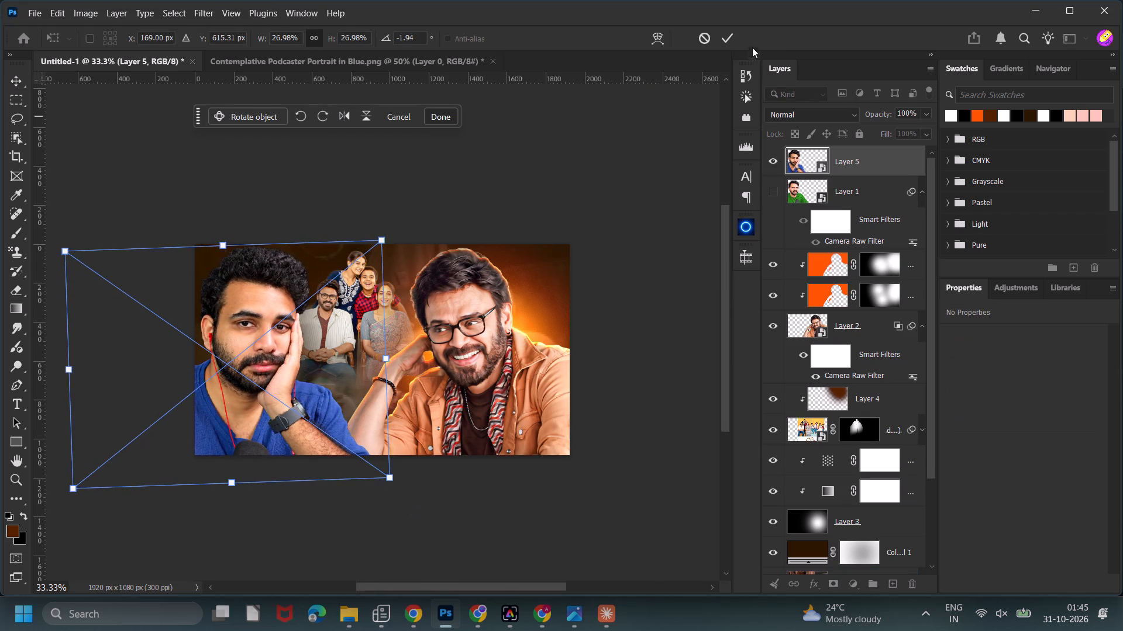
{"action": "left_click", "coordinate": [739, 36]}
{"action": "left_click", "coordinate": [733, 37]}
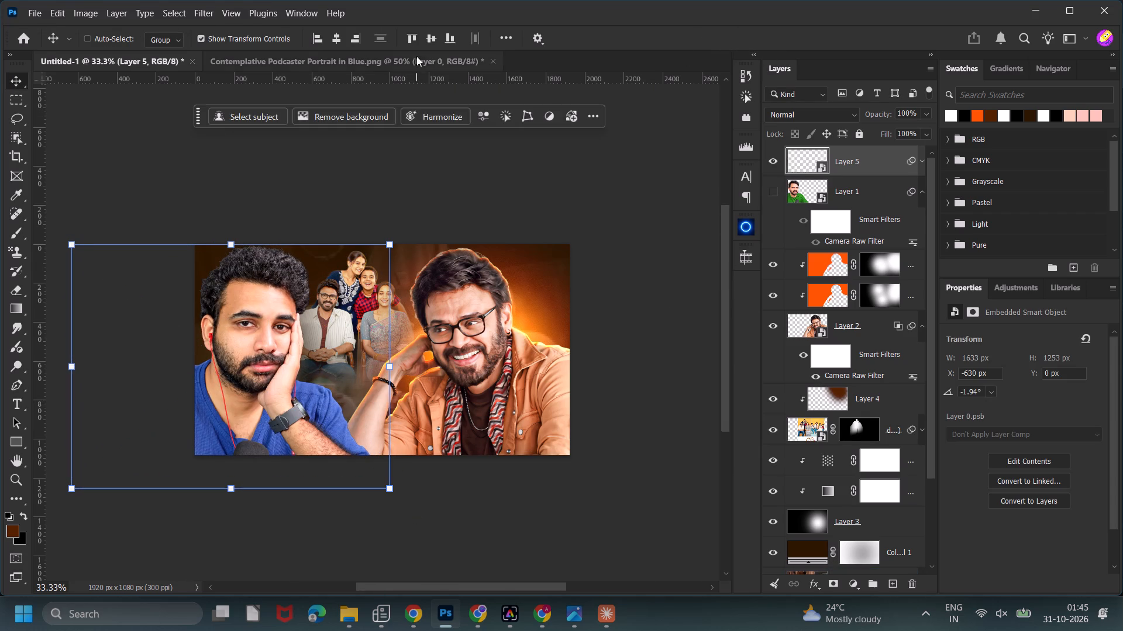
{"action": "left_click", "coordinate": [407, 37]}
{"action": "left_click", "coordinate": [425, 155]}
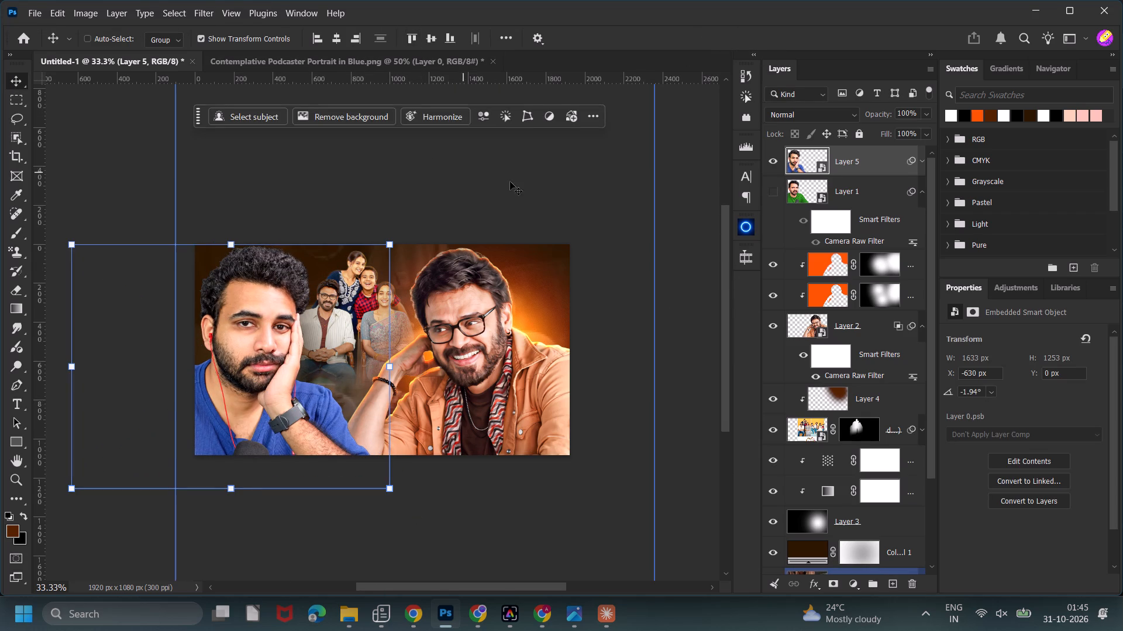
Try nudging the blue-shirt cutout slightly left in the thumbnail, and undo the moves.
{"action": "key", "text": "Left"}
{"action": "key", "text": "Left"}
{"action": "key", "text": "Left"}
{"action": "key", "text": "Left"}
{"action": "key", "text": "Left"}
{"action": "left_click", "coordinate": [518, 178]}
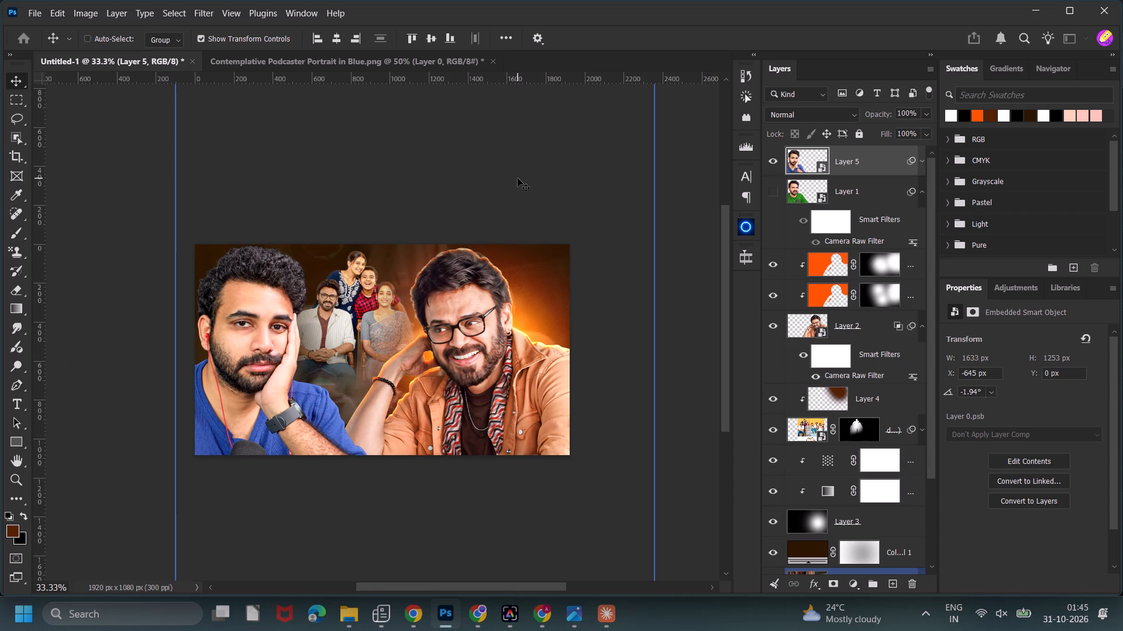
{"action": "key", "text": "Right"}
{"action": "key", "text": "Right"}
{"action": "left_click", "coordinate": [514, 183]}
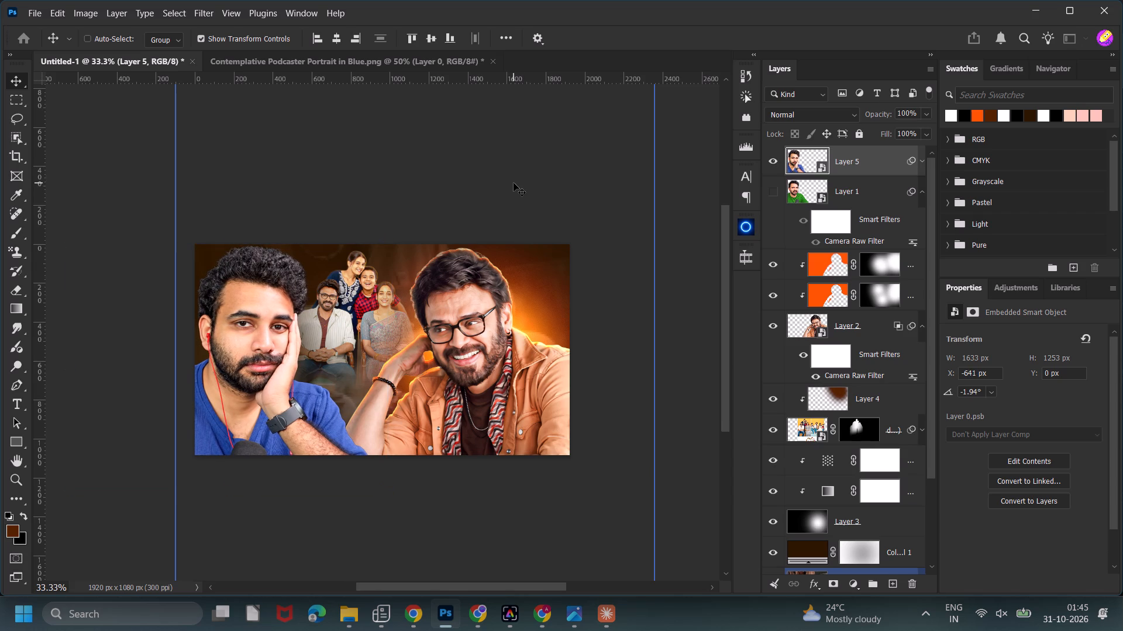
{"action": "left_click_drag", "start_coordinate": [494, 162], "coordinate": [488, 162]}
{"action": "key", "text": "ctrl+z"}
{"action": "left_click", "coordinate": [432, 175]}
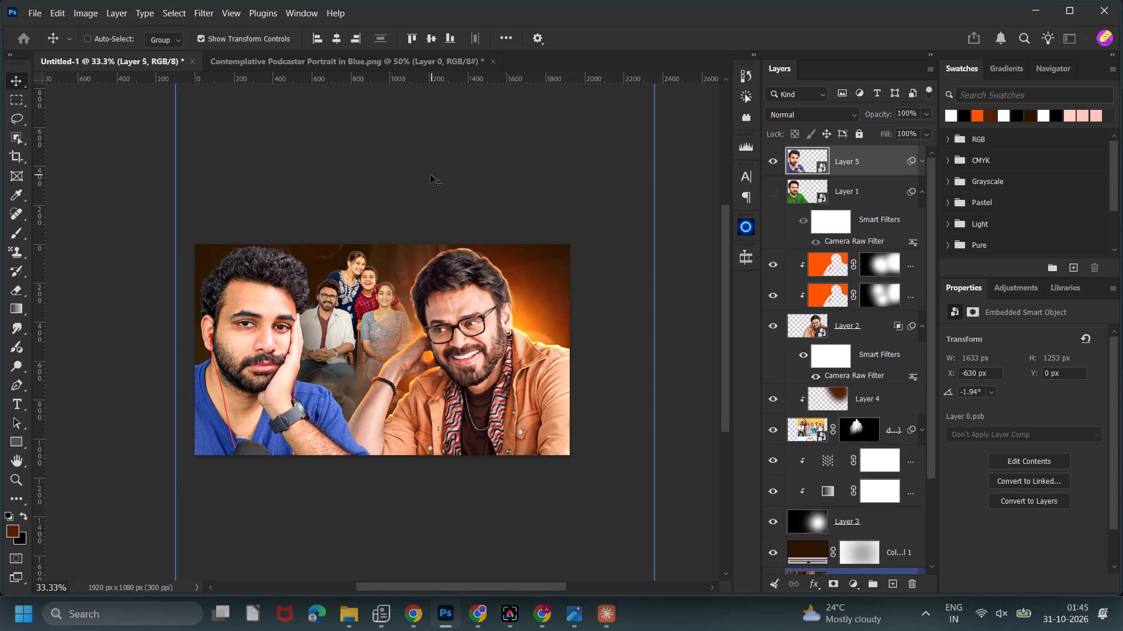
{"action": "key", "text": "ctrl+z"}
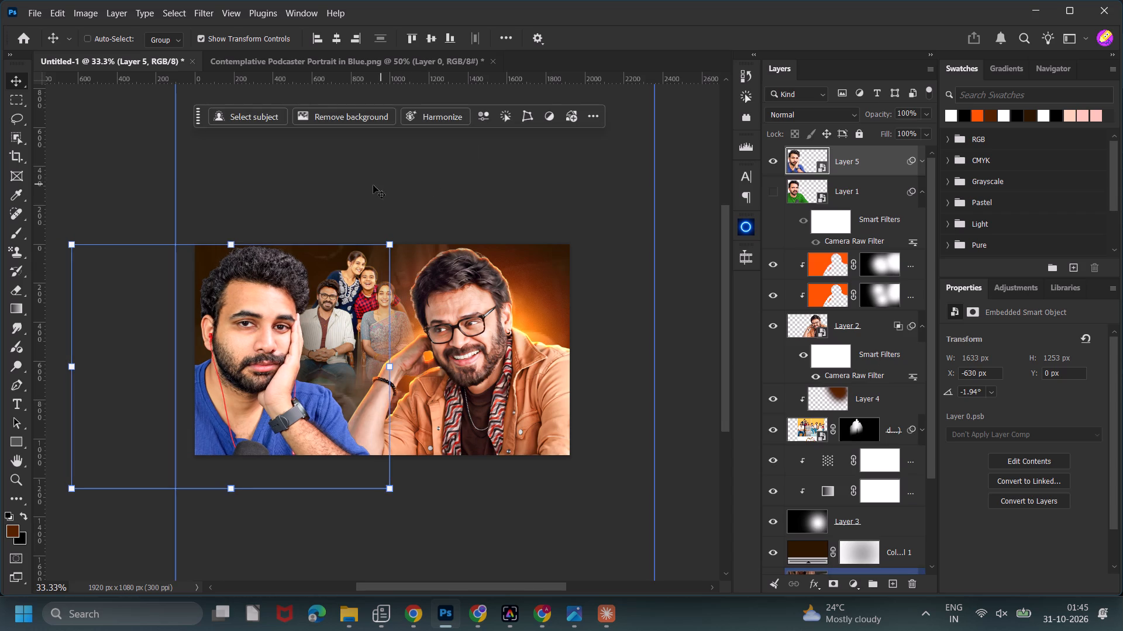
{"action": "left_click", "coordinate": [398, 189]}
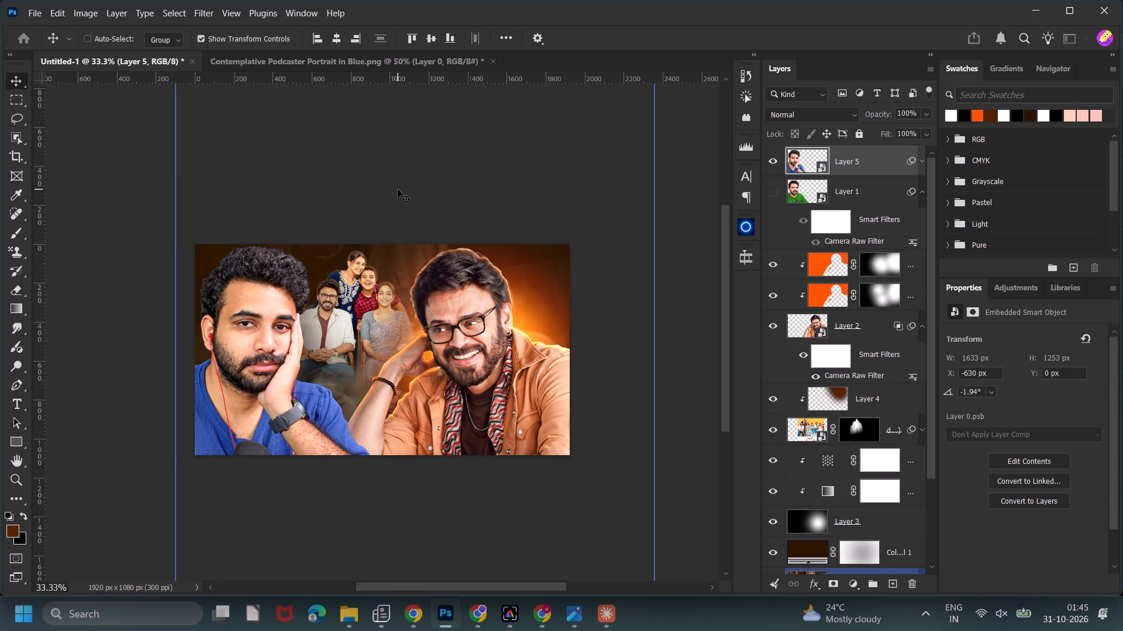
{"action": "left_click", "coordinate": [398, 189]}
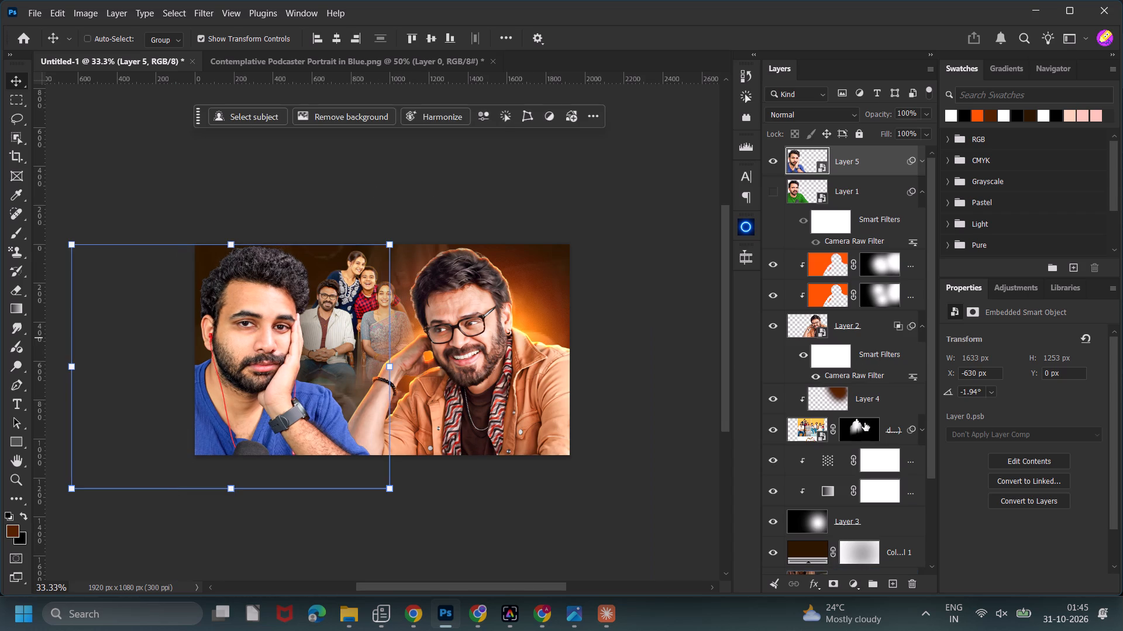
On the family photo's layer mask, paint white over the bespectacled man's head with a 150 px soft brush.
{"action": "left_click", "coordinate": [859, 428]}
{"action": "key", "text": "b"}
{"action": "key", "text": "x"}
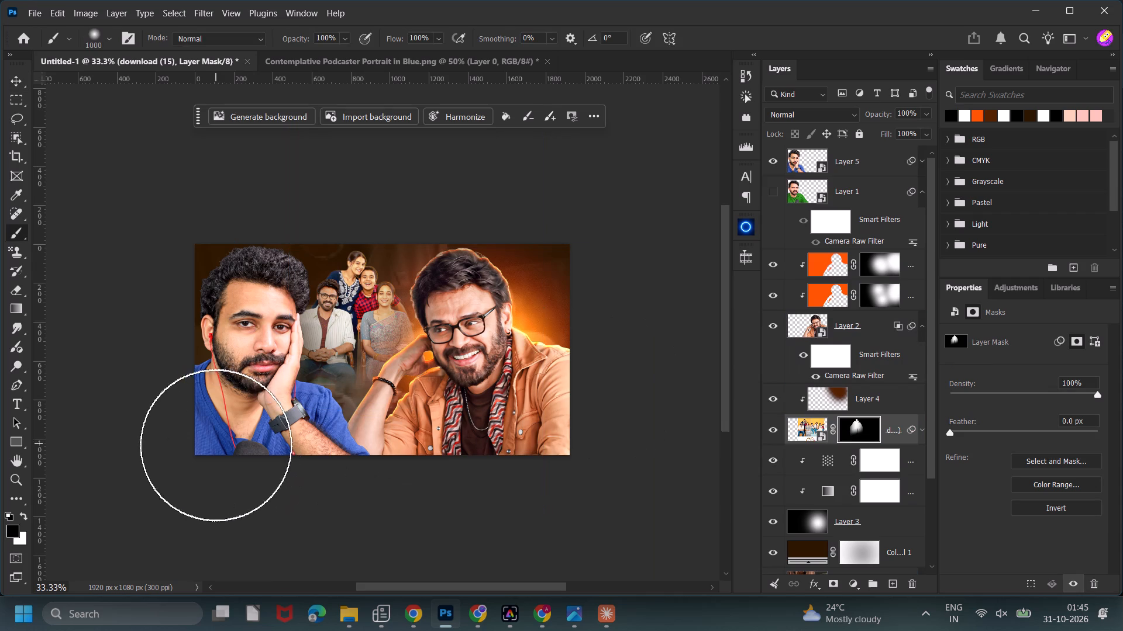
{"action": "key", "text": "bracketleft"}
{"action": "key", "text": "bracketleft"}
{"action": "key", "text": "bracketleft"}
{"action": "key", "text": "bracketleft"}
{"action": "key", "text": "bracketleft"}
{"action": "key", "text": "bracketleft"}
{"action": "key", "text": "bracketleft"}
{"action": "key", "text": "bracketleft"}
{"action": "key", "text": "bracketleft"}
{"action": "key", "text": "bracketleft"}
{"action": "key", "text": "bracketleft"}
{"action": "key", "text": "bracketleft"}
{"action": "left_click_drag", "start_coordinate": [334, 299], "coordinate": [333, 293]}
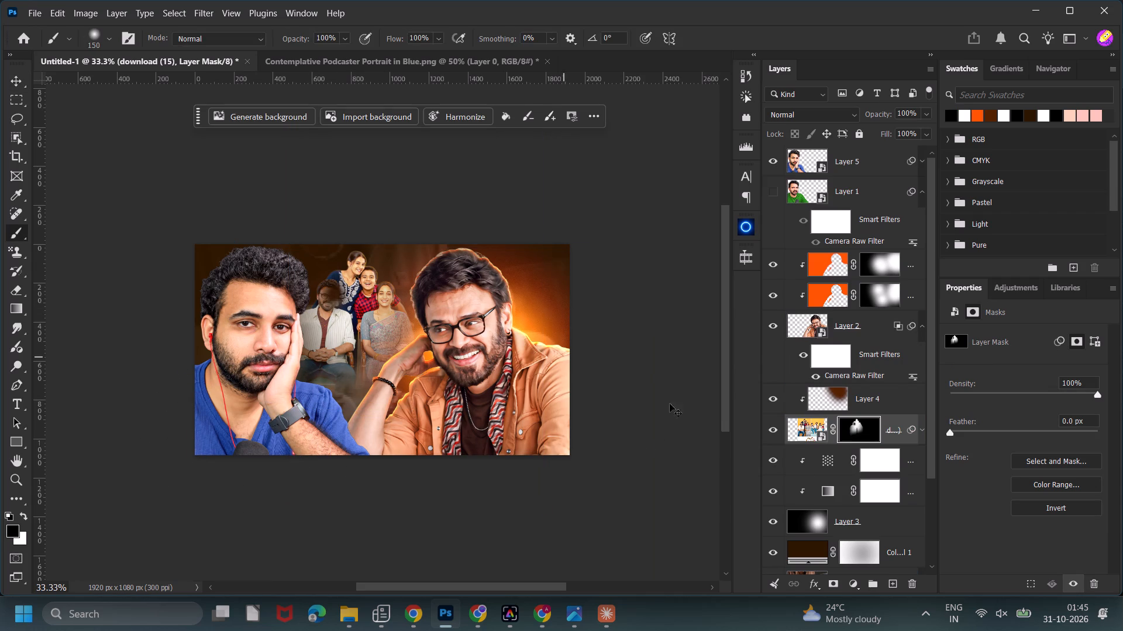
{"action": "key", "text": "ctrl+z"}
{"action": "left_click", "coordinate": [23, 515]}
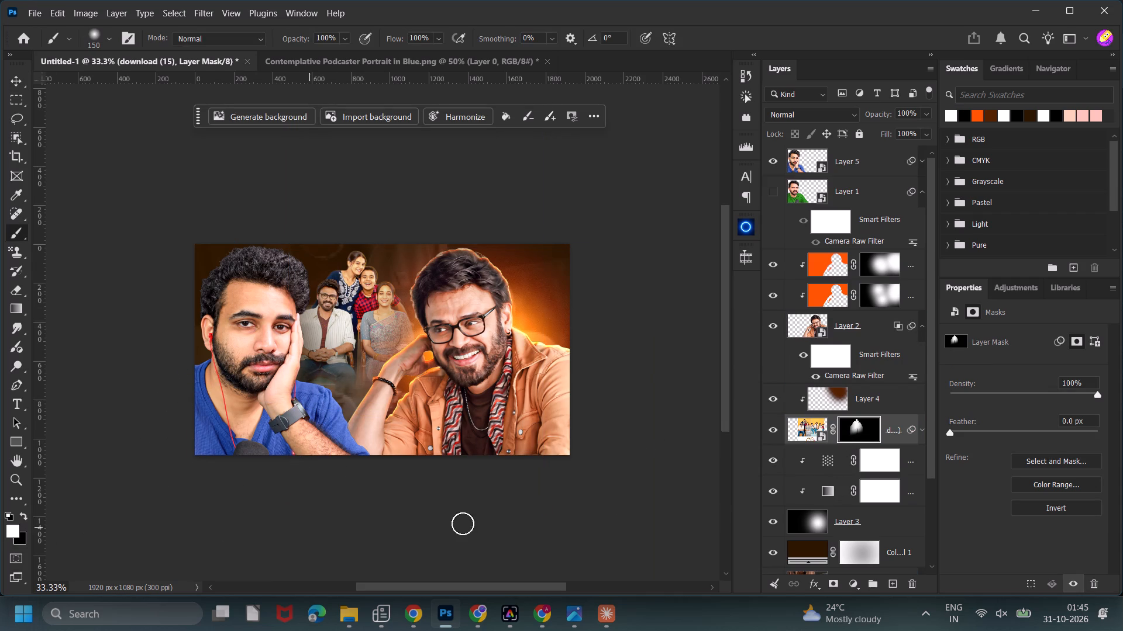
{"action": "left_click_drag", "start_coordinate": [332, 294], "coordinate": [328, 302]}
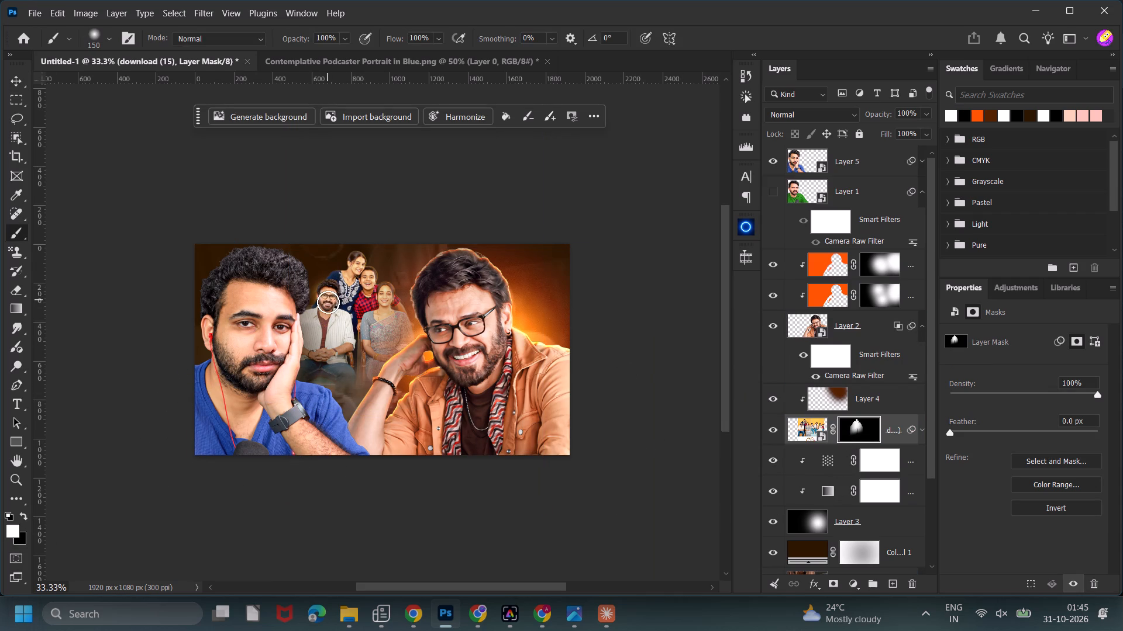
{"action": "left_click_drag", "start_coordinate": [328, 302], "coordinate": [337, 299]}
{"action": "key", "text": "ctrl+z"}
{"action": "double_click", "coordinate": [335, 299]}
{"action": "left_click", "coordinate": [332, 301]}
Paint white on the family photo's mask over the face and upper body of the woman in the silver dress.
{"action": "left_click", "coordinate": [373, 303]}
{"action": "left_click", "coordinate": [377, 300]}
{"action": "left_click", "coordinate": [378, 296]}
{"action": "left_click_drag", "start_coordinate": [380, 301], "coordinate": [381, 308]}
{"action": "left_click_drag", "start_coordinate": [383, 313], "coordinate": [383, 324]}
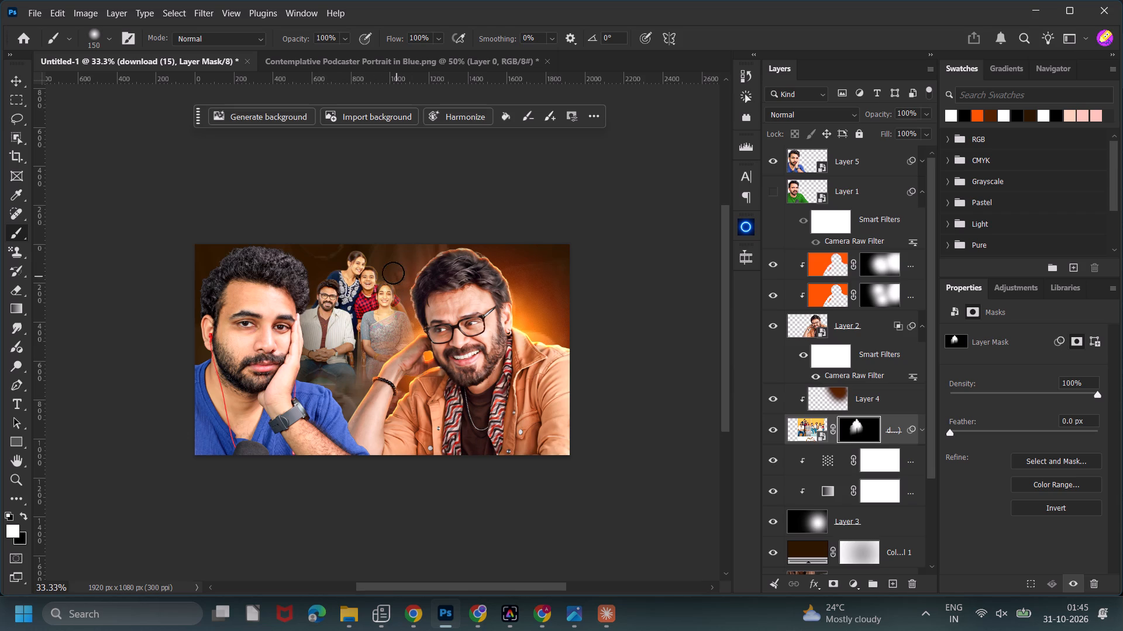
Paint black on the family photo's mask just above the woman's head, and return to the Move tool.
{"action": "key", "text": "x"}
{"action": "double_click", "coordinate": [391, 269]}
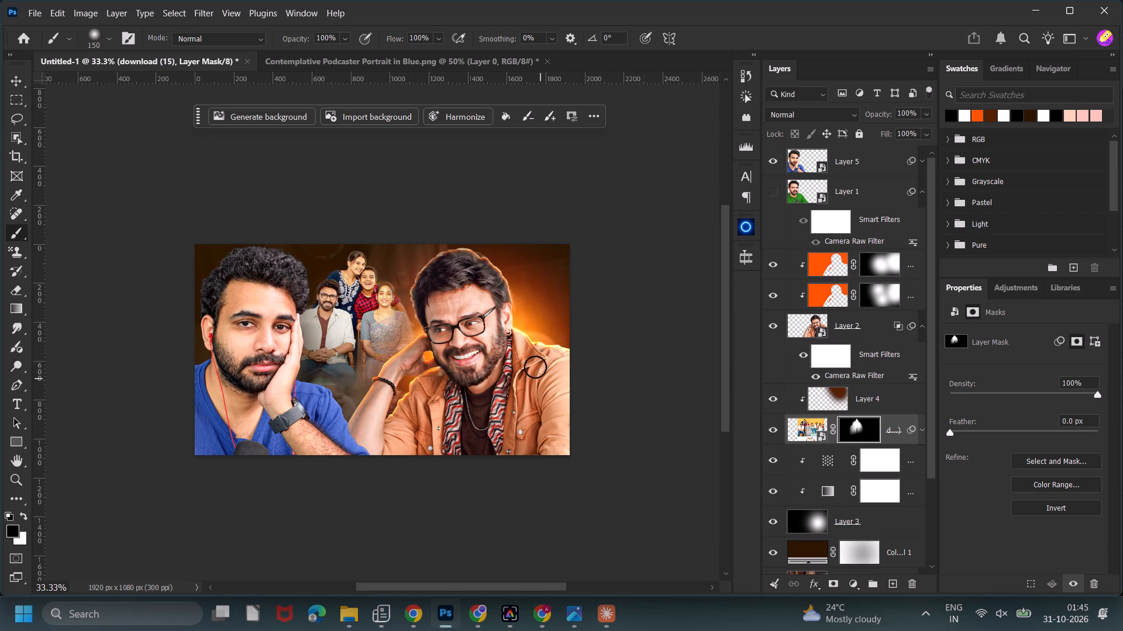
{"action": "left_click", "coordinate": [13, 82]}
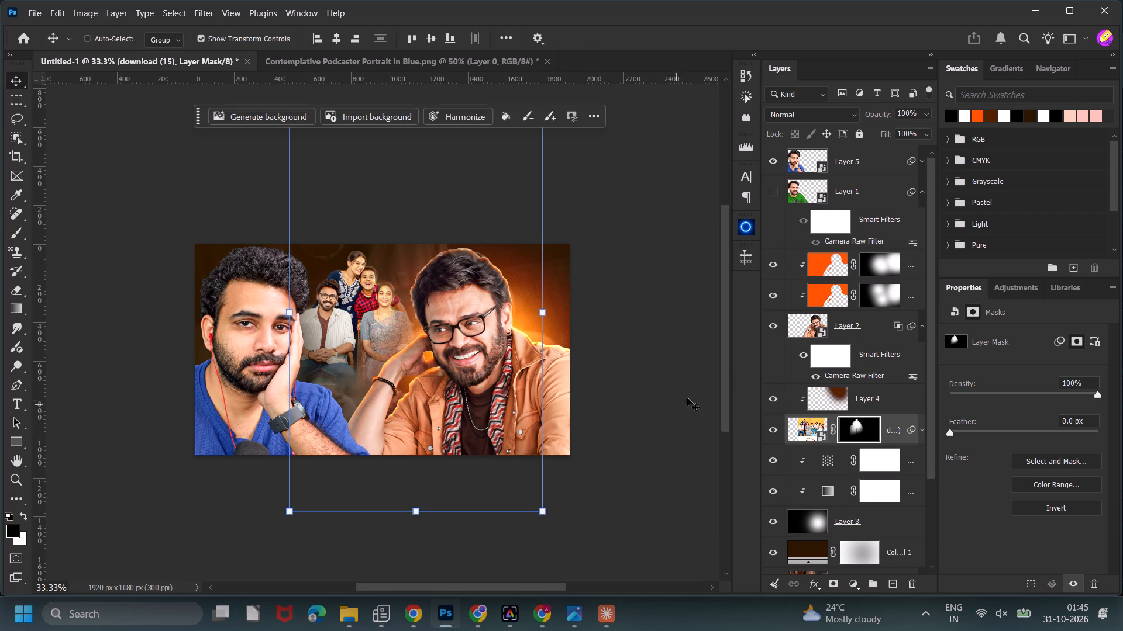
Add a new empty layer between the blue-shirt cutout's layer and the hidden green-shirt portrait's layer.
{"action": "left_click", "coordinate": [850, 199]}
{"action": "left_click", "coordinate": [894, 584]}
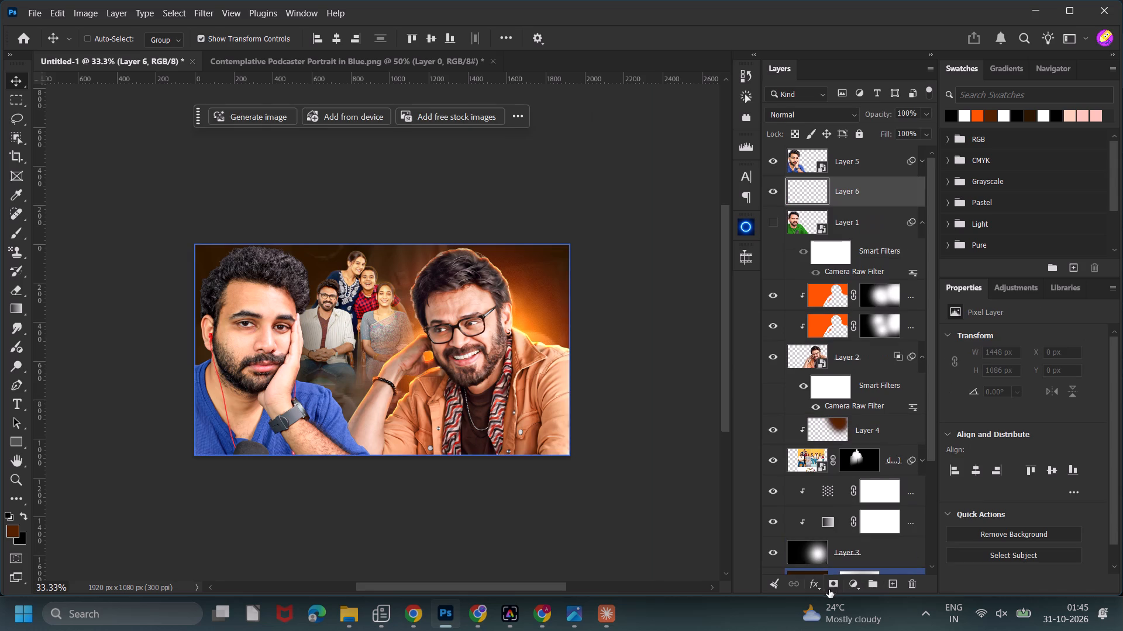
Paint a soft black shadow behind the blue-shirt man's lower body with a 600 px brush, and return to the Move tool.
{"action": "key", "text": "b"}
{"action": "left_click", "coordinate": [20, 521]}
{"action": "key", "text": "bracketright"}
{"action": "key", "text": "bracketright"}
{"action": "key", "text": "bracketright"}
{"action": "key", "text": "bracketright"}
{"action": "key", "text": "bracketright"}
{"action": "key", "text": "bracketright"}
{"action": "key", "text": "bracketright"}
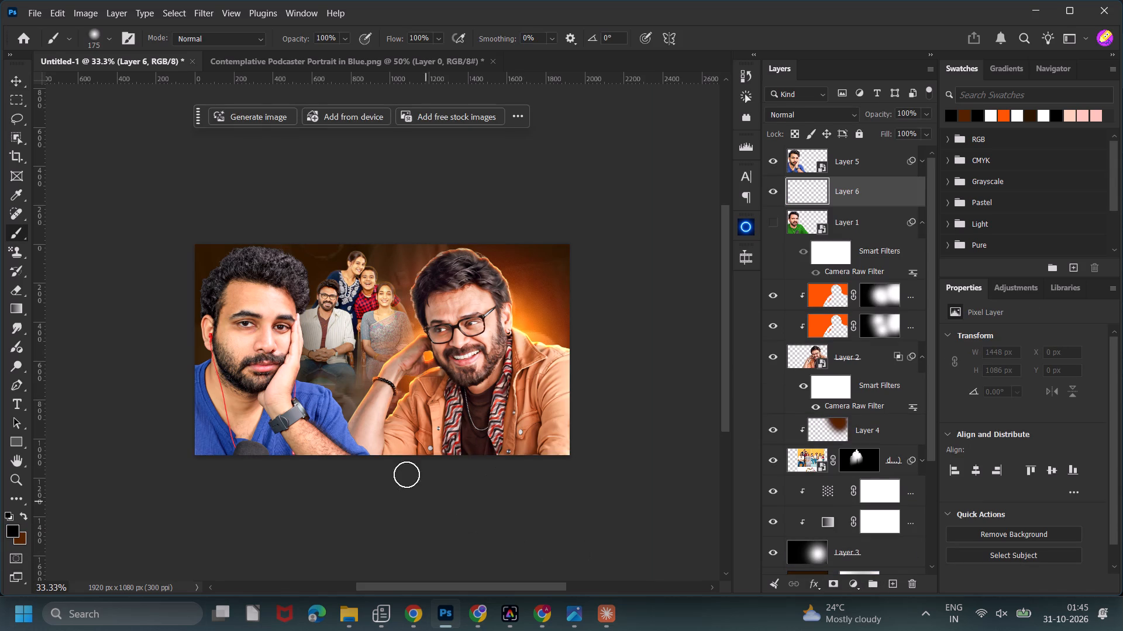
{"action": "key", "text": "bracketright"}
{"action": "left_click", "coordinate": [210, 414]}
{"action": "left_click", "coordinate": [263, 436]}
{"action": "left_click", "coordinate": [280, 441]}
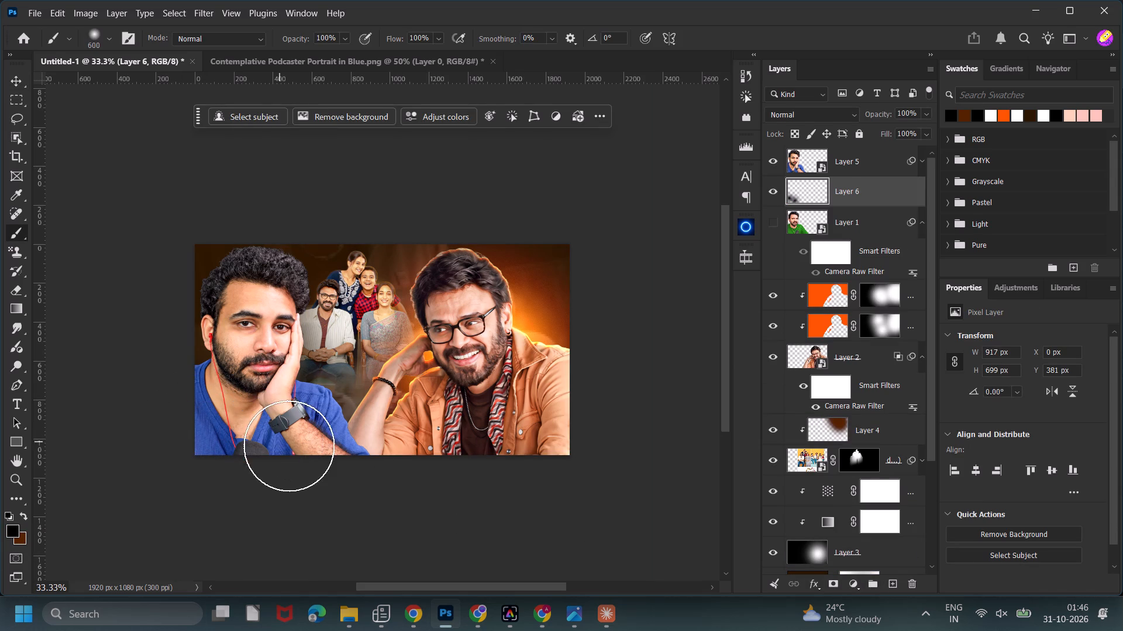
{"action": "left_click", "coordinate": [291, 446]}
{"action": "left_click", "coordinate": [295, 450]}
{"action": "triple_click", "coordinate": [285, 442]}
{"action": "left_click", "coordinate": [286, 444]}
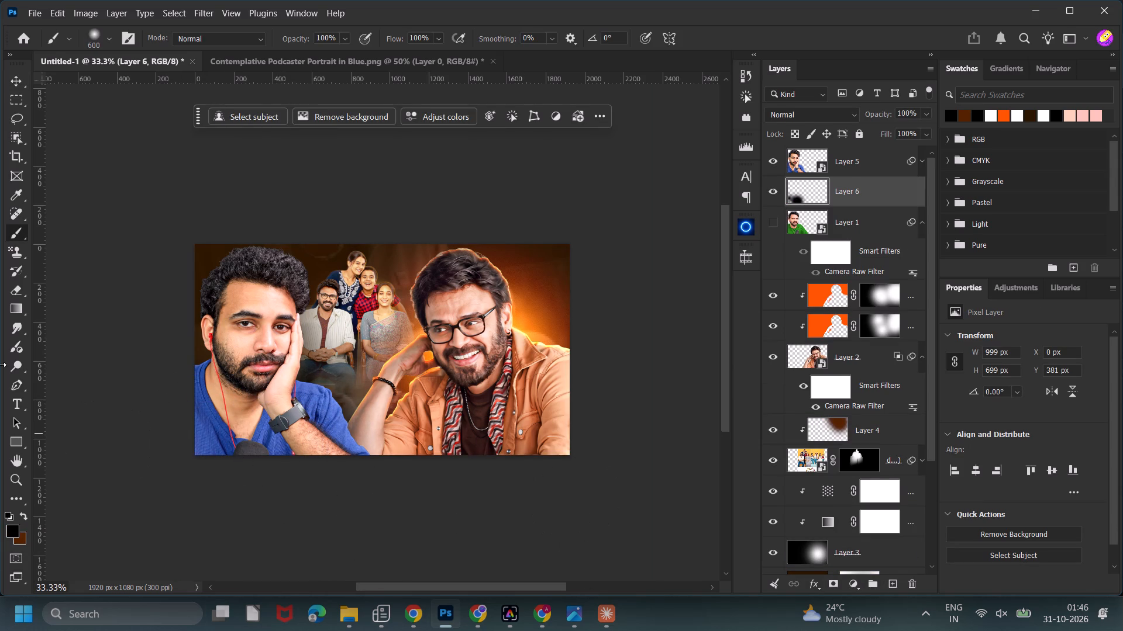
{"action": "left_click", "coordinate": [25, 82]}
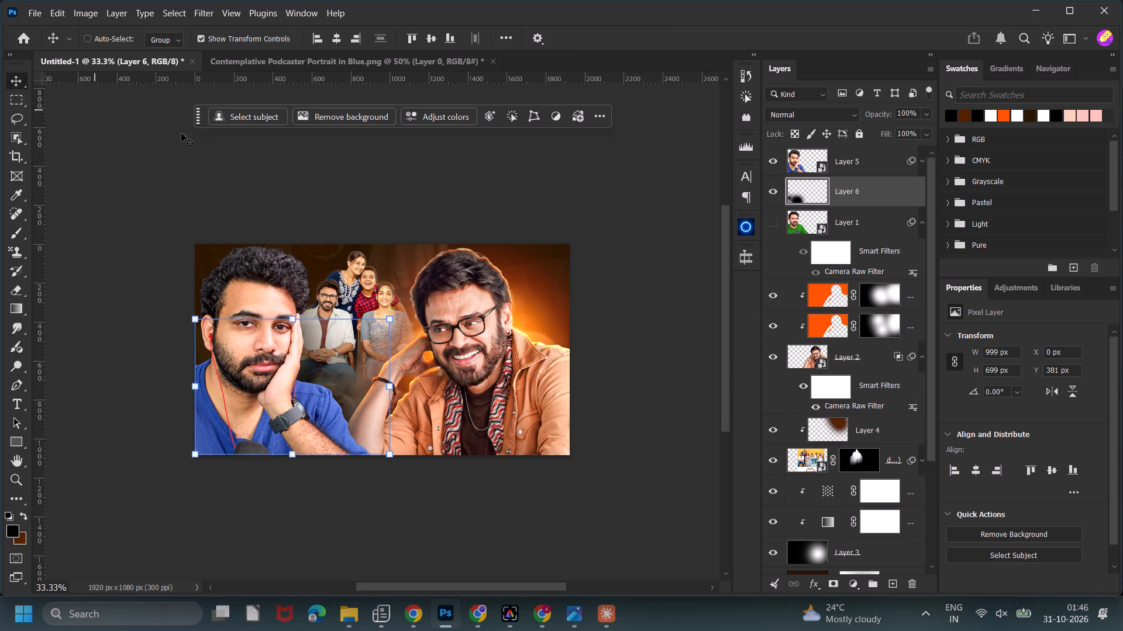
{"action": "left_click", "coordinate": [436, 175]}
Export the thumbnail as a PNG named Untitled-1 to the Downloads folder, replacing the existing file.
{"action": "left_click", "coordinate": [37, 18]}
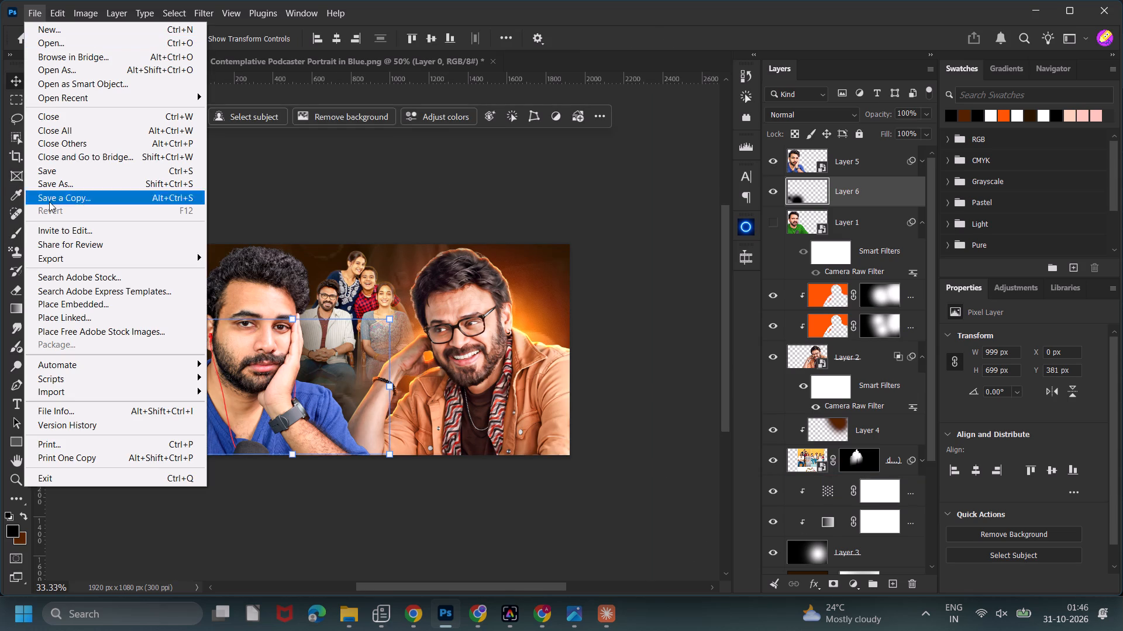
{"action": "left_click", "coordinate": [298, 254]}
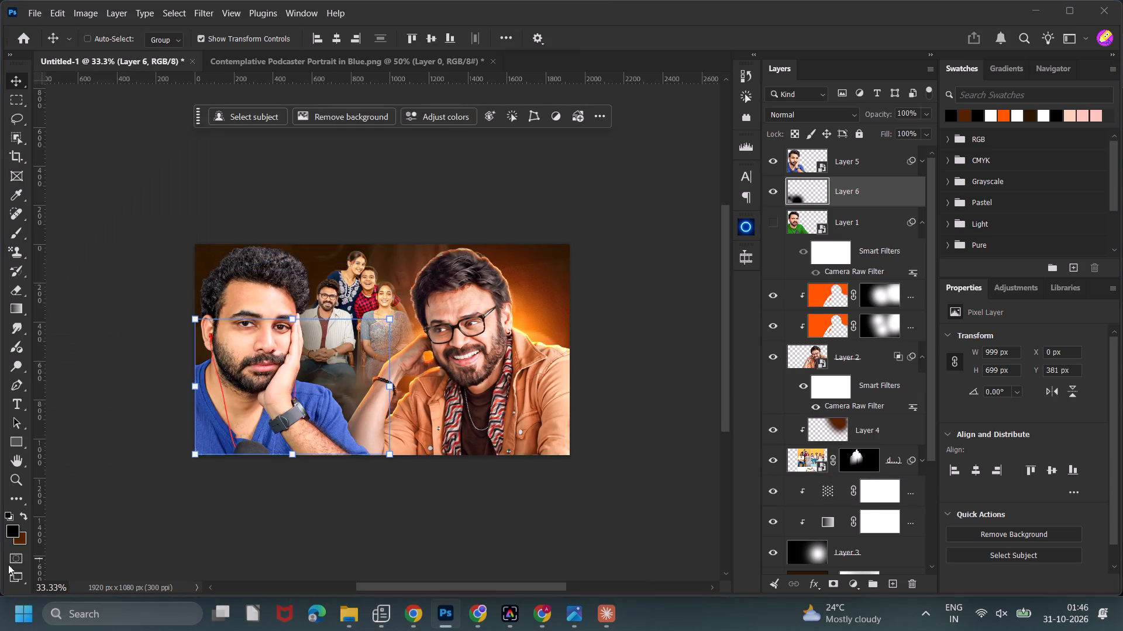
{"action": "left_click", "coordinate": [64, 275]}
{"action": "left_click", "coordinate": [443, 397]}
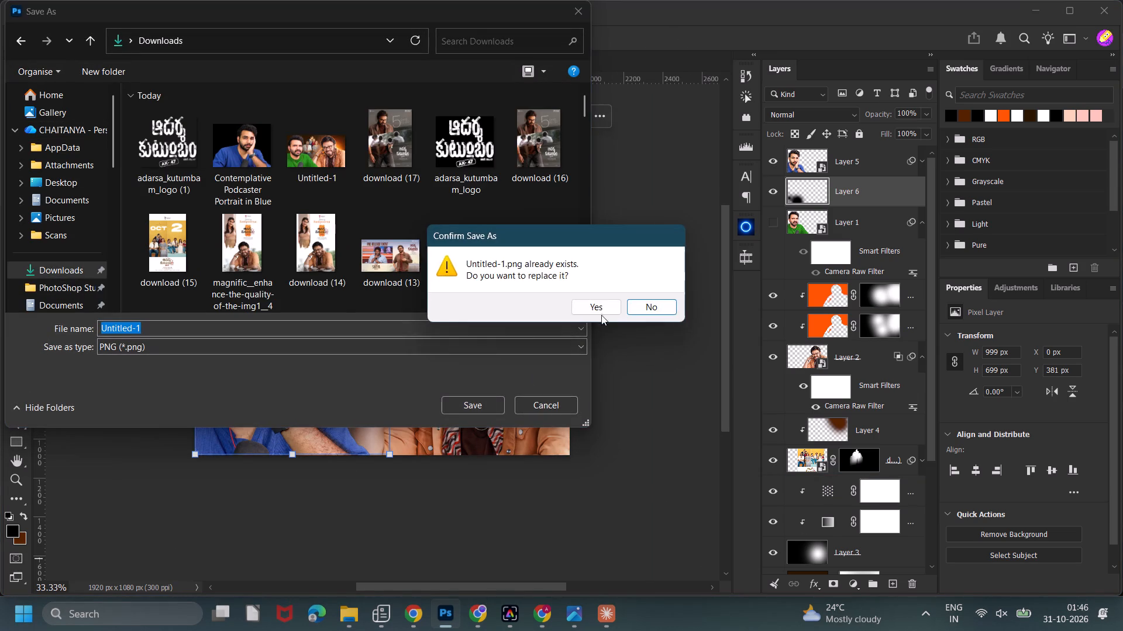
{"action": "left_click", "coordinate": [602, 313]}
Switch to Krea's Enhancer in Chrome, start a new session, and begin uploading an image.
{"action": "left_click", "coordinate": [494, 616]}
{"action": "left_click", "coordinate": [488, 616]}
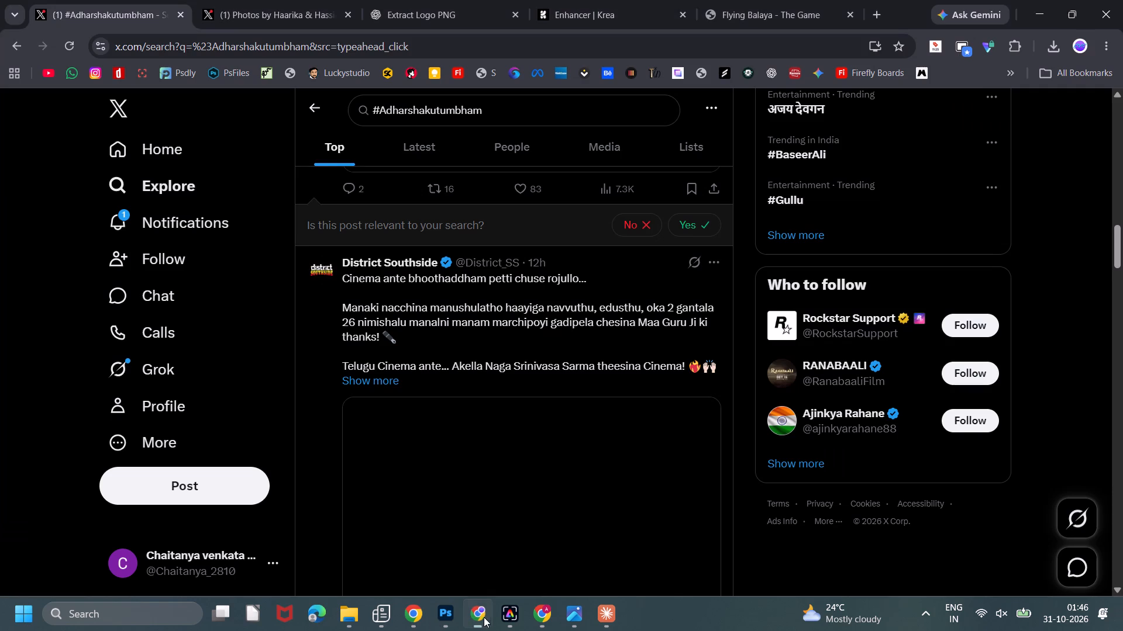
{"action": "left_click", "coordinate": [746, 12]}
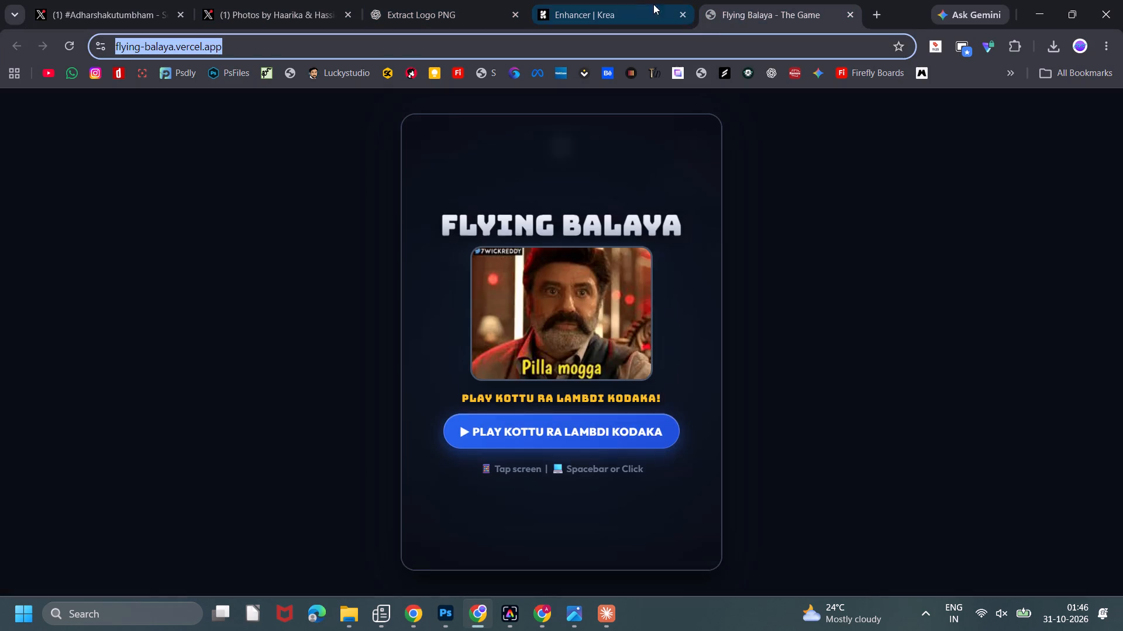
{"action": "left_click", "coordinate": [632, 4]}
{"action": "left_click", "coordinate": [55, 354]}
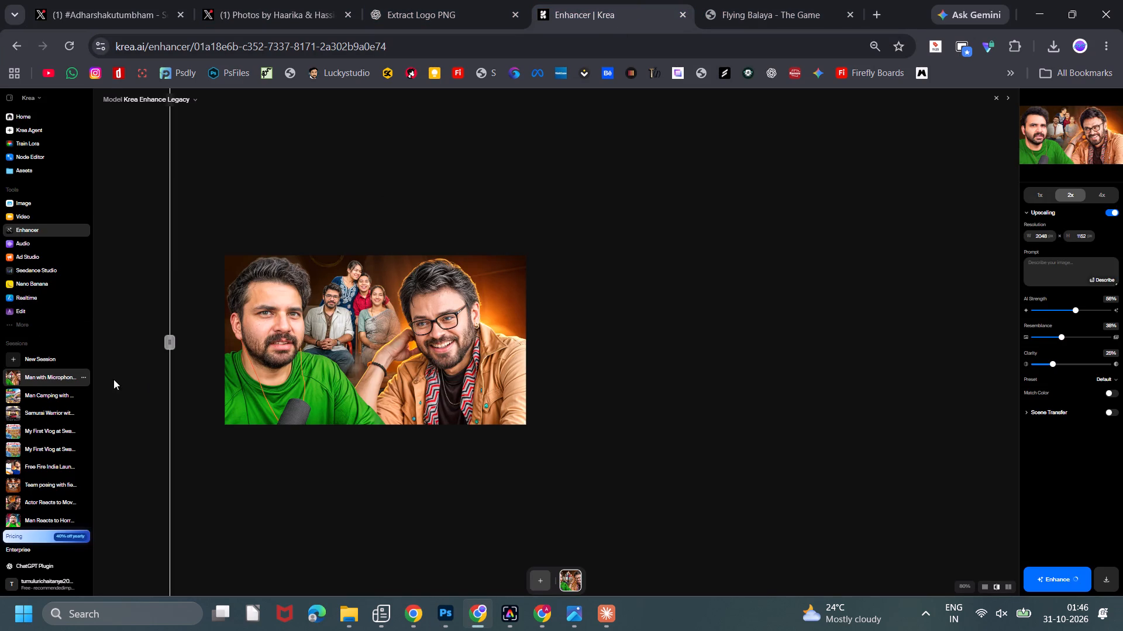
{"action": "left_click", "coordinate": [566, 407]}
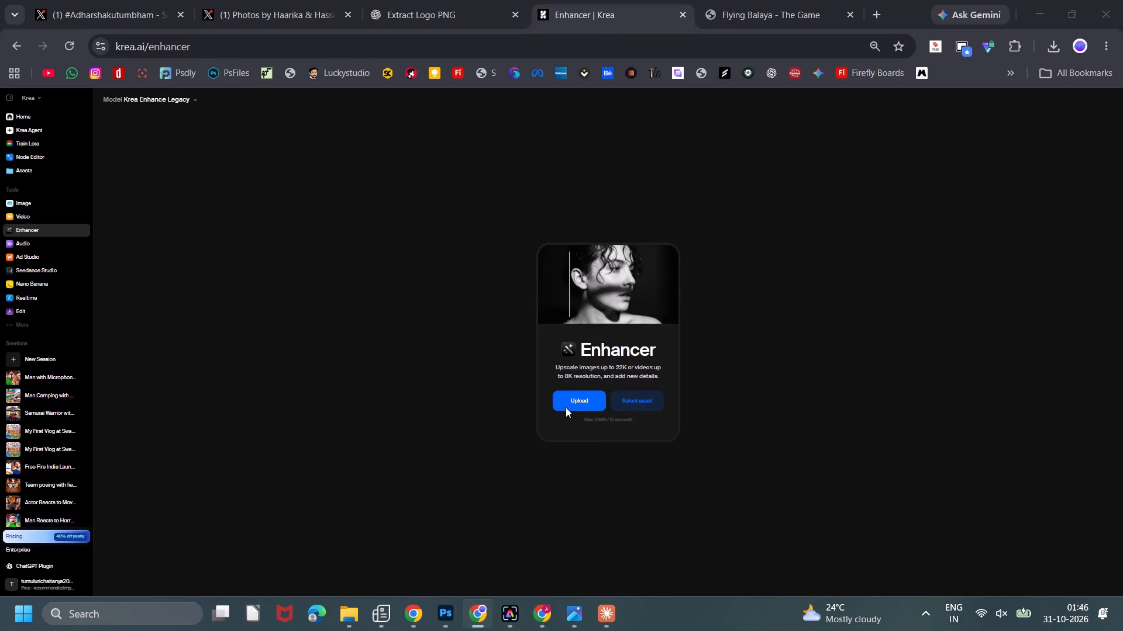
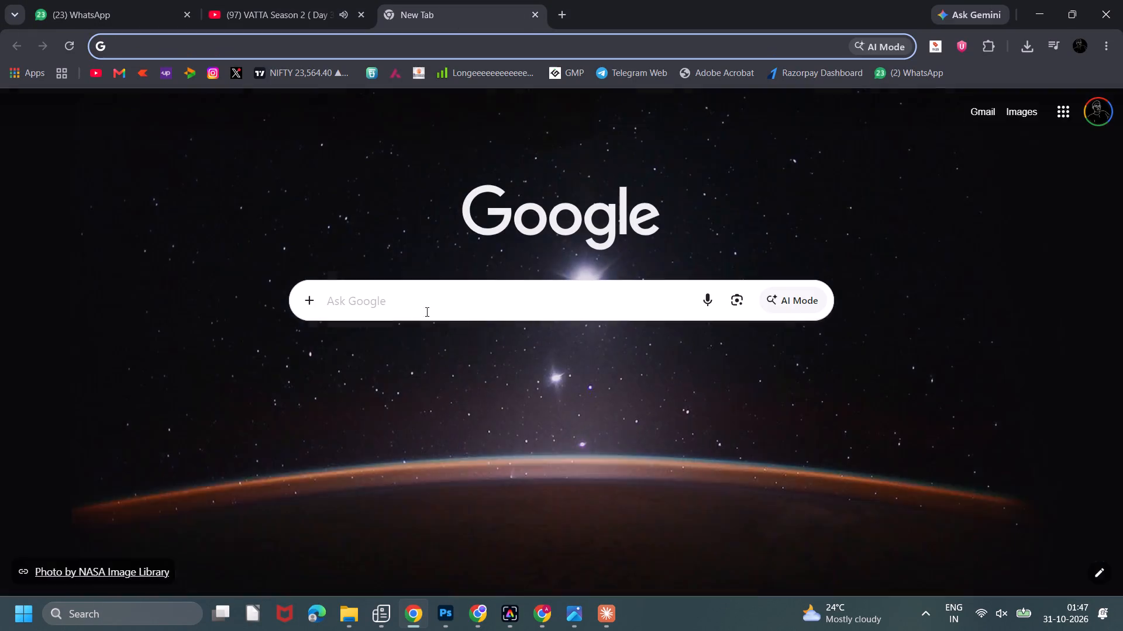
Search Google for "yt video" in the new Chrome tab to find a YouTube video downloader.
{"action": "left_click", "coordinate": [425, 304]}
{"action": "key", "text": "y"}
{"action": "key", "text": "t"}
{"action": "key", "text": "space"}
{"action": "key", "text": "v"}
{"action": "key", "text": "i"}
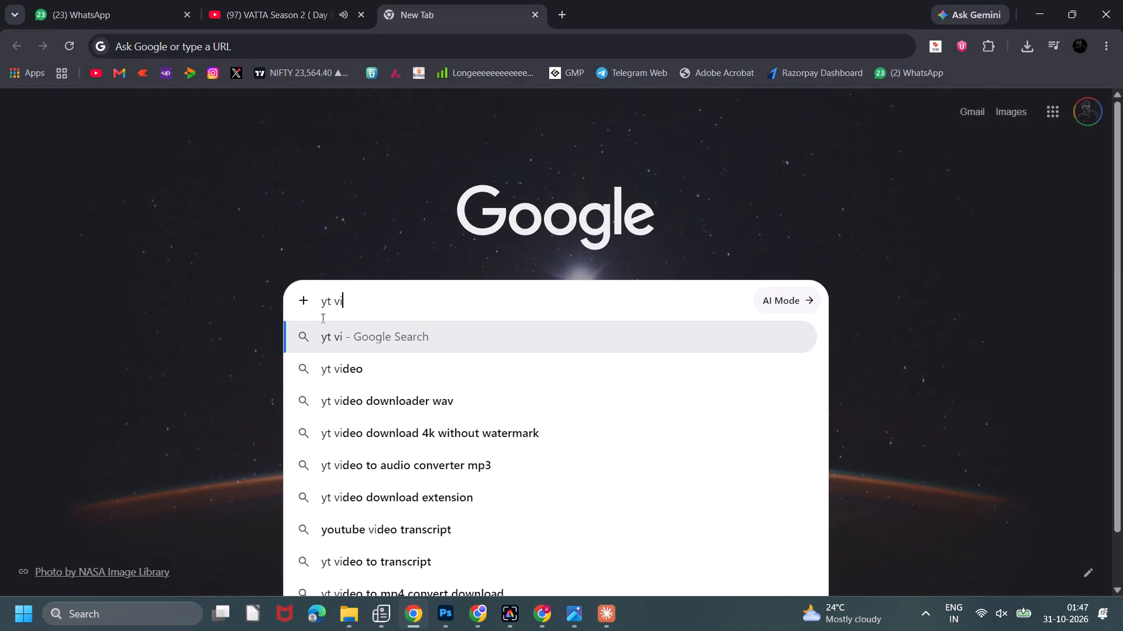
{"action": "left_click", "coordinate": [345, 363]}
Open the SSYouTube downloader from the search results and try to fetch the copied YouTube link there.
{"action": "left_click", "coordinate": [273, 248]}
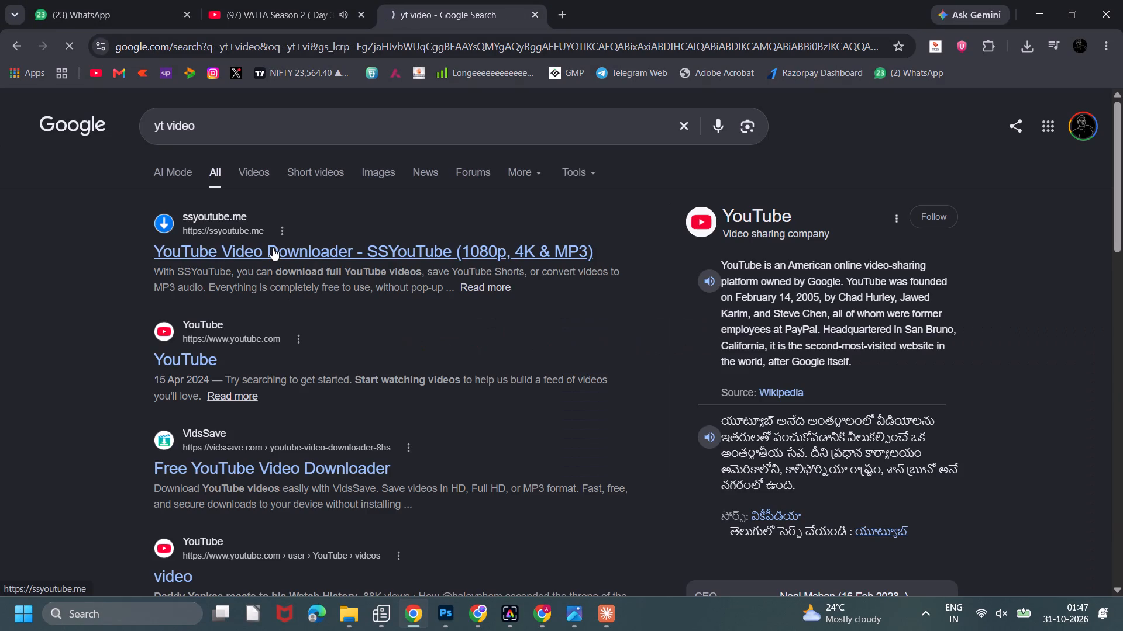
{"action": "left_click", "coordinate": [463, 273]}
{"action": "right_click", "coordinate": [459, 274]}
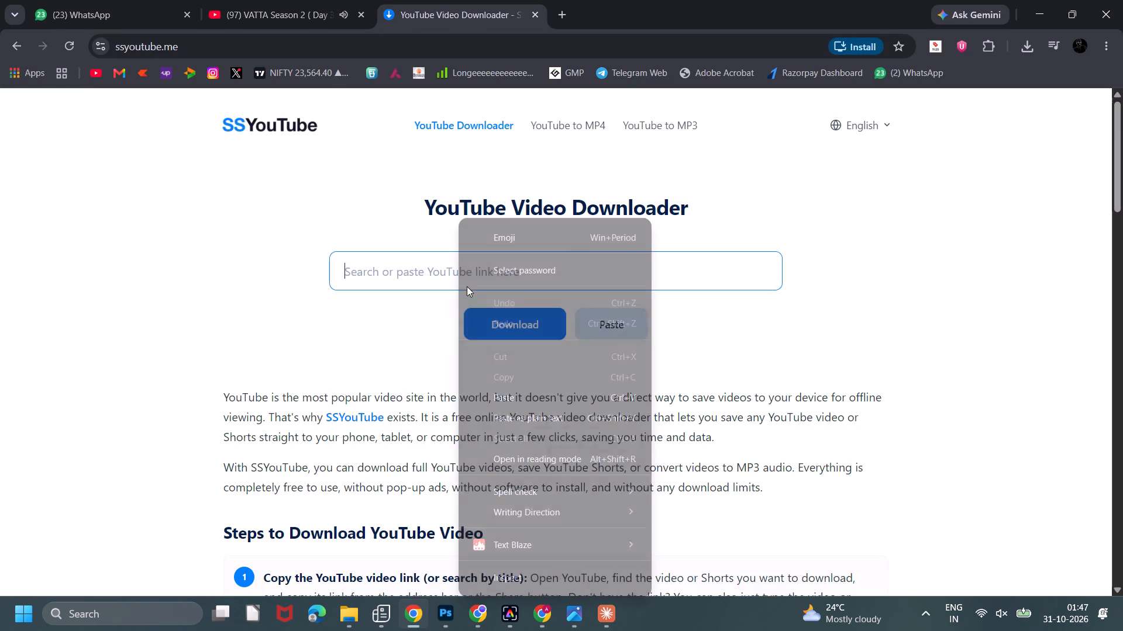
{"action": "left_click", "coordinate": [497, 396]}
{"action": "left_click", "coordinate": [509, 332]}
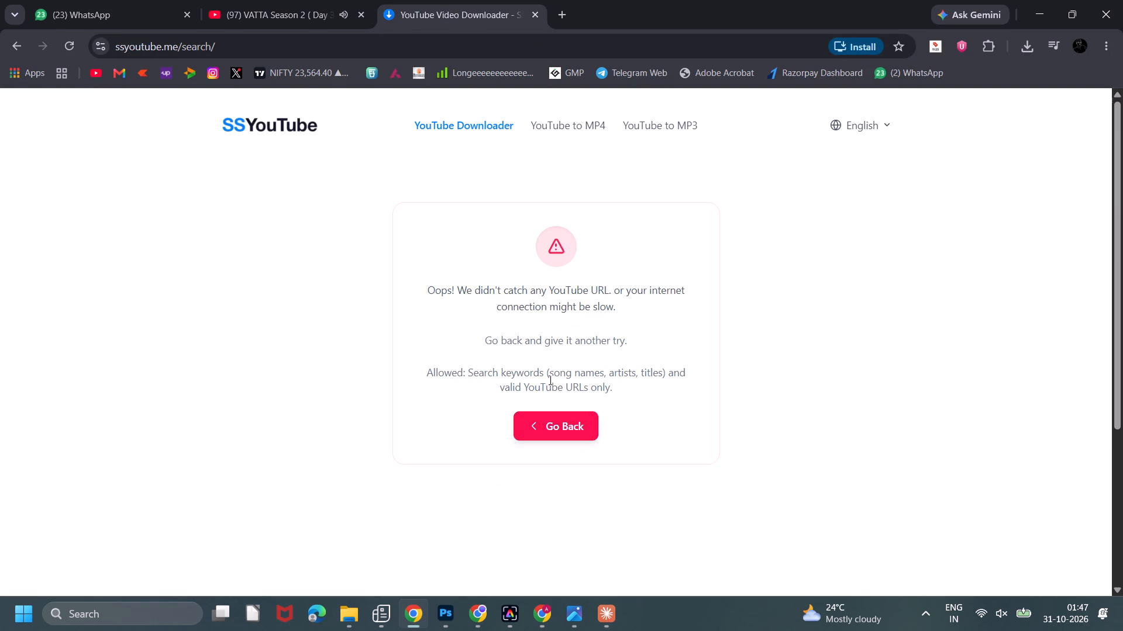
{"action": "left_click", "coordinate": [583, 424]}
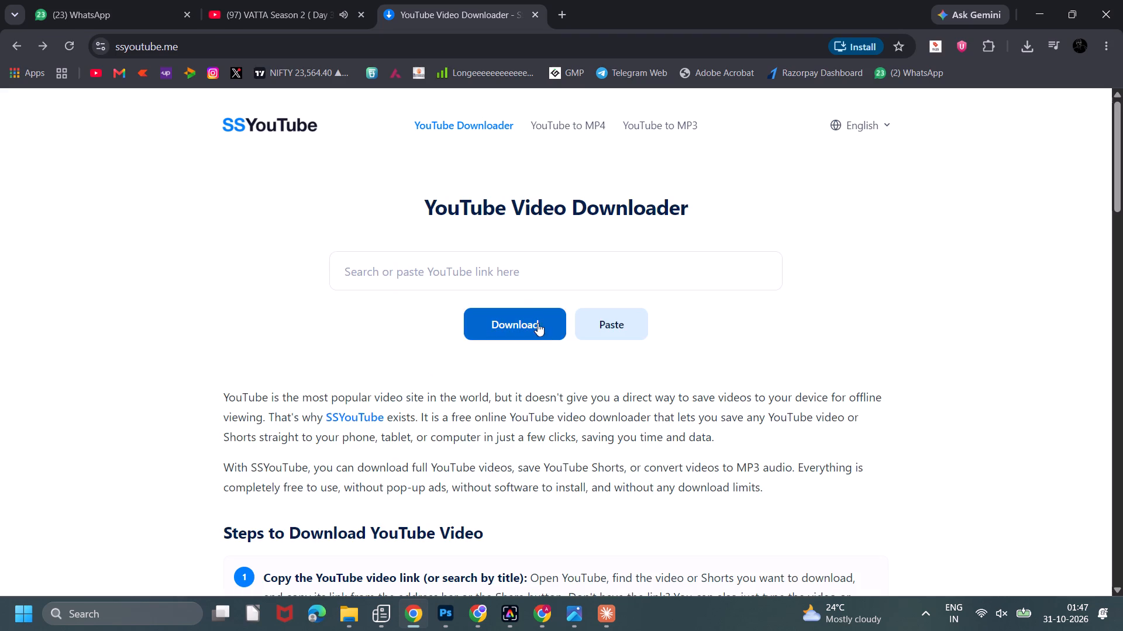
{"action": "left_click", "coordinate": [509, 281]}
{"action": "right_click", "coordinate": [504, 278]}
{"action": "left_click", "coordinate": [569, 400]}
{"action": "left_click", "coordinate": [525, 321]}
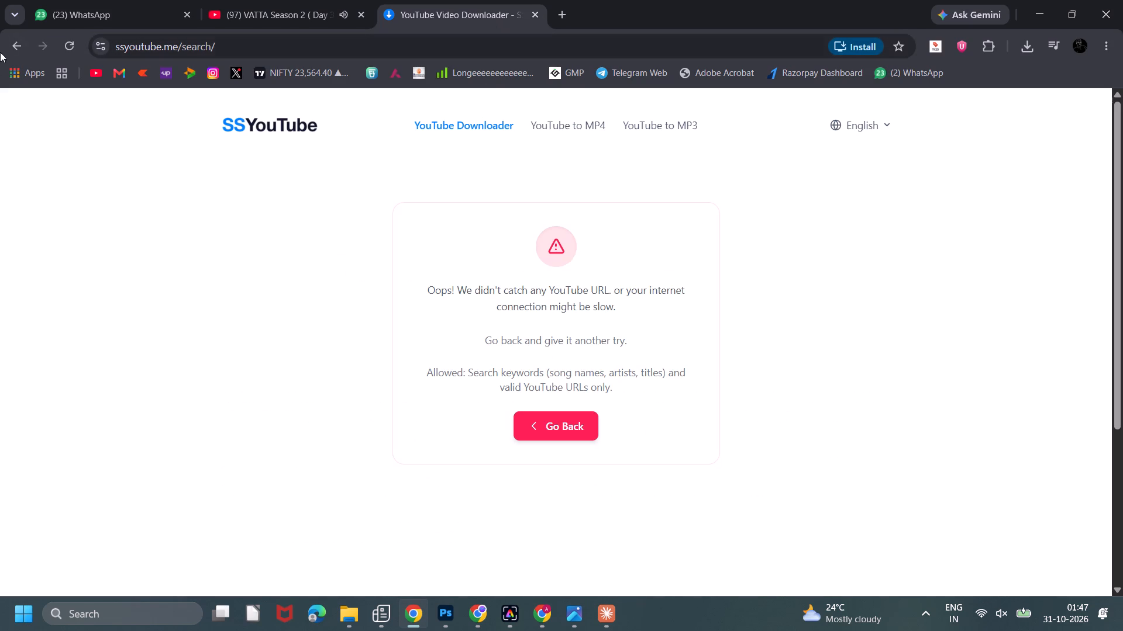
Return to the search results, open the SnapYT downloader, and fetch the copied YouTube live link.
{"action": "left_click", "coordinate": [13, 41]}
{"action": "left_click", "coordinate": [12, 41]}
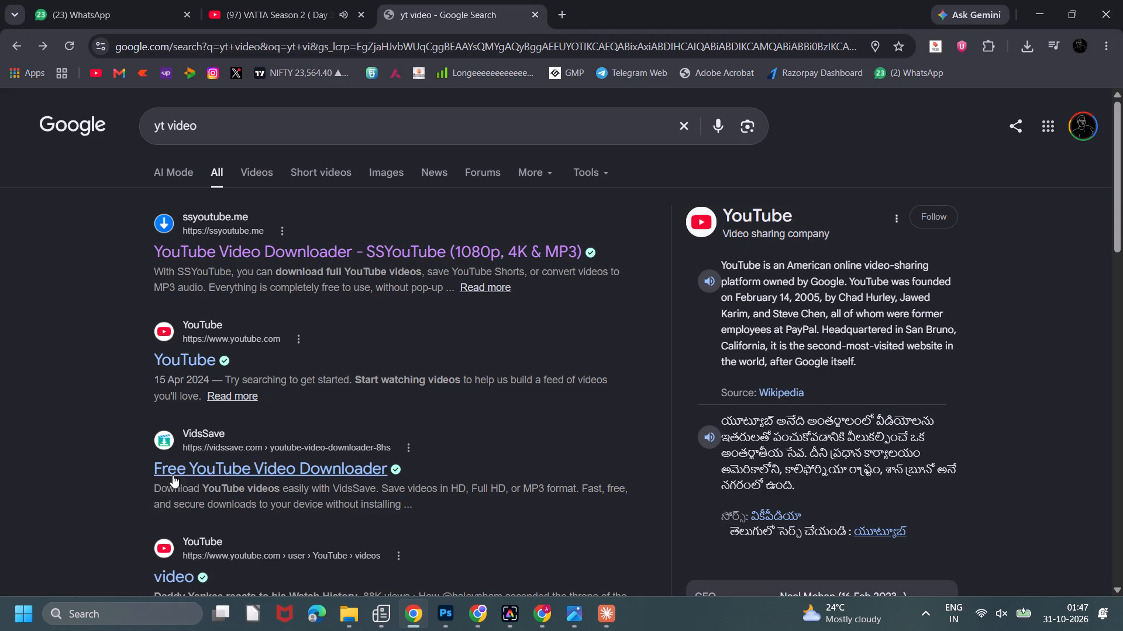
{"action": "scroll", "coordinate": [171, 486], "scroll_direction": "down", "scroll_amount": 5}
{"action": "left_click", "coordinate": [218, 323]}
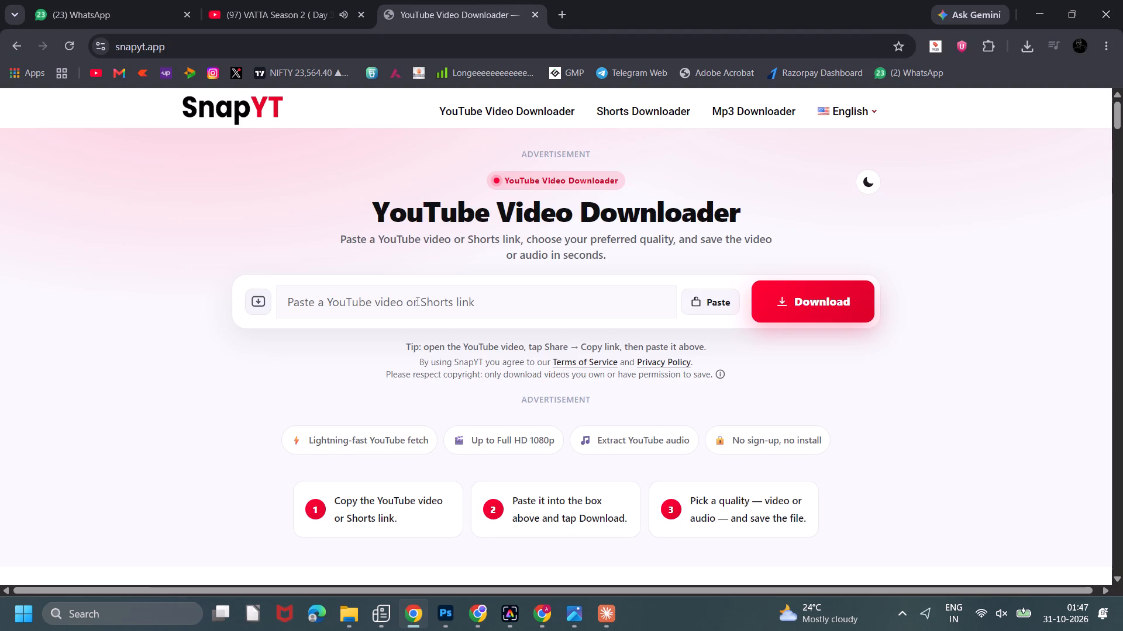
{"action": "left_click", "coordinate": [419, 305]}
{"action": "right_click", "coordinate": [420, 304]}
{"action": "left_click", "coordinate": [349, 292]}
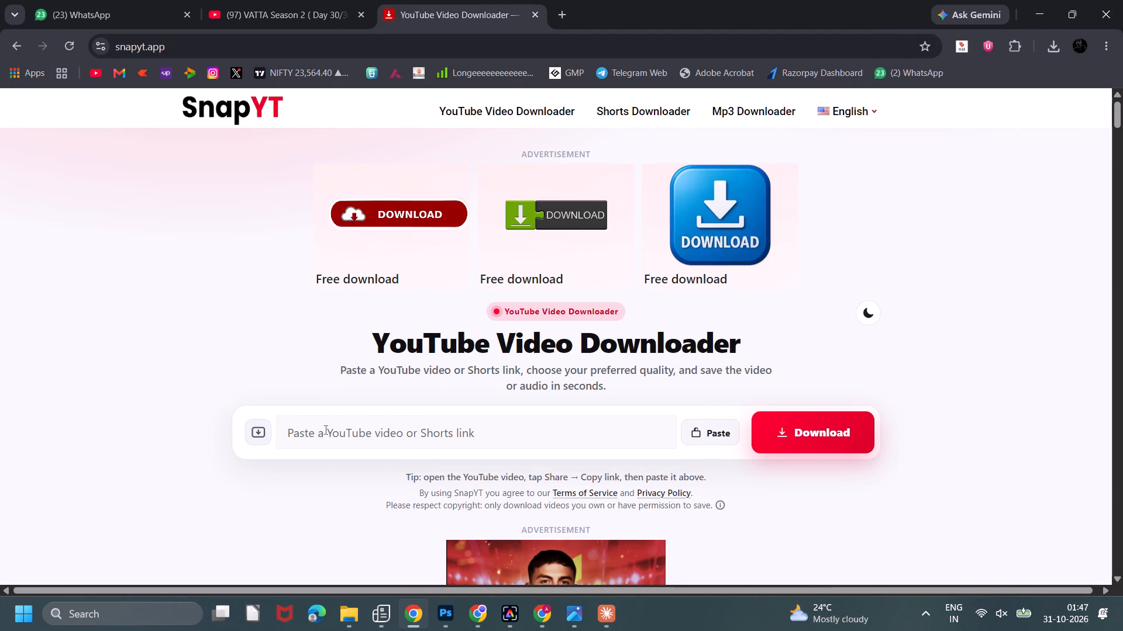
{"action": "right_click", "coordinate": [323, 428]}
{"action": "left_click", "coordinate": [389, 234]}
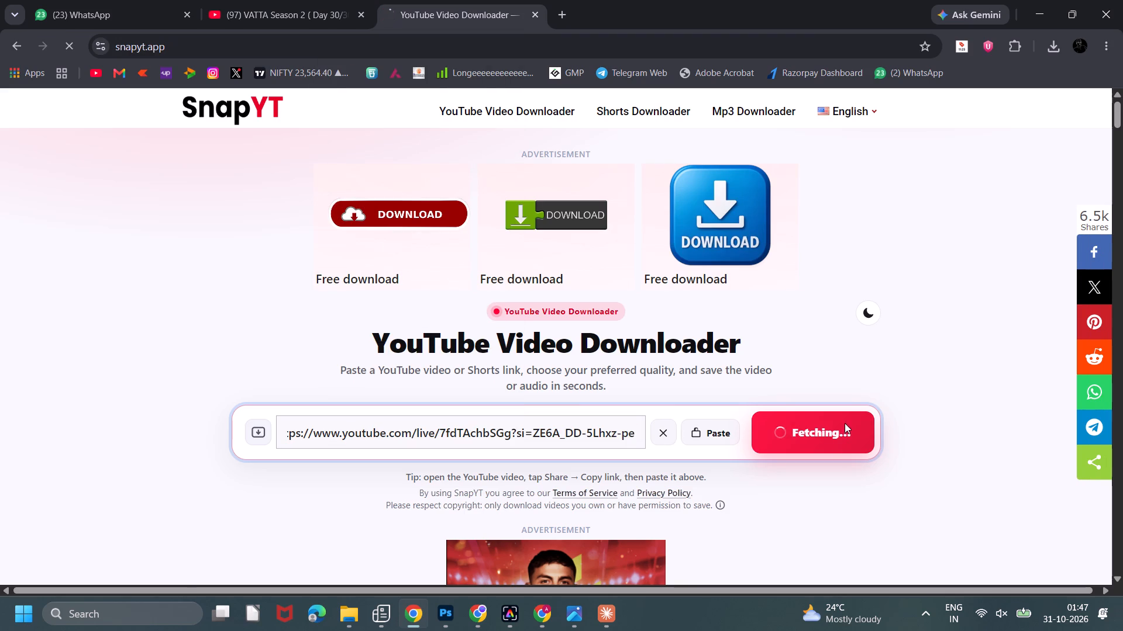
Choose 1080p MP4 for the VATTA Season 2 video, combine it with the M4A audio track, and prepare the HD download.
{"action": "scroll", "coordinate": [741, 432], "scroll_direction": "down", "scroll_amount": 2}
{"action": "scroll", "coordinate": [564, 332], "scroll_direction": "up", "scroll_amount": 1}
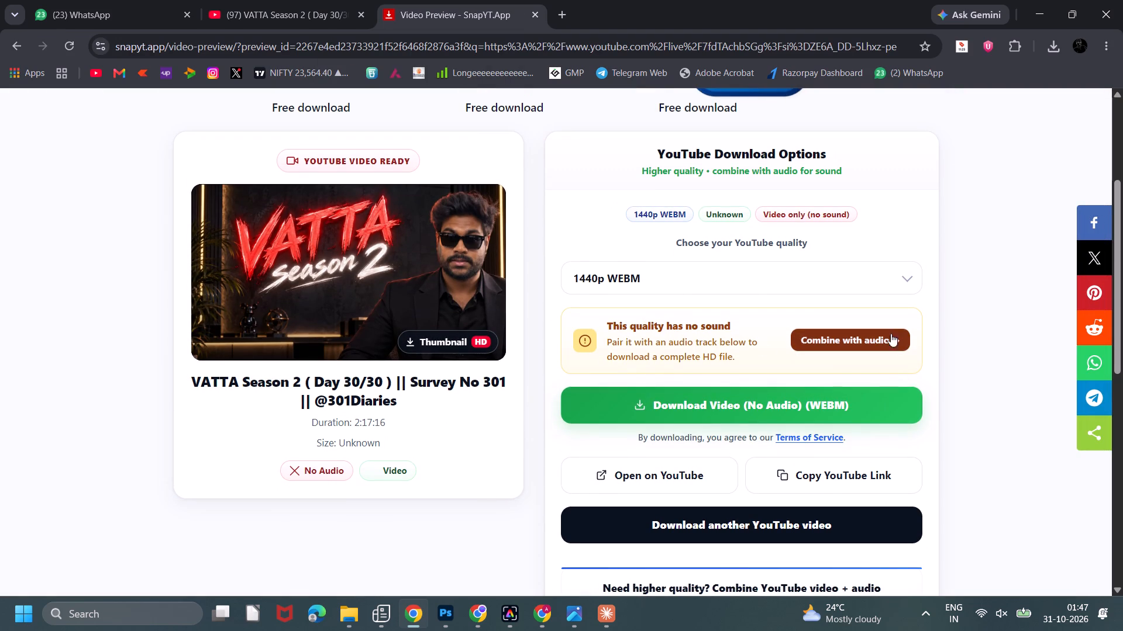
{"action": "left_click", "coordinate": [835, 298]}
{"action": "left_click", "coordinate": [831, 288]}
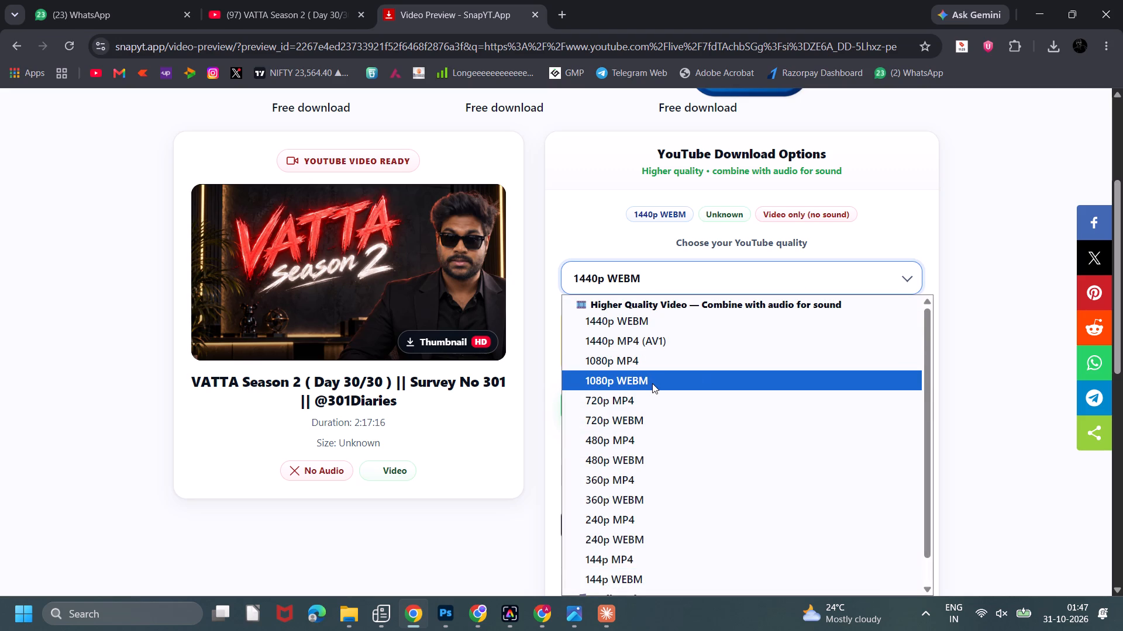
{"action": "left_click", "coordinate": [650, 356]}
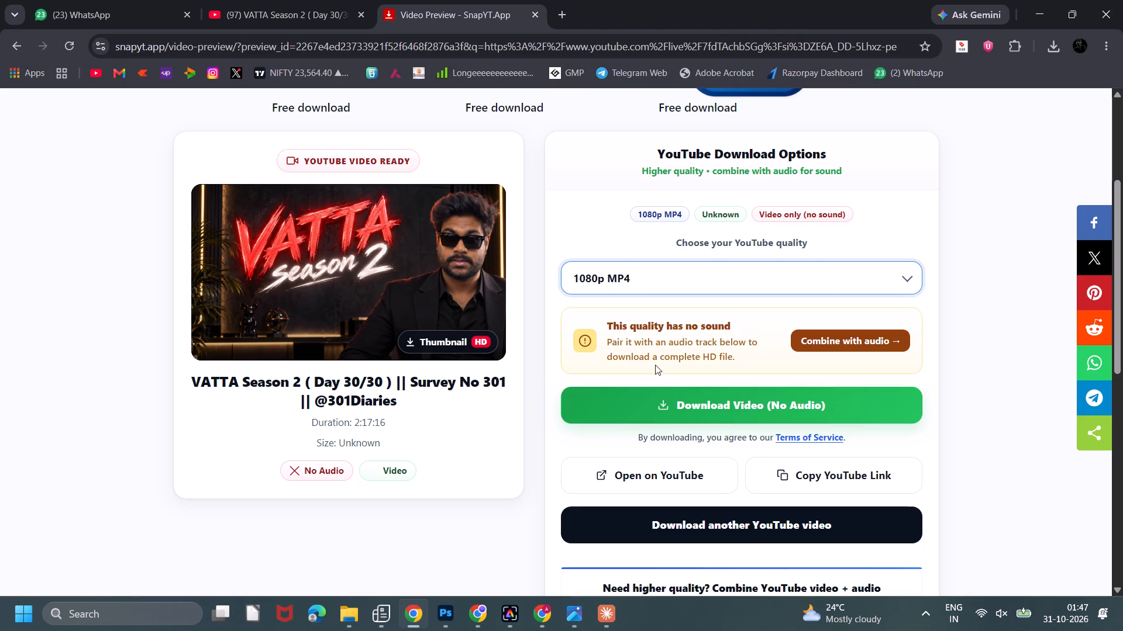
{"action": "scroll", "coordinate": [698, 289], "scroll_direction": "down", "scroll_amount": 1}
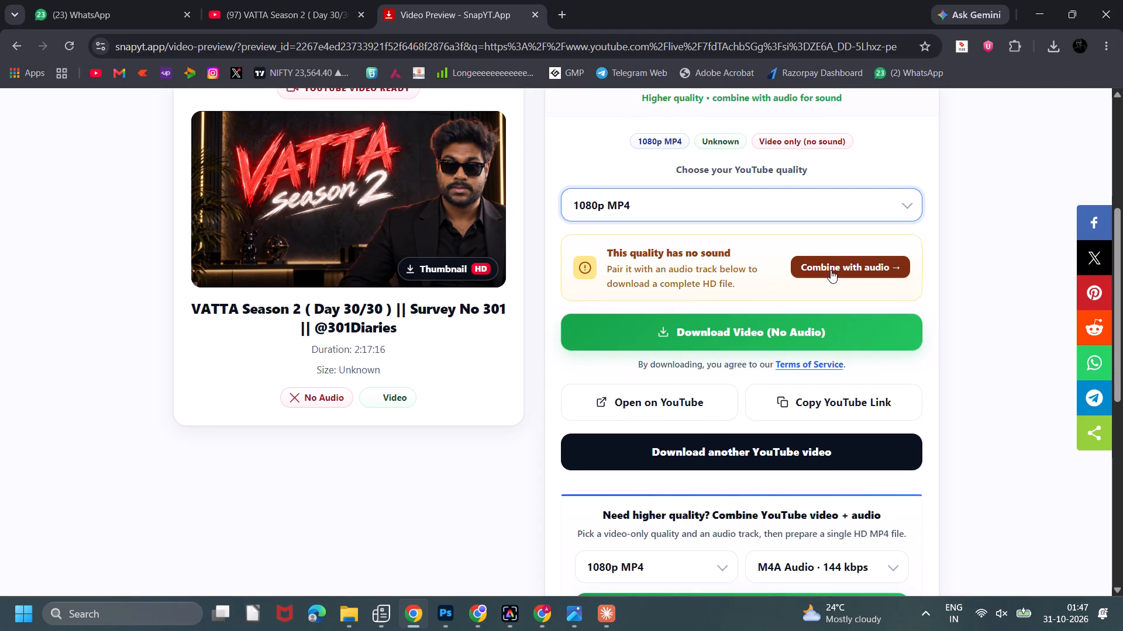
{"action": "left_click", "coordinate": [822, 273]}
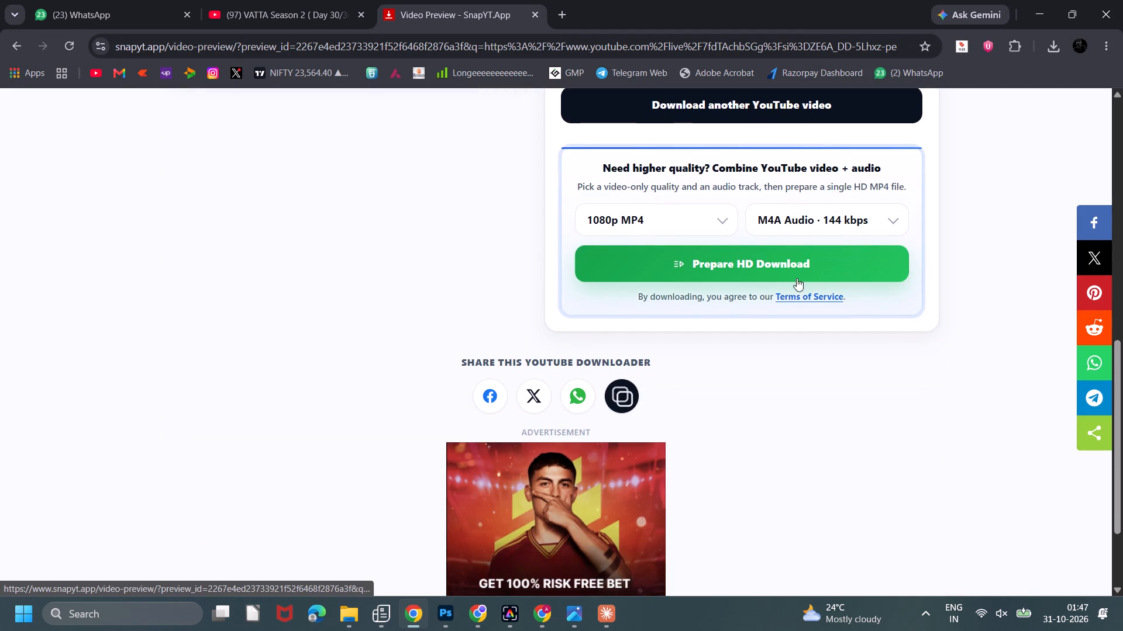
{"action": "left_click", "coordinate": [705, 271]}
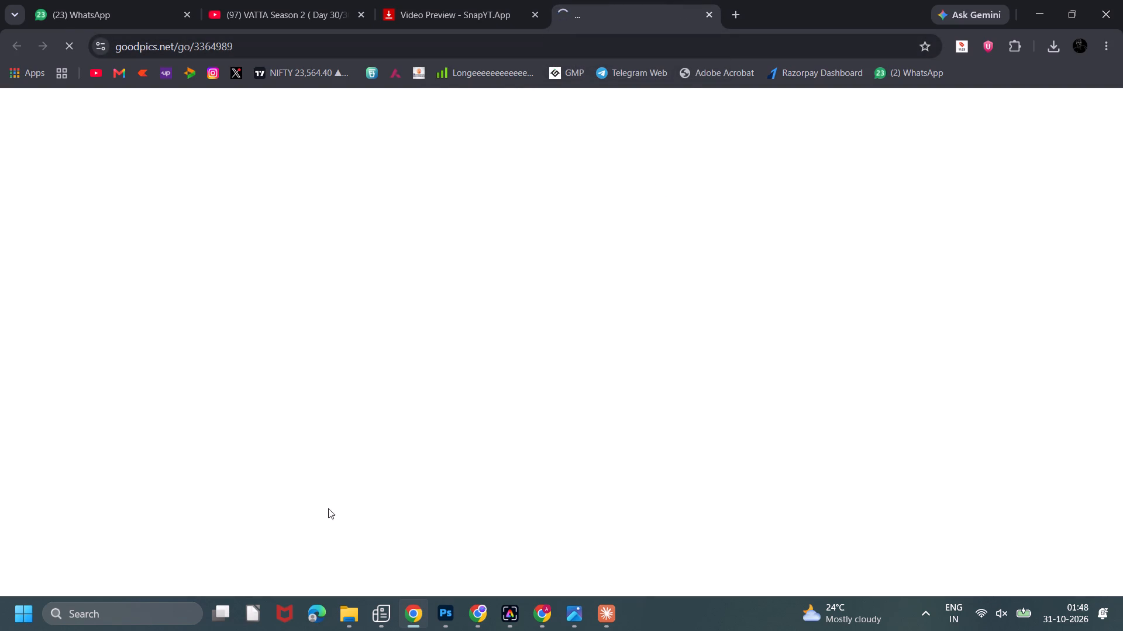
Show the Windows desktop and launch another installed application.
{"action": "left_click", "coordinate": [1122, 630]}
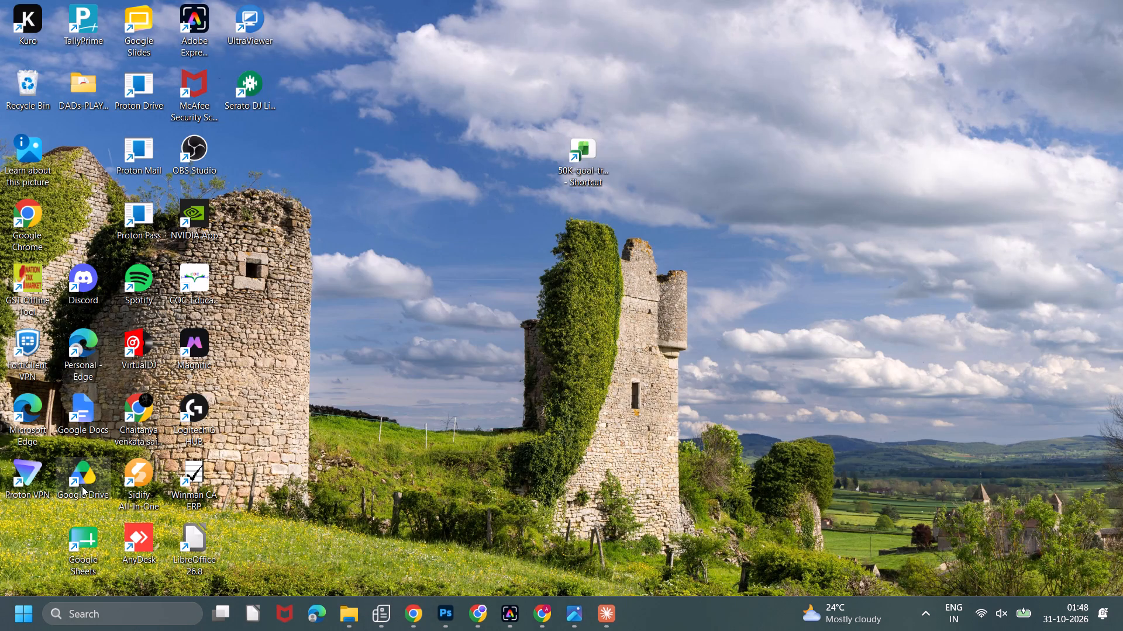
{"action": "left_click", "coordinate": [0, 583]}
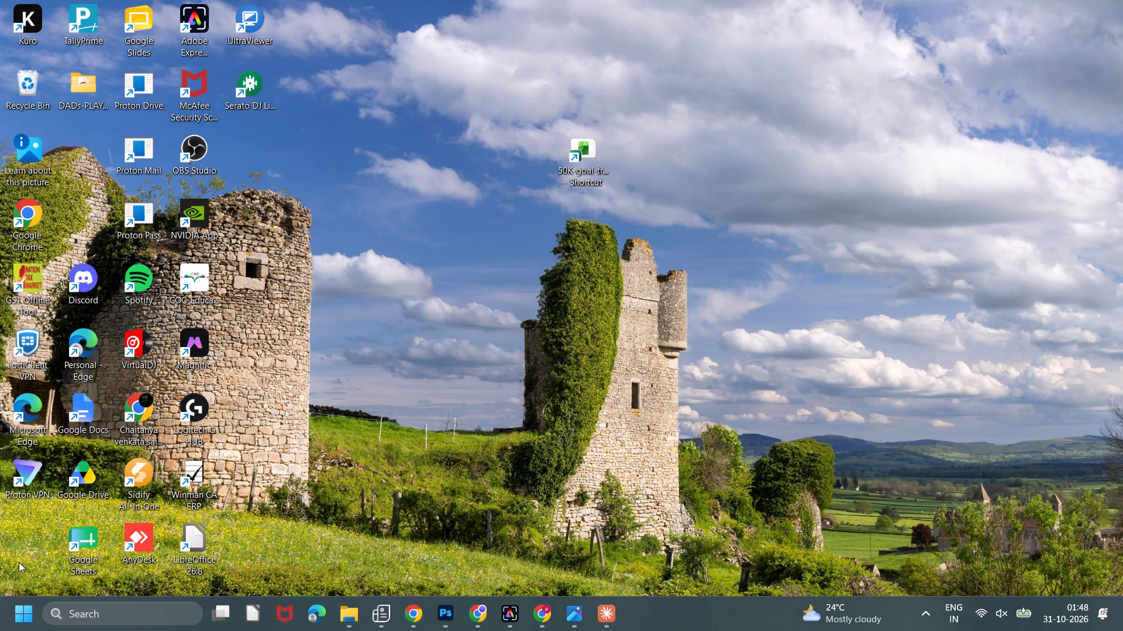
{"action": "left_click", "coordinate": [0, 616]}
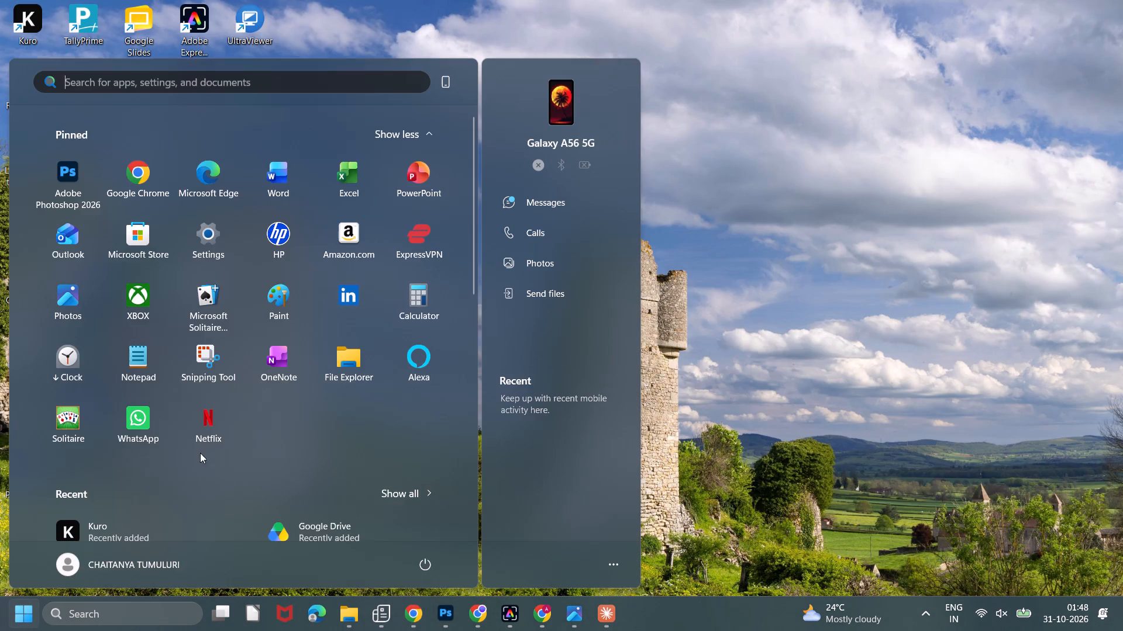
{"action": "scroll", "coordinate": [192, 318], "scroll_direction": "down", "scroll_amount": 2}
{"action": "left_click", "coordinate": [106, 409]}
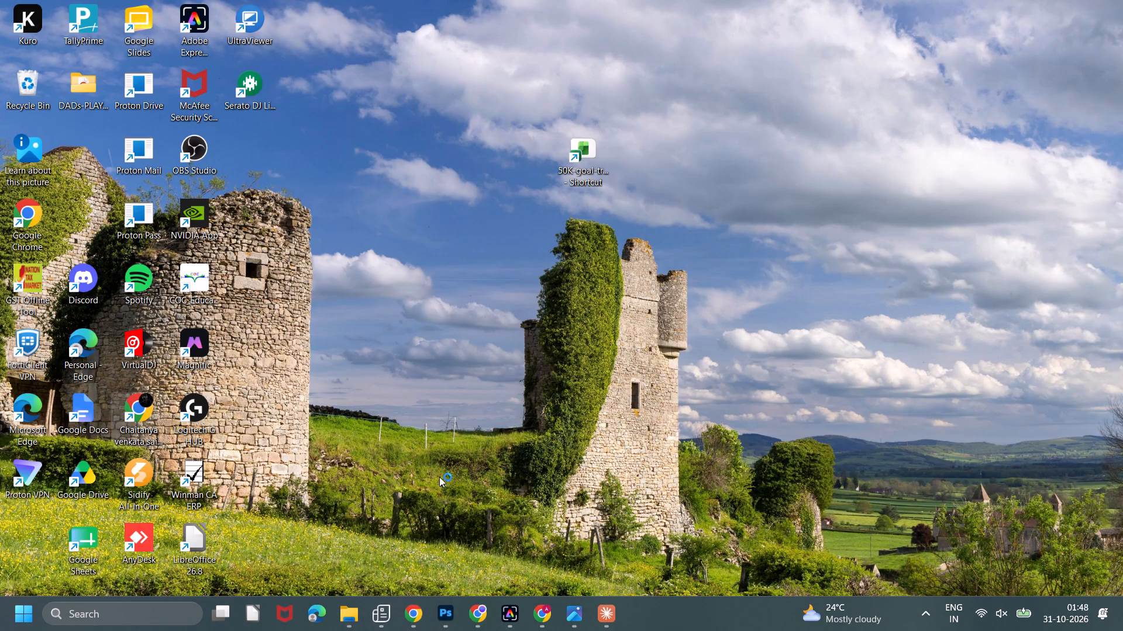
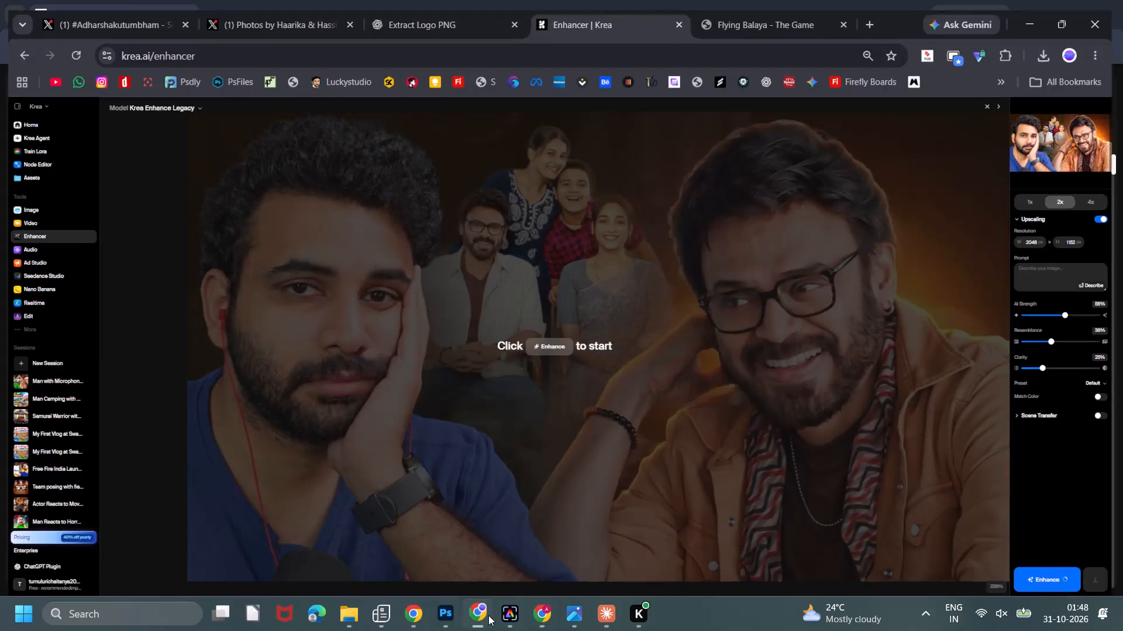
Start the 2x Krea enhancement of the thumbnail image with the two men and the family.
{"action": "scroll", "coordinate": [574, 282], "scroll_direction": "down", "scroll_amount": 1}
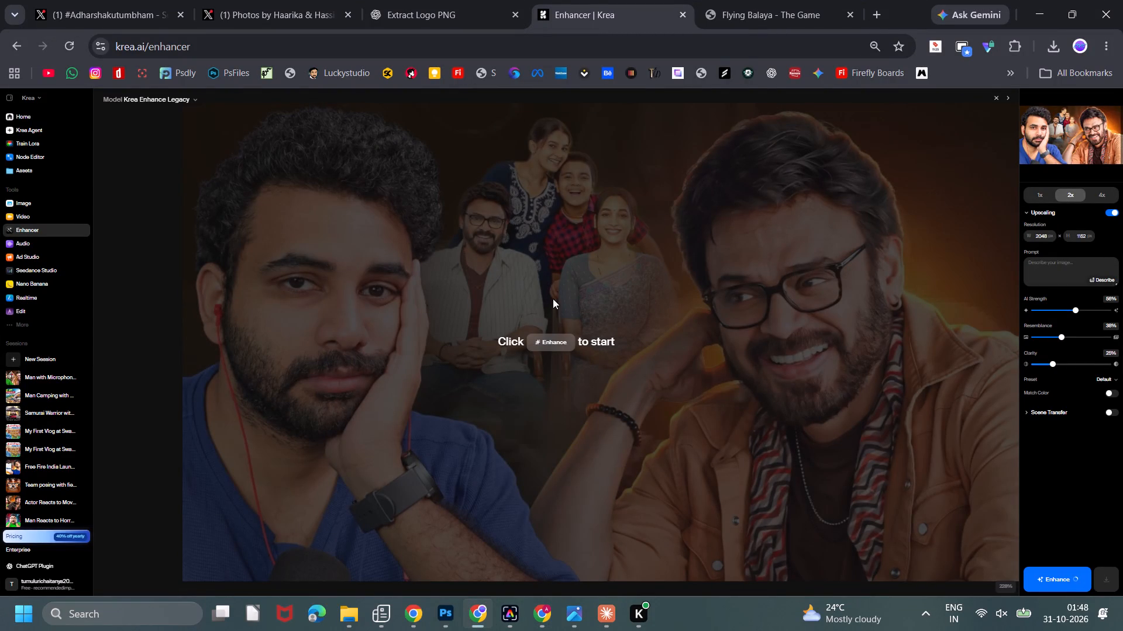
{"action": "left_click", "coordinate": [554, 348]}
{"action": "scroll", "coordinate": [633, 404], "scroll_direction": "down", "scroll_amount": 1}
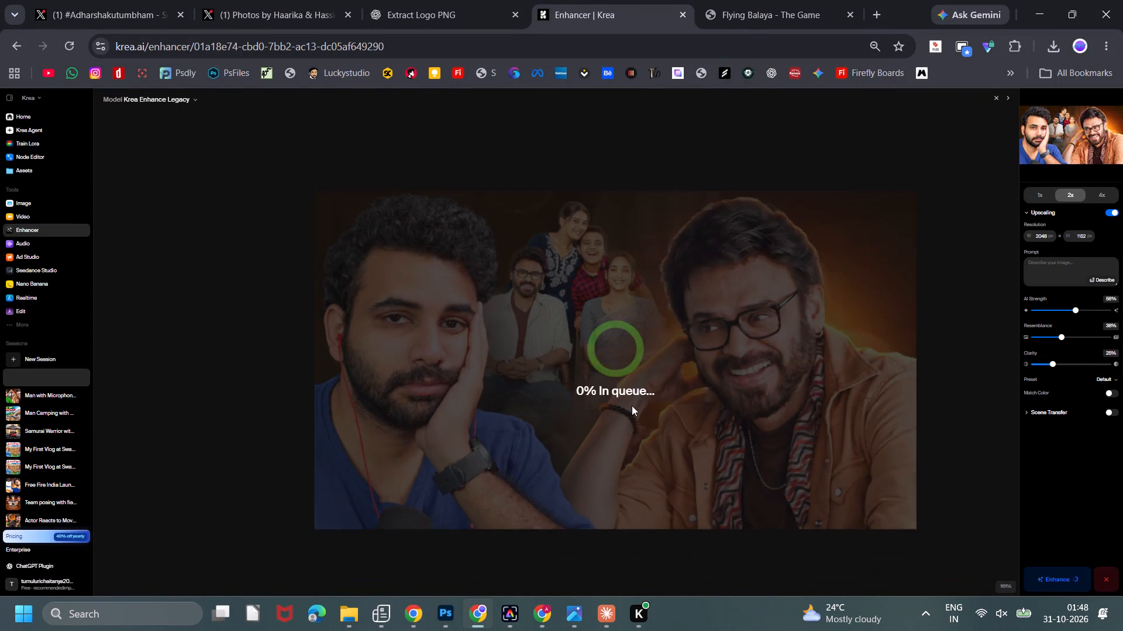
{"action": "scroll", "coordinate": [632, 405], "scroll_direction": "down", "scroll_amount": 1}
{"action": "scroll", "coordinate": [628, 404], "scroll_direction": "up", "scroll_amount": 1}
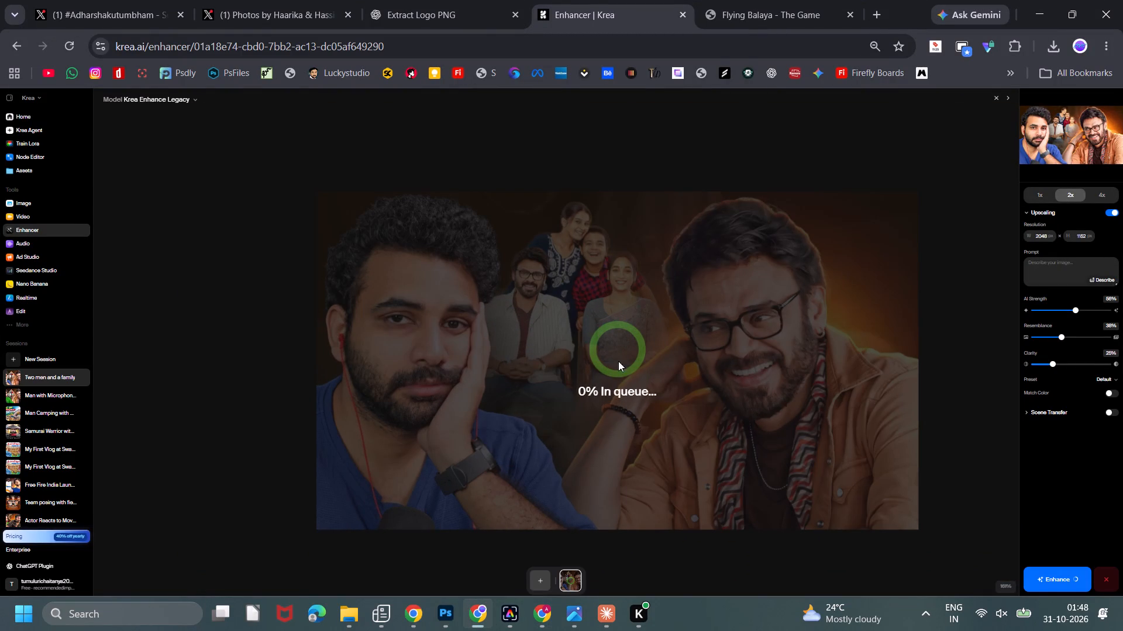
Look through the open browser tabs, including the Aadarsha Kutumbam posts on X, and switch to the Magnific Image Generator.
{"action": "left_click", "coordinate": [505, 0]}
{"action": "left_click", "coordinate": [244, 0]}
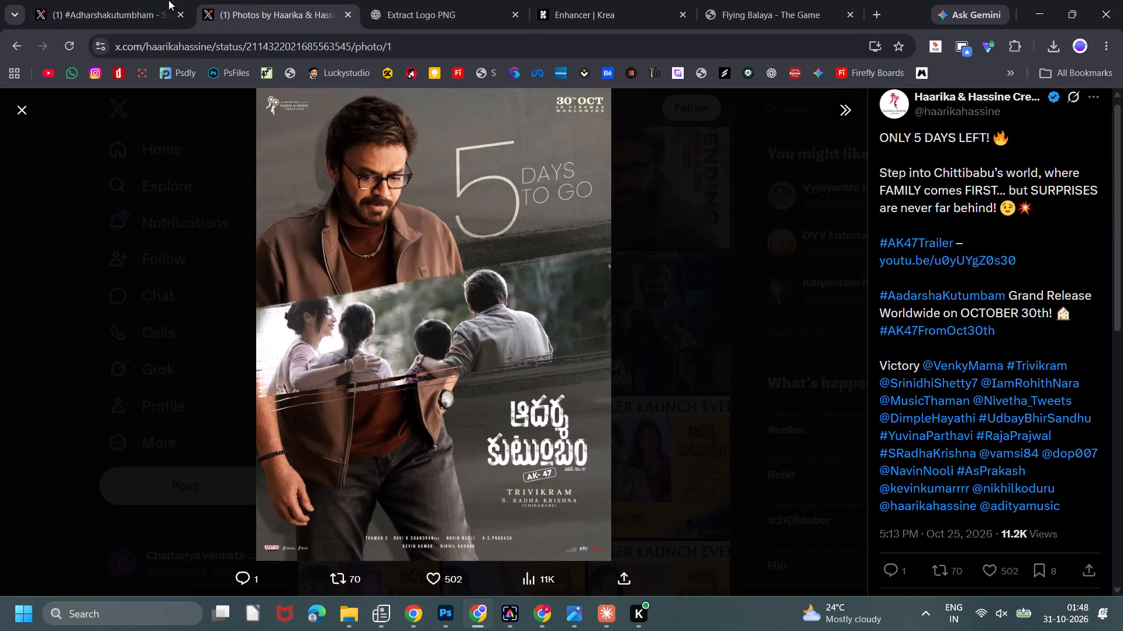
{"action": "left_click", "coordinate": [160, 0]}
{"action": "left_click", "coordinate": [544, 604]}
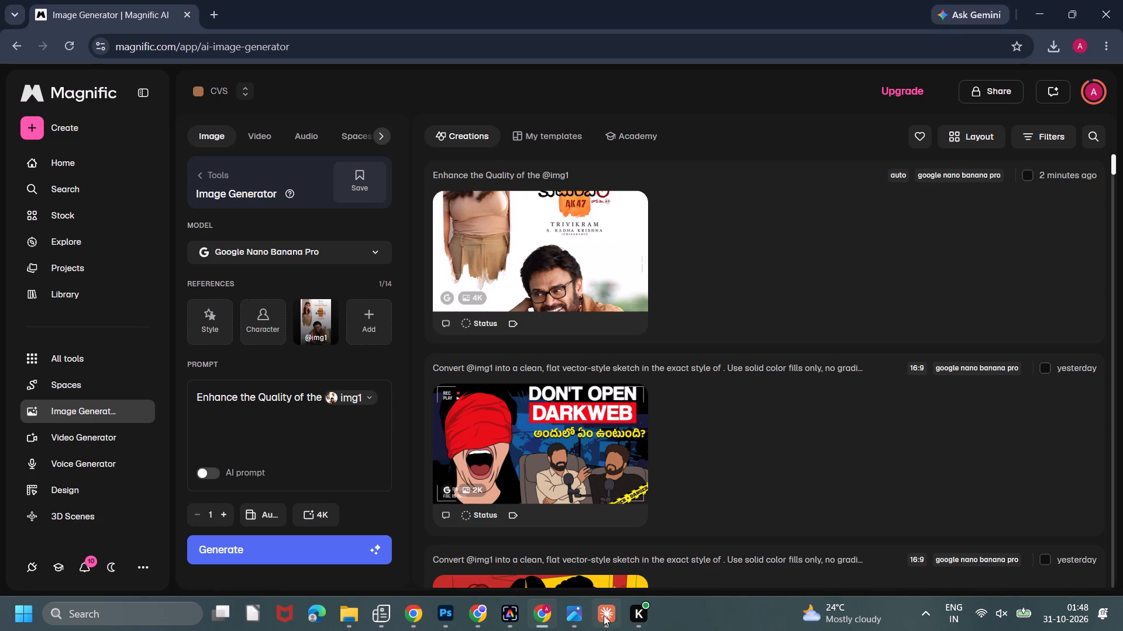
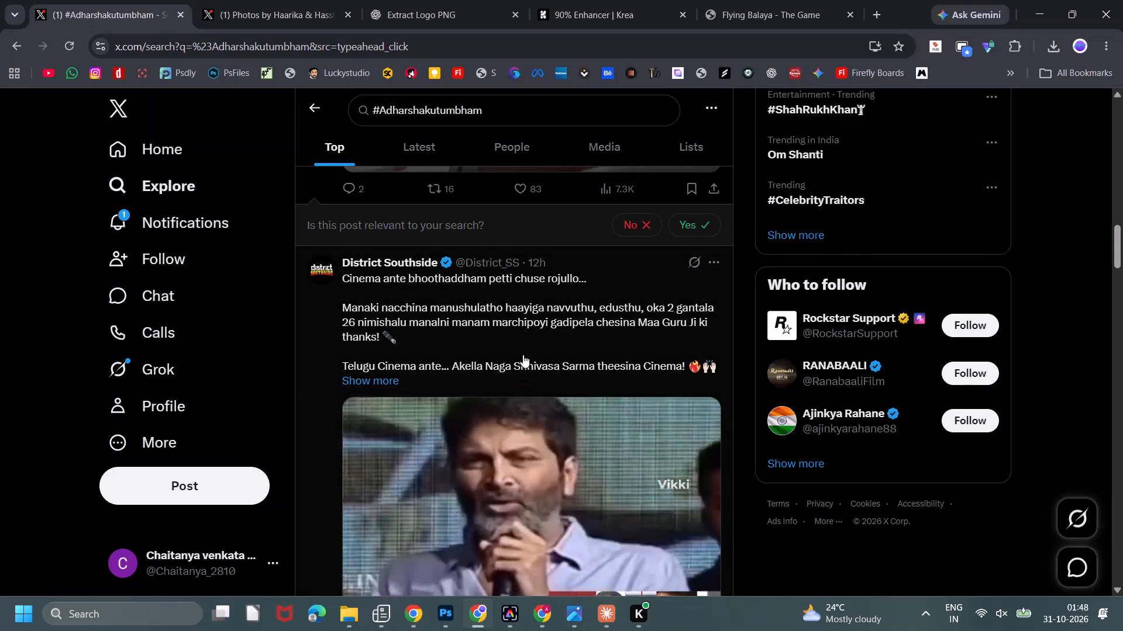
Switch to the other Chrome window with the SnapYT download page and close the qualiclicks ad tab.
{"action": "scroll", "coordinate": [522, 343], "scroll_direction": "up", "scroll_amount": 2}
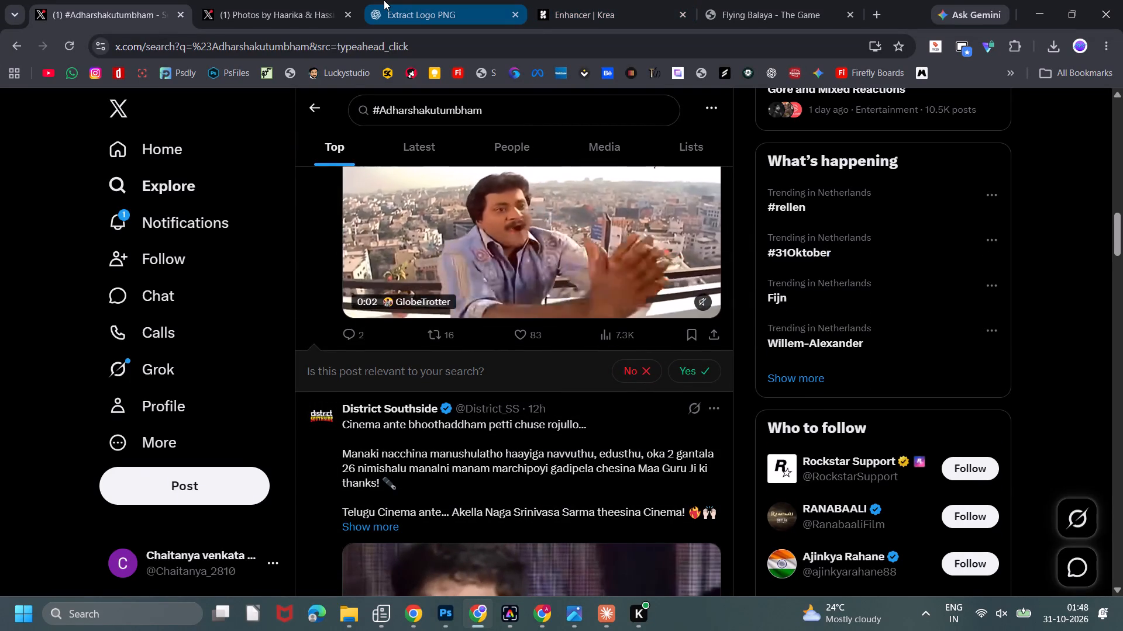
{"action": "left_click", "coordinate": [415, 611]}
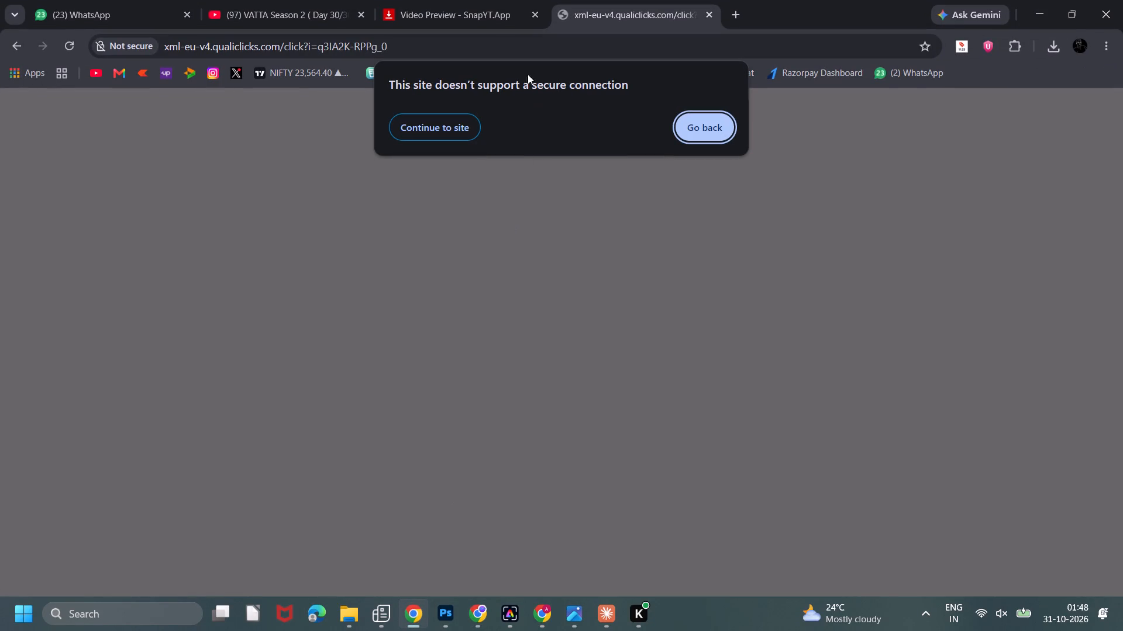
{"action": "left_click", "coordinate": [423, 124]}
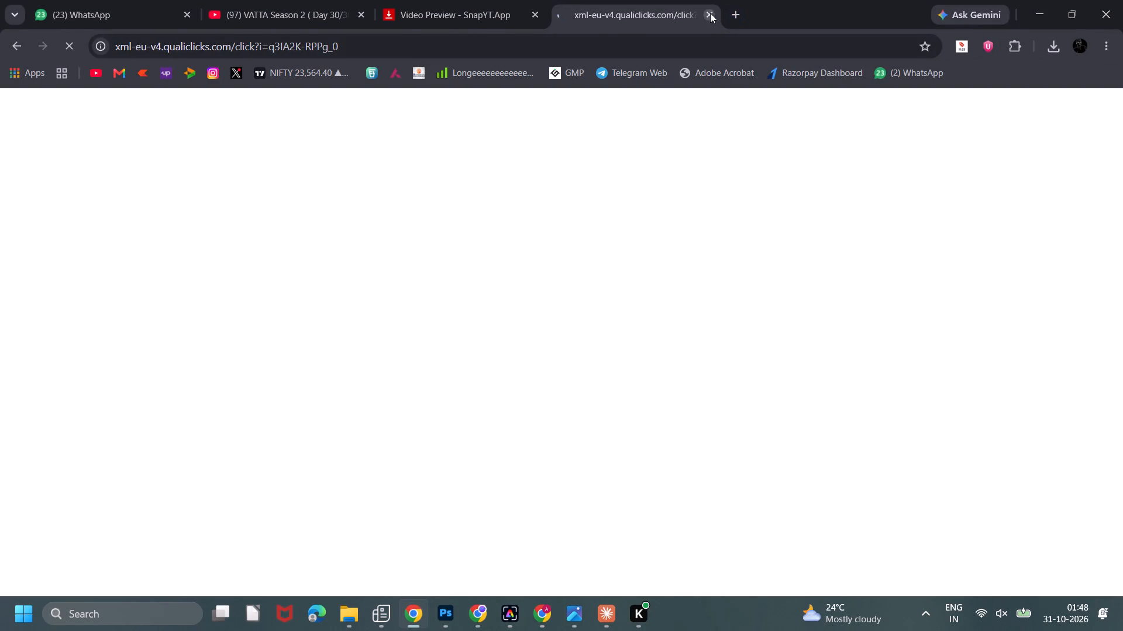
{"action": "left_click", "coordinate": [710, 12]}
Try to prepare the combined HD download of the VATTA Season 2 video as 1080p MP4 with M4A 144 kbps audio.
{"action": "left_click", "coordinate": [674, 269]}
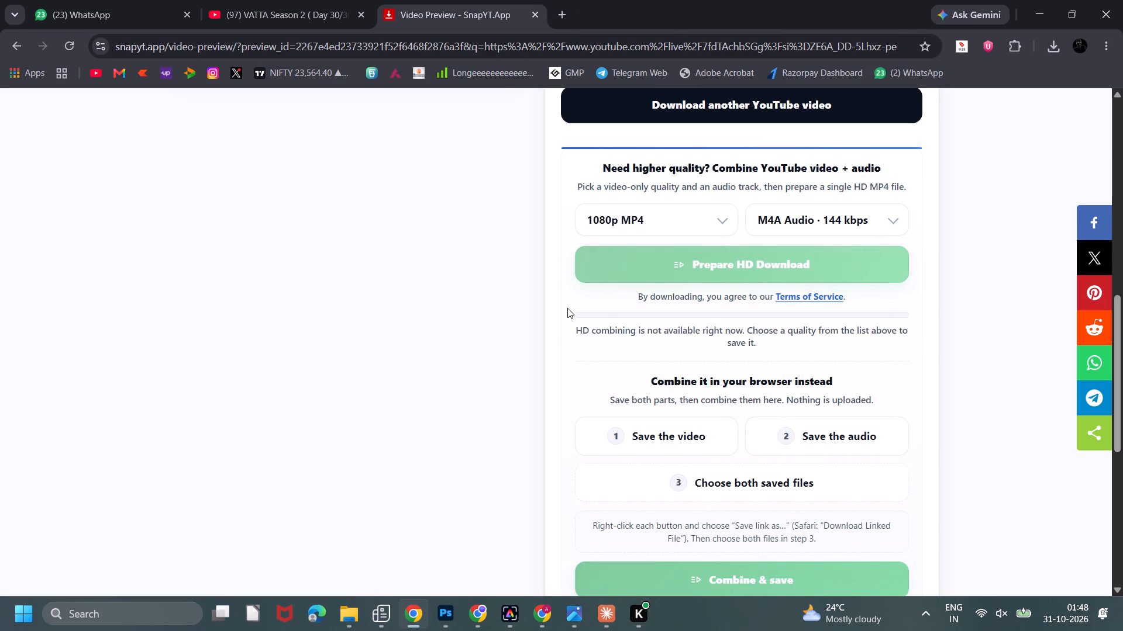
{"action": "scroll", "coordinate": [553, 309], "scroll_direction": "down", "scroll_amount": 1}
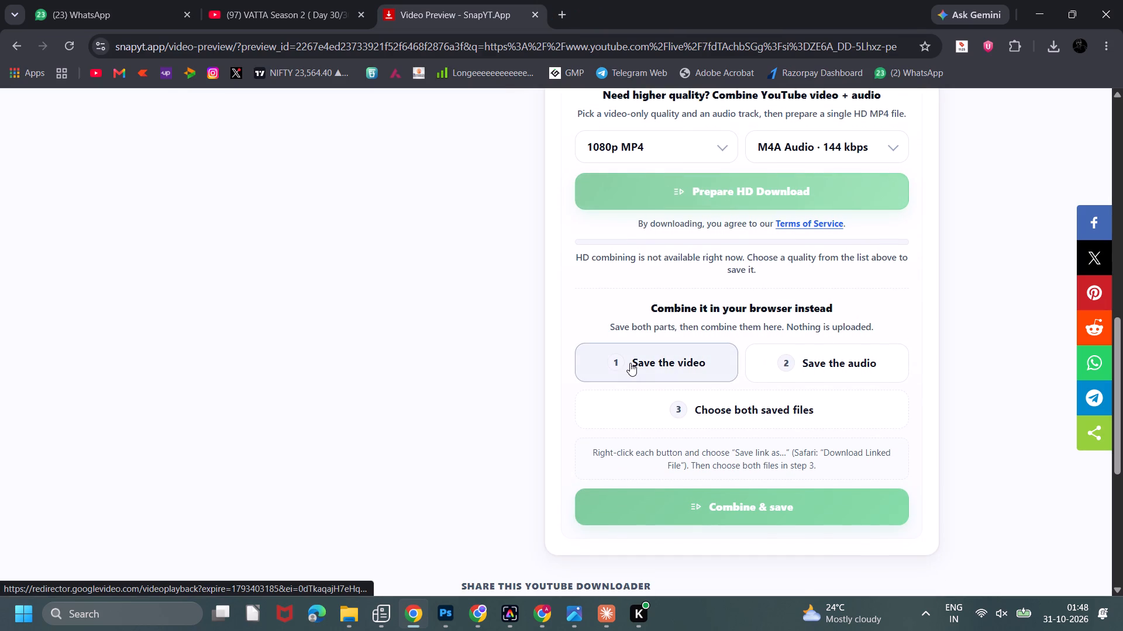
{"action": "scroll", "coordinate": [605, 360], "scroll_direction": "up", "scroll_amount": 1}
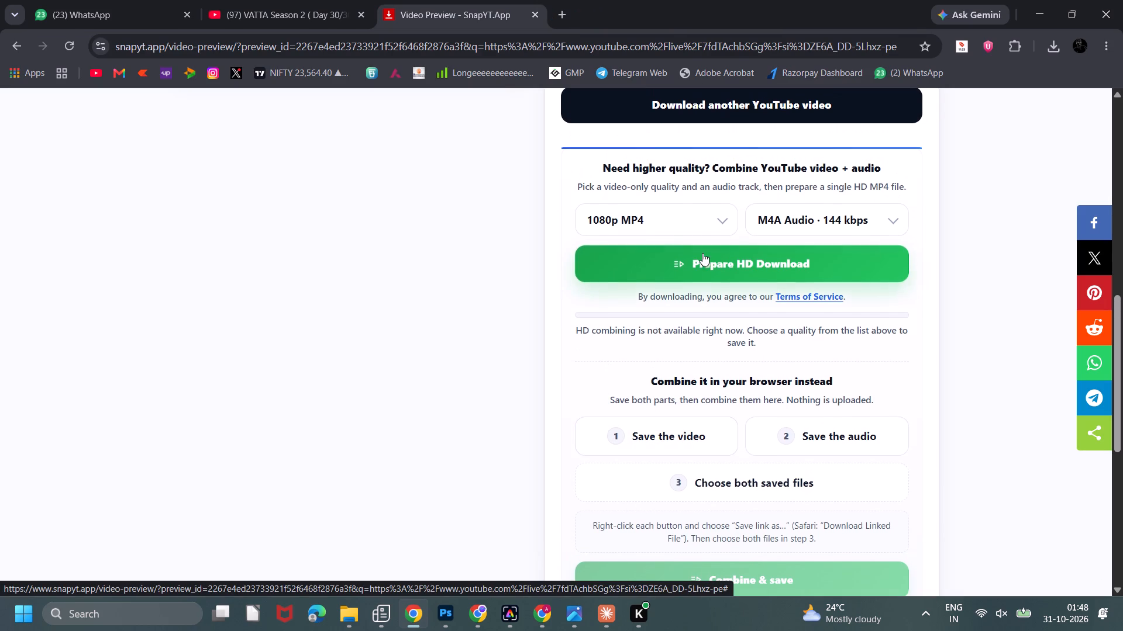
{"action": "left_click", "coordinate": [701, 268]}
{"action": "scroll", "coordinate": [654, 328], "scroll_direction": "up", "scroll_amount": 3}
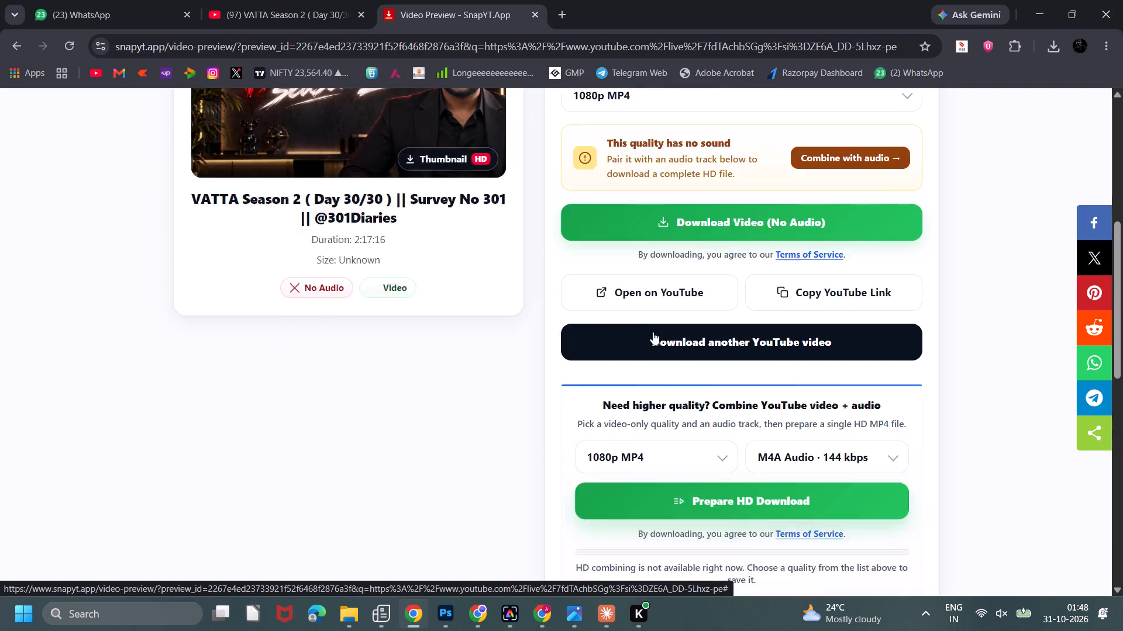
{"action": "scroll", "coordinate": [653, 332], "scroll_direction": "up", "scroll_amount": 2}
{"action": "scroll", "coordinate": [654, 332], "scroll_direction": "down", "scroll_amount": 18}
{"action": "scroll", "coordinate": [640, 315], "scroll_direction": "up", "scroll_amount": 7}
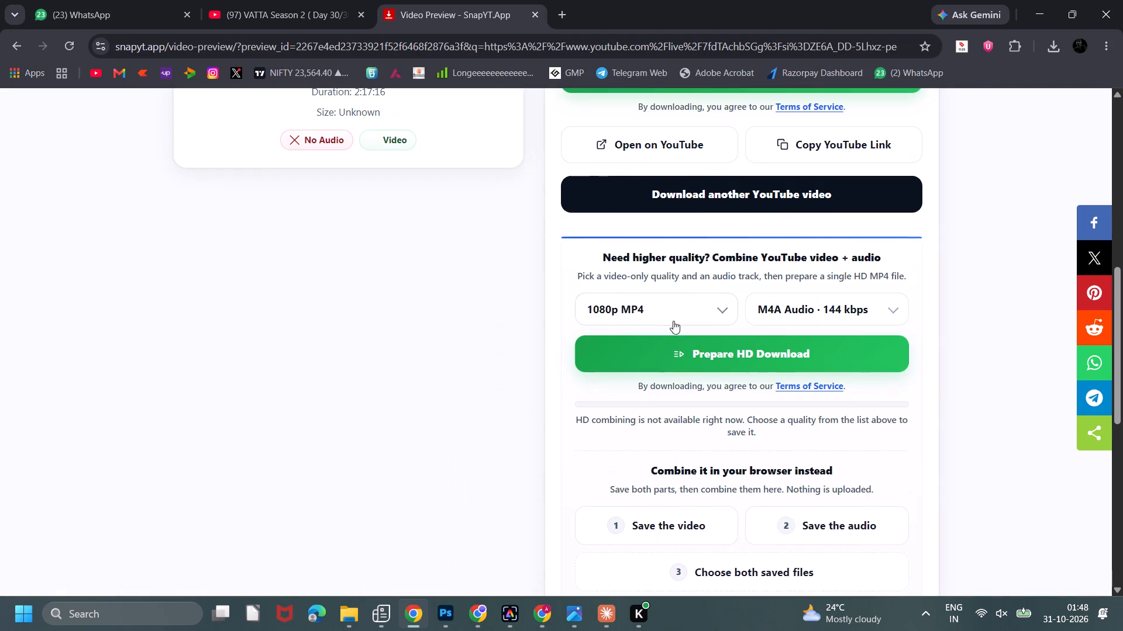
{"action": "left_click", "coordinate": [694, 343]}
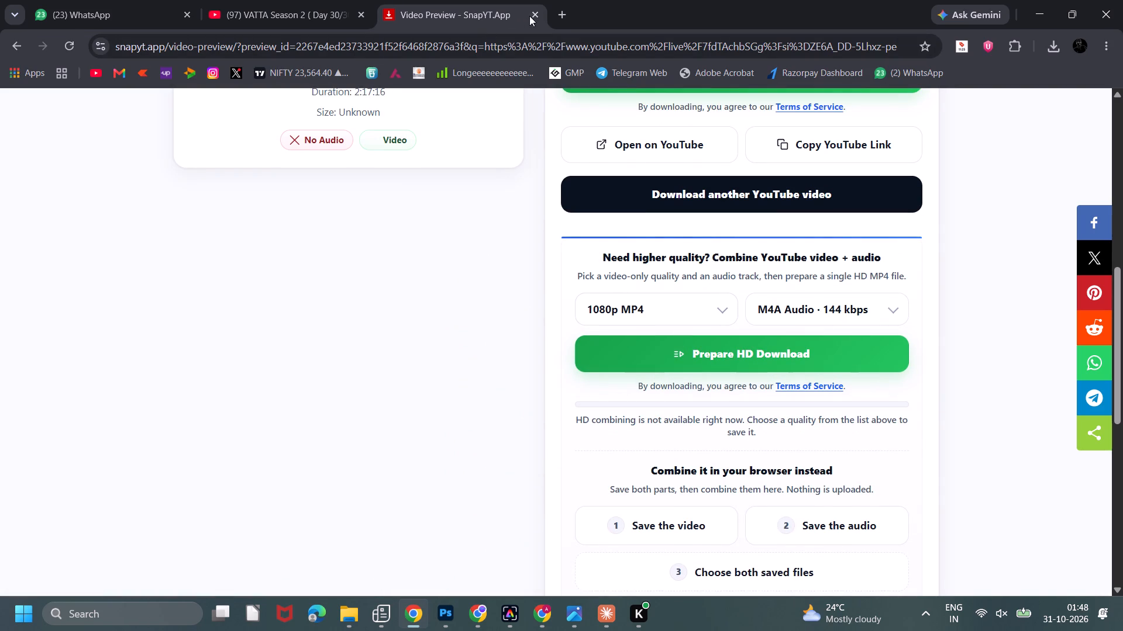
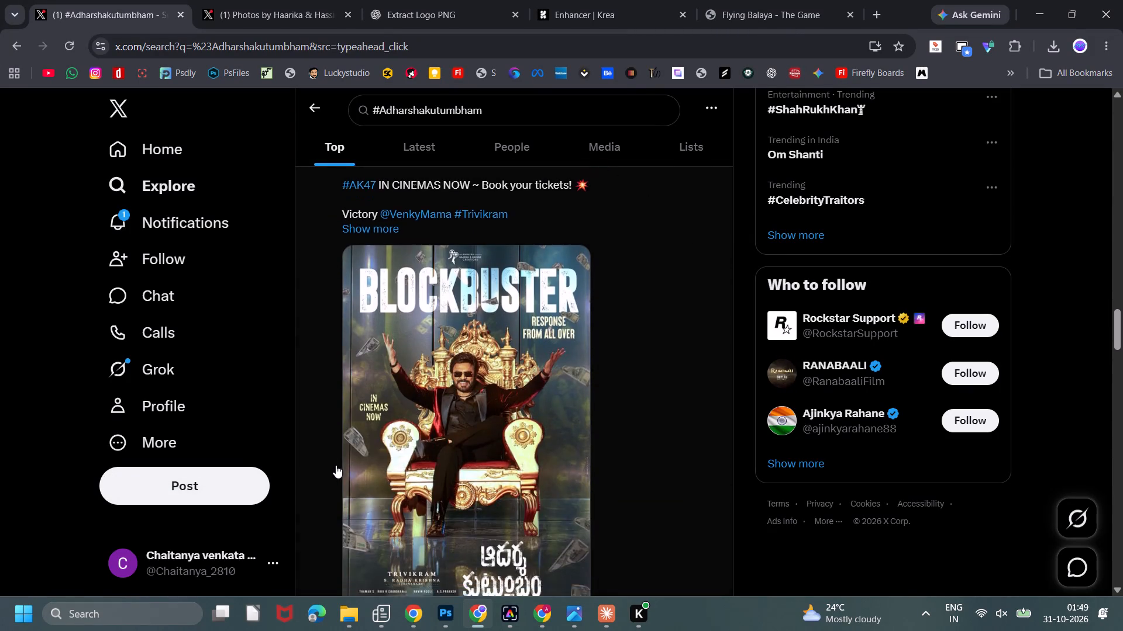
Look through the top #Adharshakutumbham posts on X for film posters and photos.
{"action": "scroll", "coordinate": [336, 465], "scroll_direction": "down", "scroll_amount": 19}
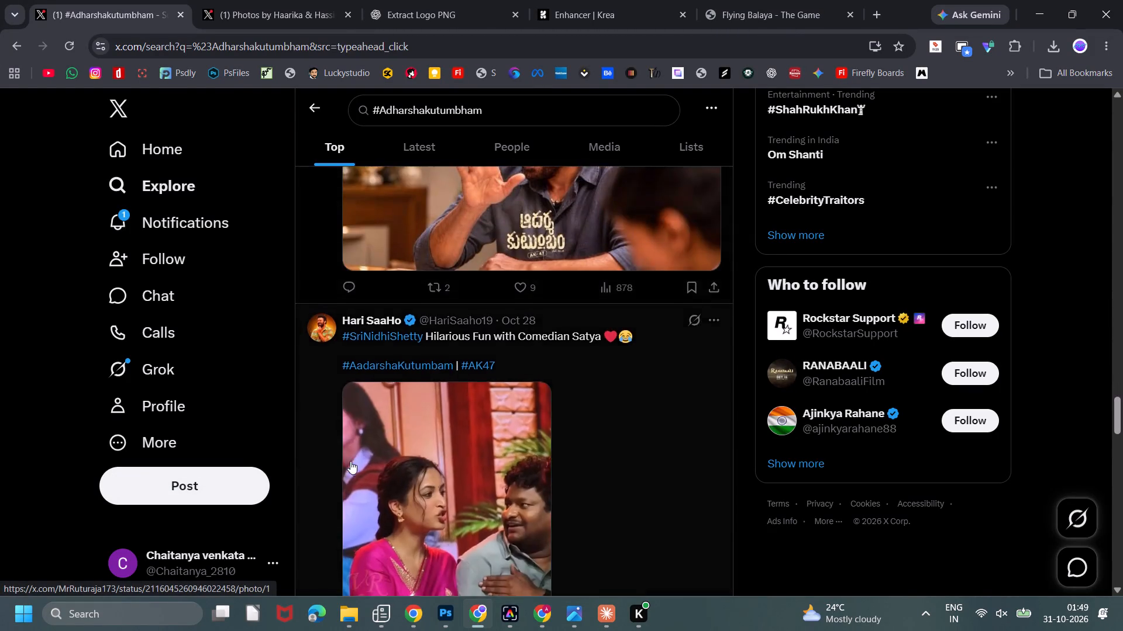
{"action": "scroll", "coordinate": [350, 461], "scroll_direction": "down", "scroll_amount": 2}
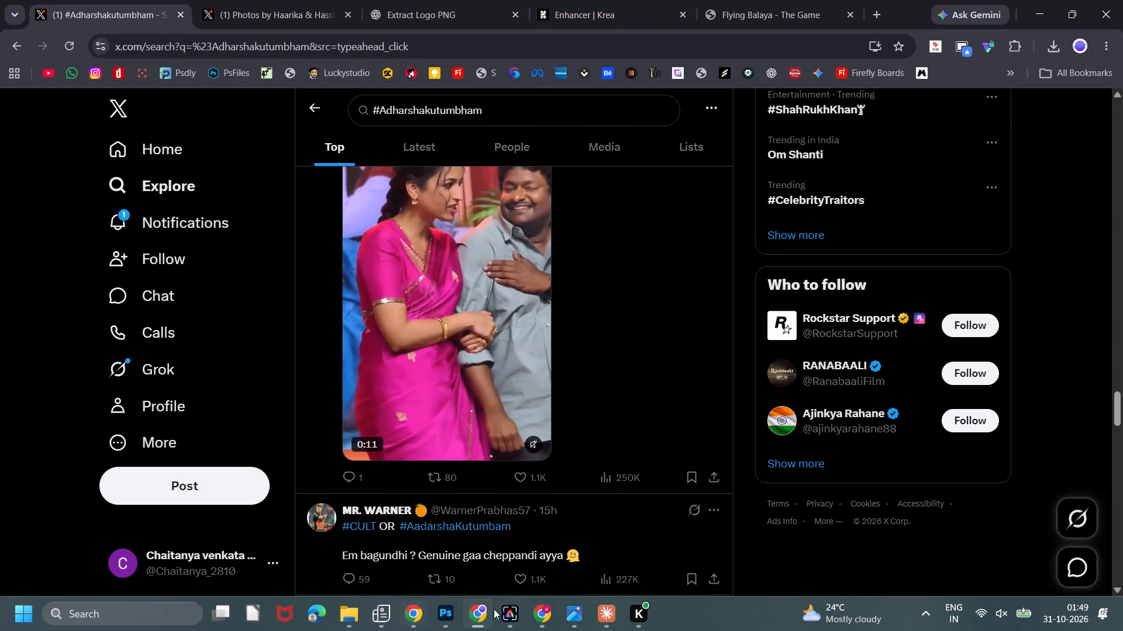
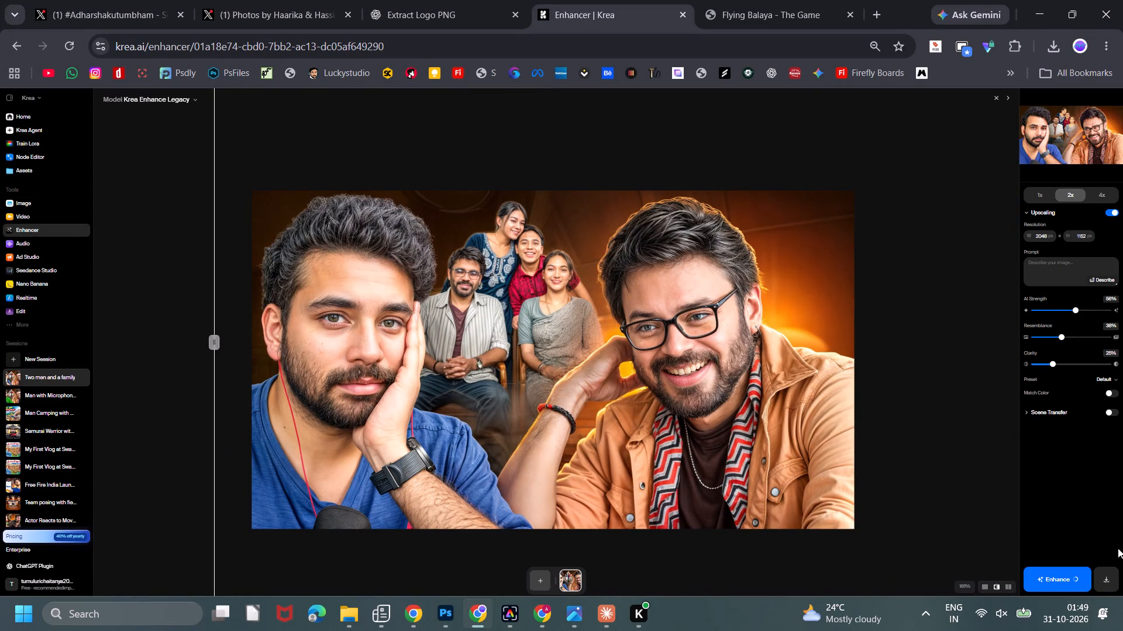
Download the 2x enhanced image from Krea and place it into the Untitled-1 document in Photoshop, fitted to the canvas.
{"action": "left_click", "coordinate": [1114, 577]}
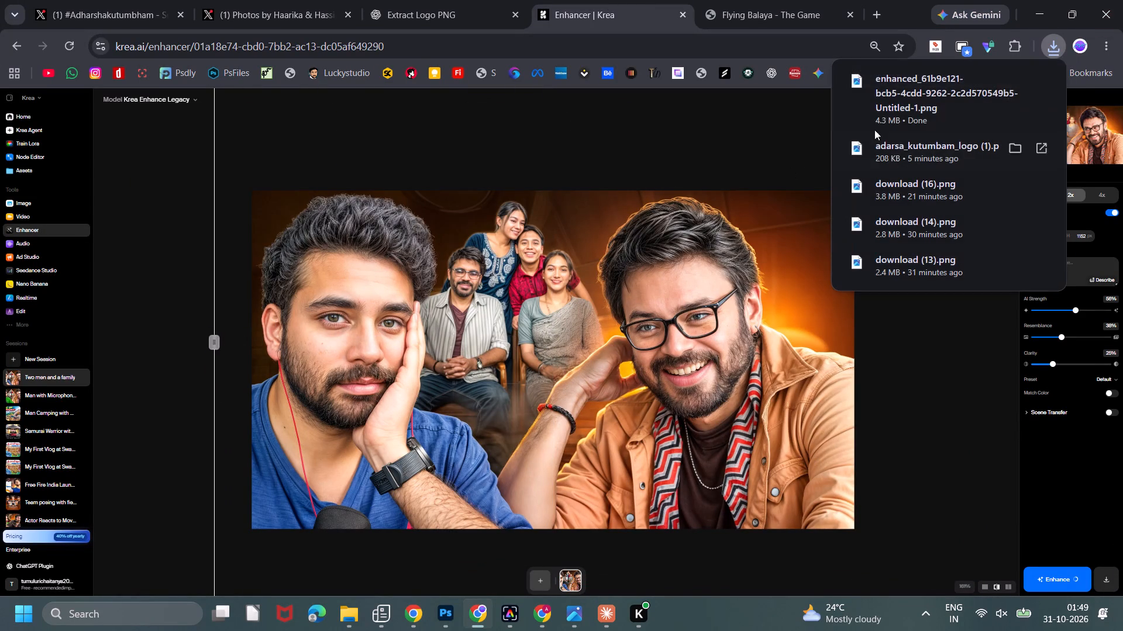
{"action": "left_click", "coordinate": [897, 81]}
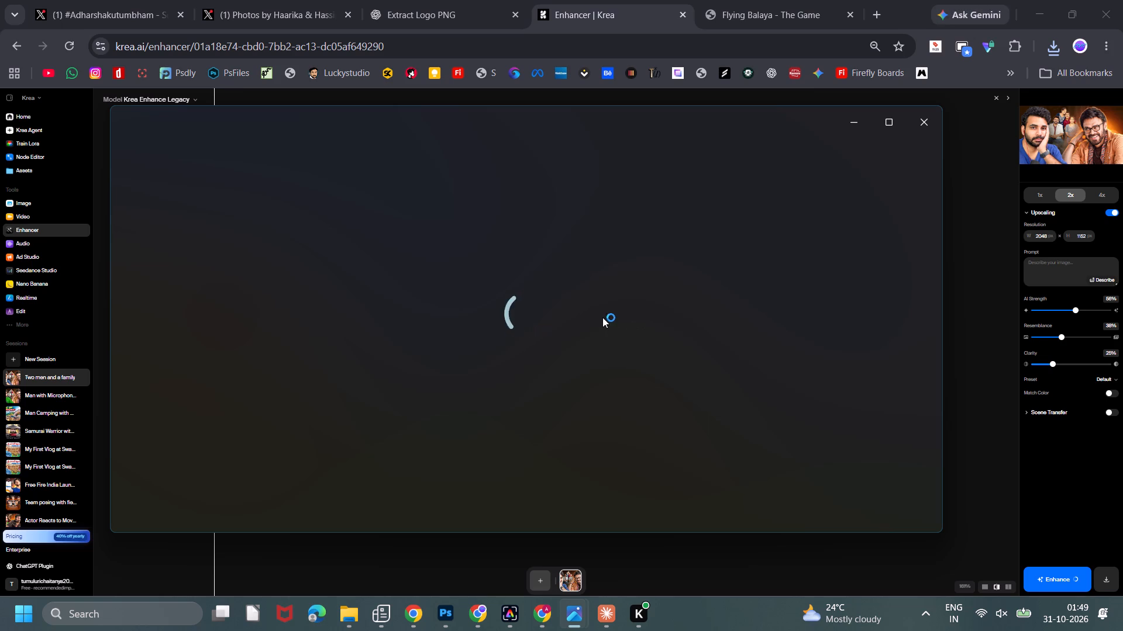
{"action": "left_click_drag", "start_coordinate": [531, 330], "coordinate": [442, 594]}
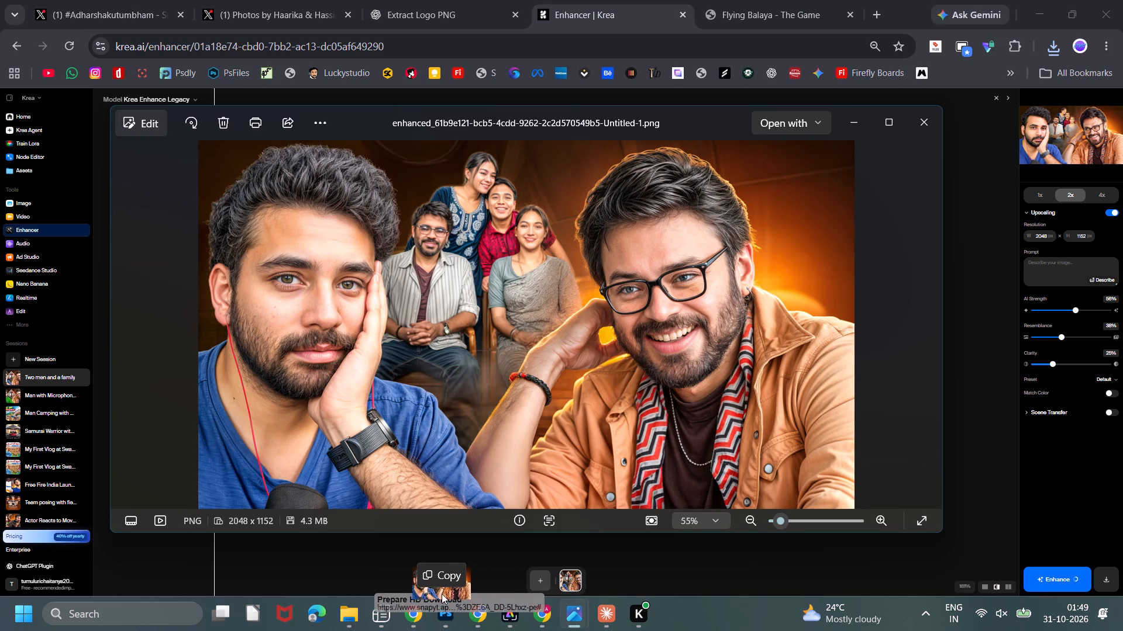
{"action": "left_click_drag", "start_coordinate": [442, 594], "coordinate": [415, 414]}
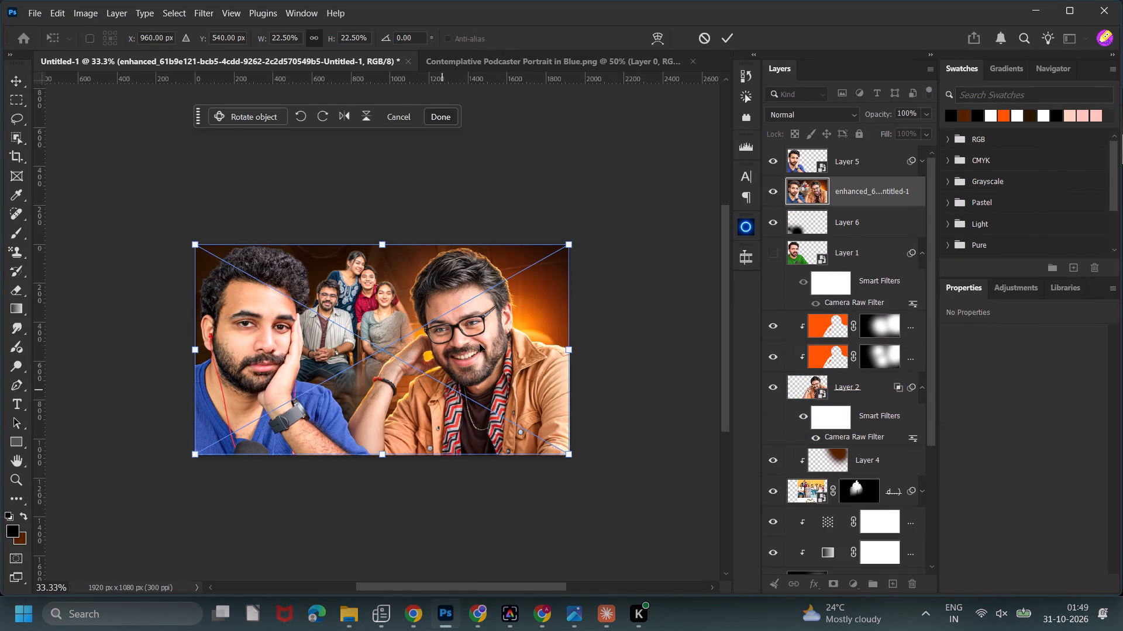
{"action": "left_click", "coordinate": [727, 37]}
Move the placed enhanced image layer above Layer 5, at the top of the layer stack.
{"action": "left_click_drag", "start_coordinate": [853, 189], "coordinate": [857, 143]}
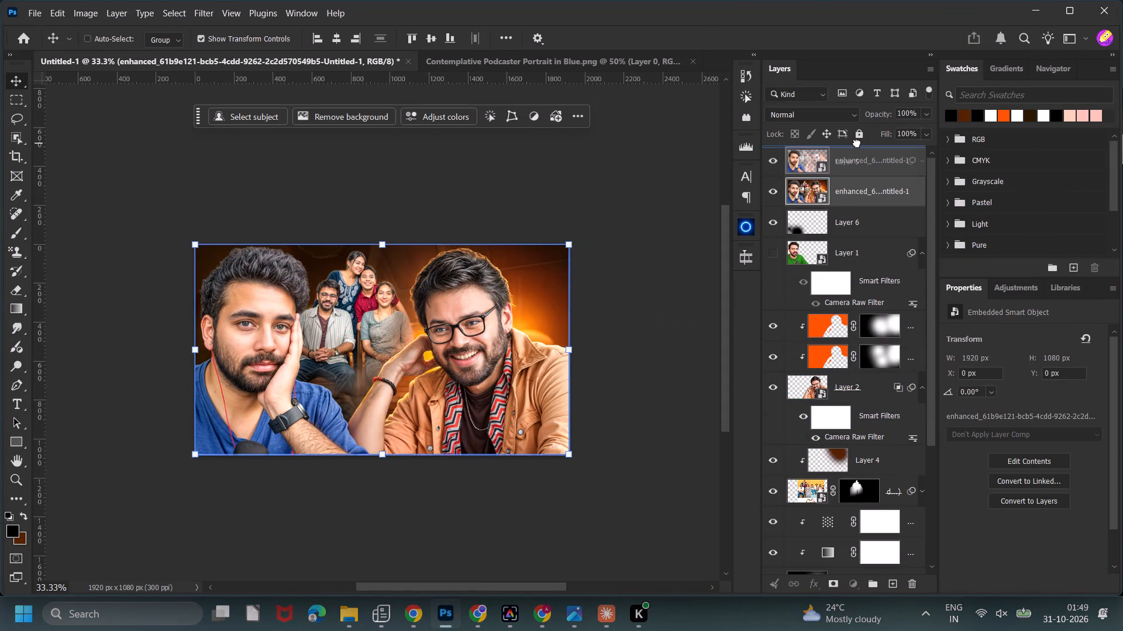
{"action": "left_click_drag", "start_coordinate": [857, 143], "coordinate": [856, 131]}
Add a mask to the enhanced layer and paint black over the face of the man with glasses, using a soft 250 then 175 px brush.
{"action": "left_click", "coordinate": [832, 586]}
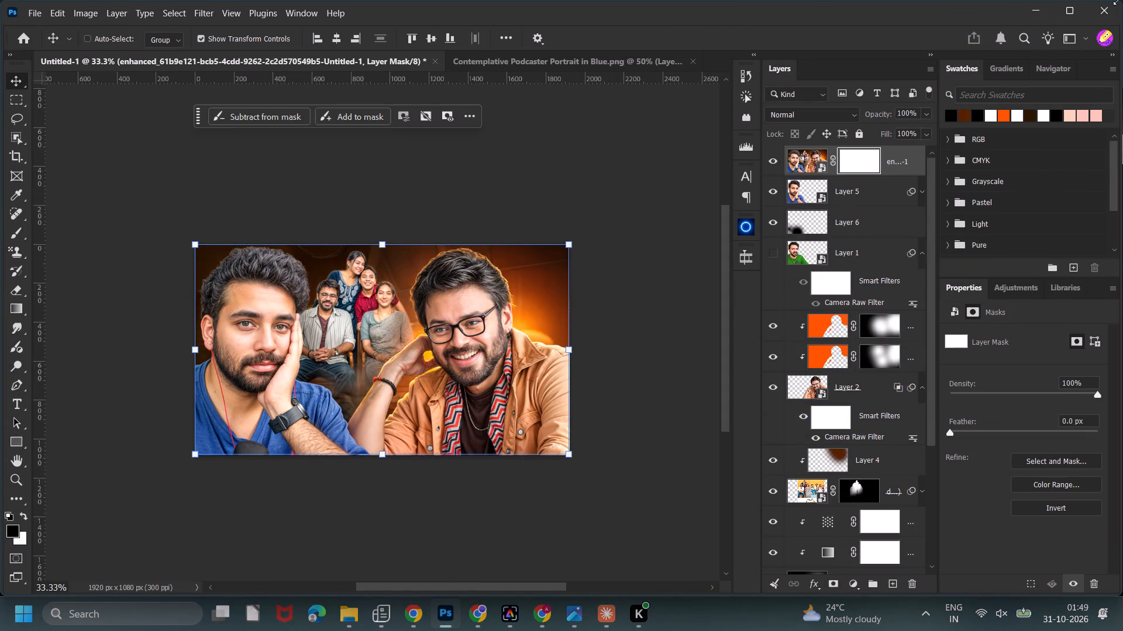
{"action": "key", "text": "b"}
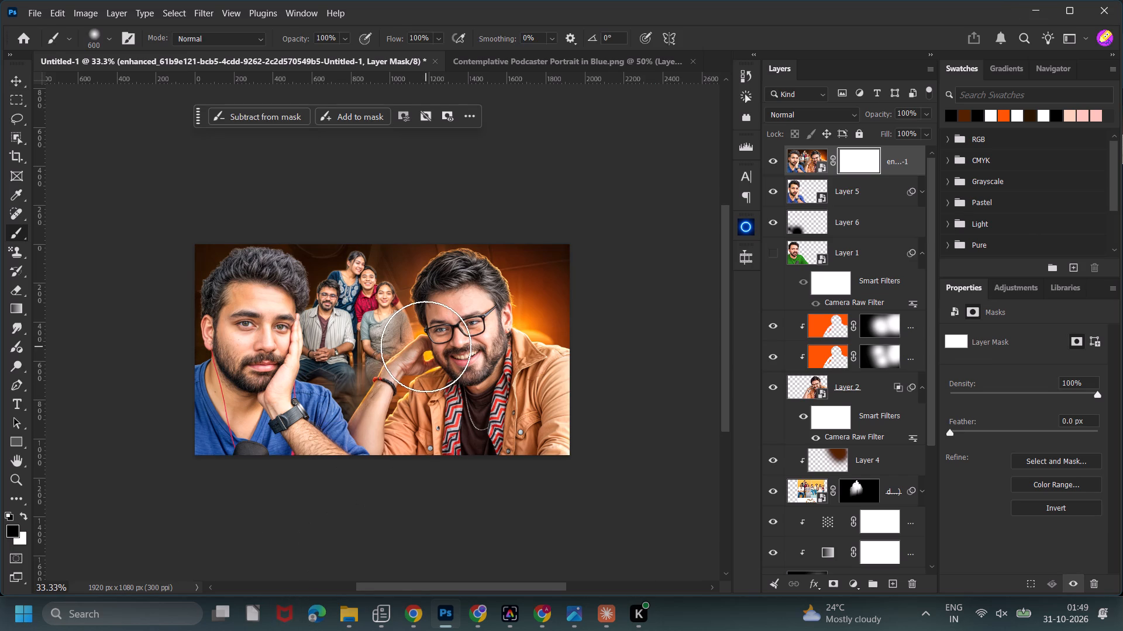
{"action": "key", "text": "bracketleft"}
{"action": "key", "text": "bracketleft"}
{"action": "key", "text": "bracketleft"}
{"action": "key", "text": "bracketleft"}
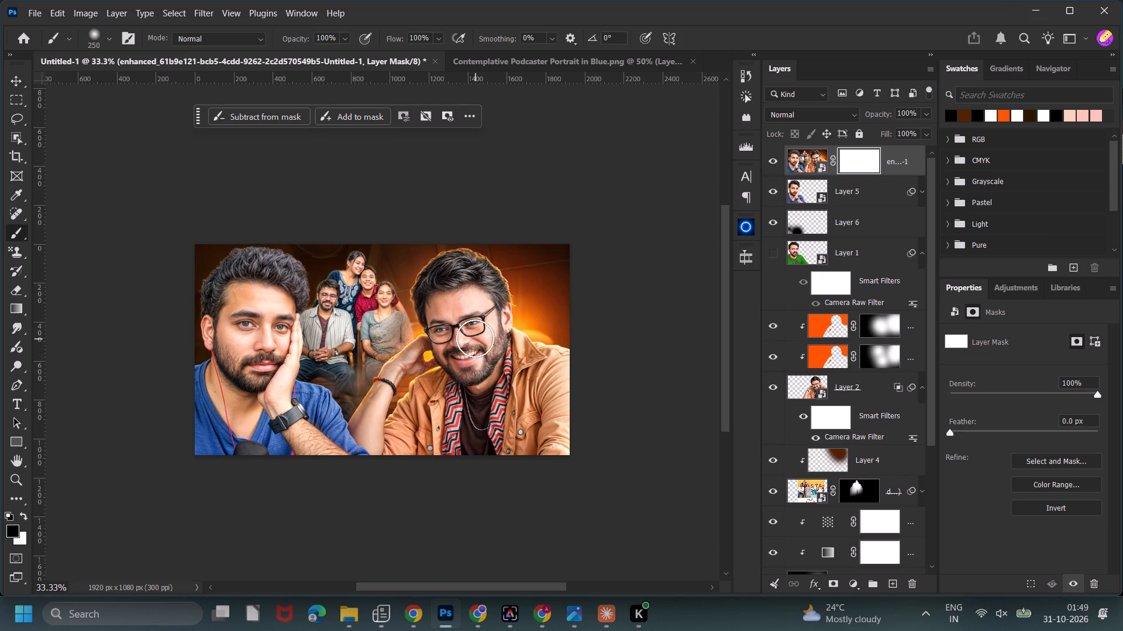
{"action": "left_click_drag", "start_coordinate": [474, 338], "coordinate": [469, 313]}
{"action": "key", "text": "bracketleft"}
{"action": "key", "text": "bracketleft"}
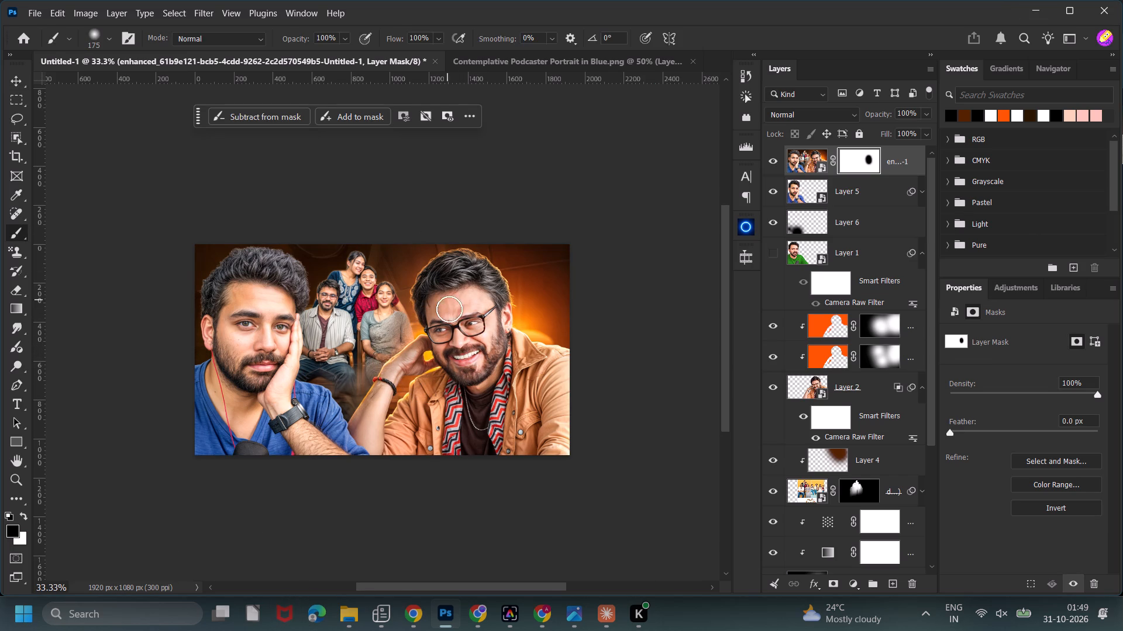
{"action": "left_click_drag", "start_coordinate": [463, 308], "coordinate": [485, 365]}
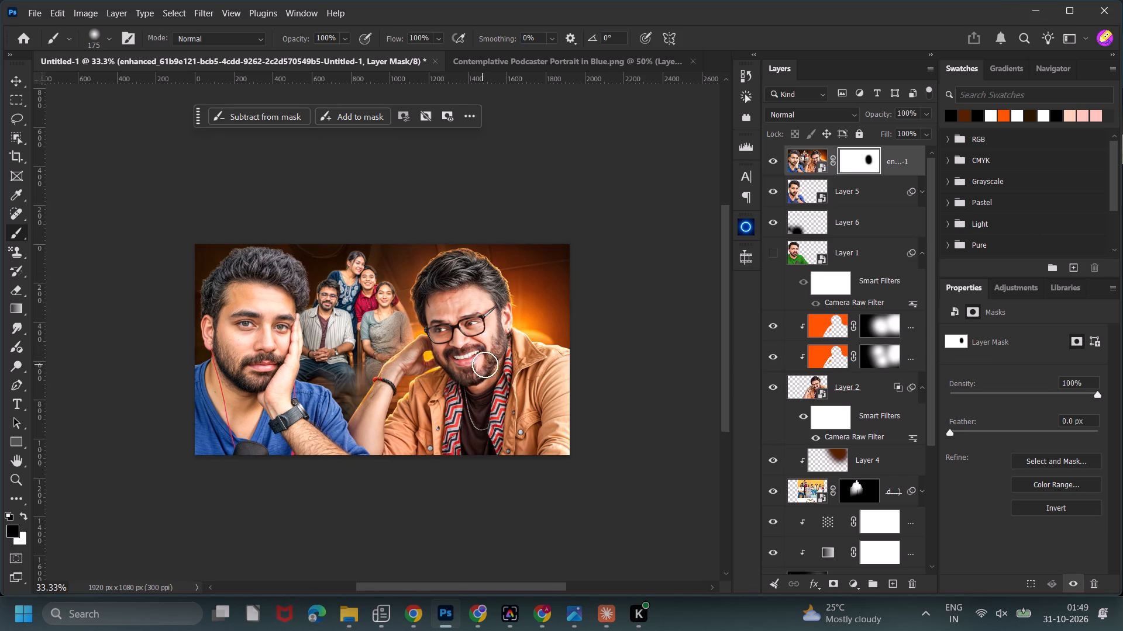
{"action": "left_click_drag", "start_coordinate": [485, 365], "coordinate": [439, 337]}
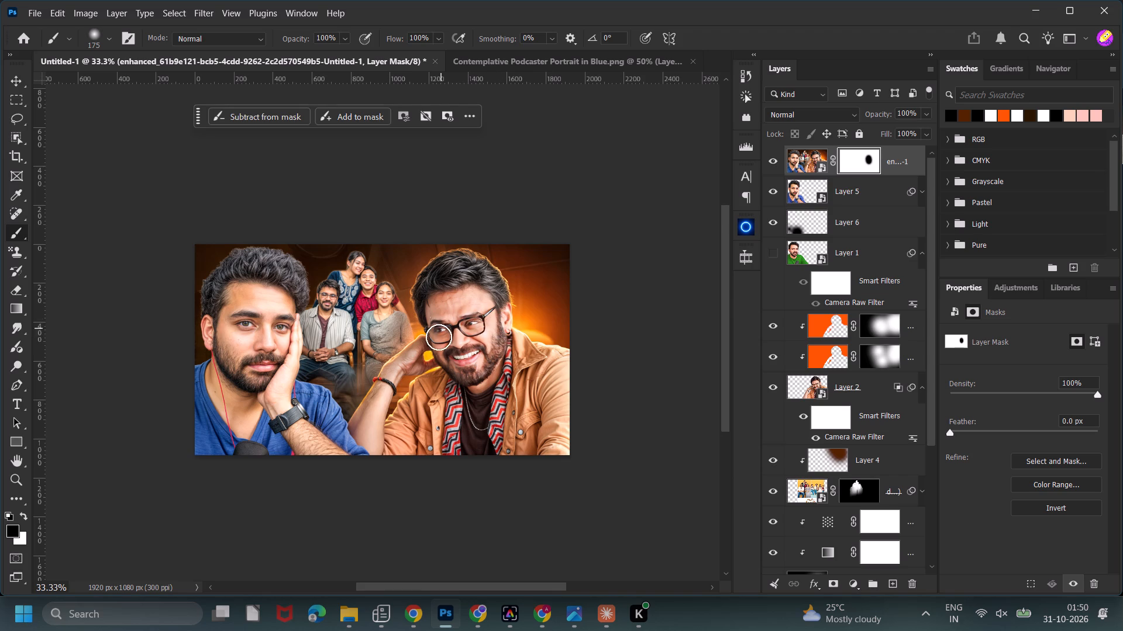
{"action": "left_click_drag", "start_coordinate": [439, 337], "coordinate": [473, 343]}
Paint black on the enhanced layer's mask over the background family, using a smaller brush for the two standing people's faces.
{"action": "left_click_drag", "start_coordinate": [341, 302], "coordinate": [332, 321]}
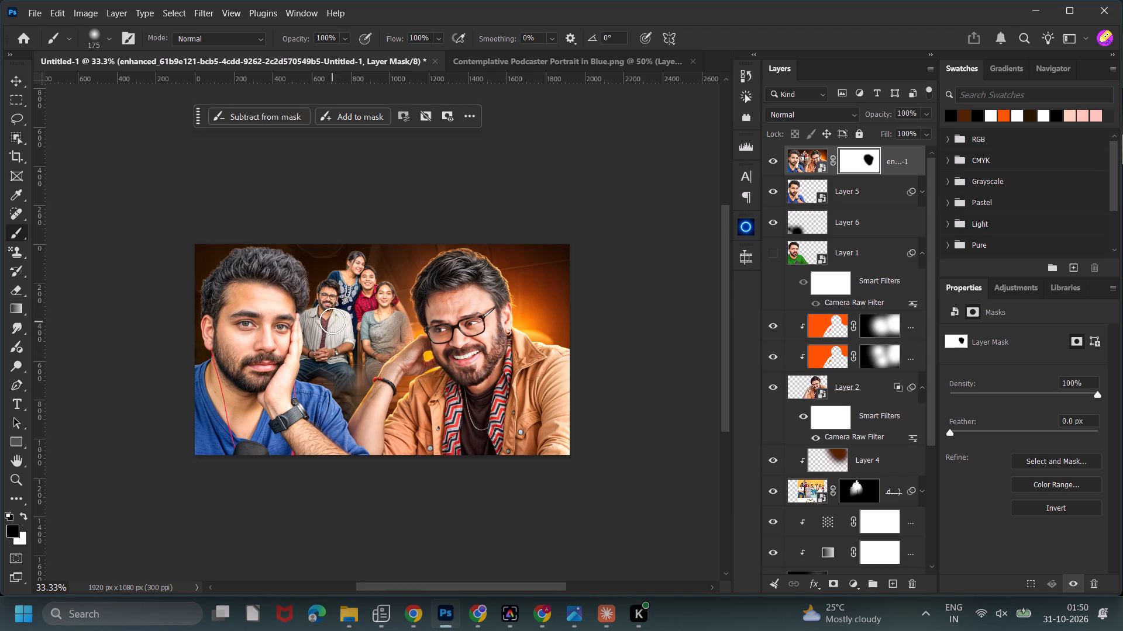
{"action": "left_click_drag", "start_coordinate": [332, 321], "coordinate": [371, 303]}
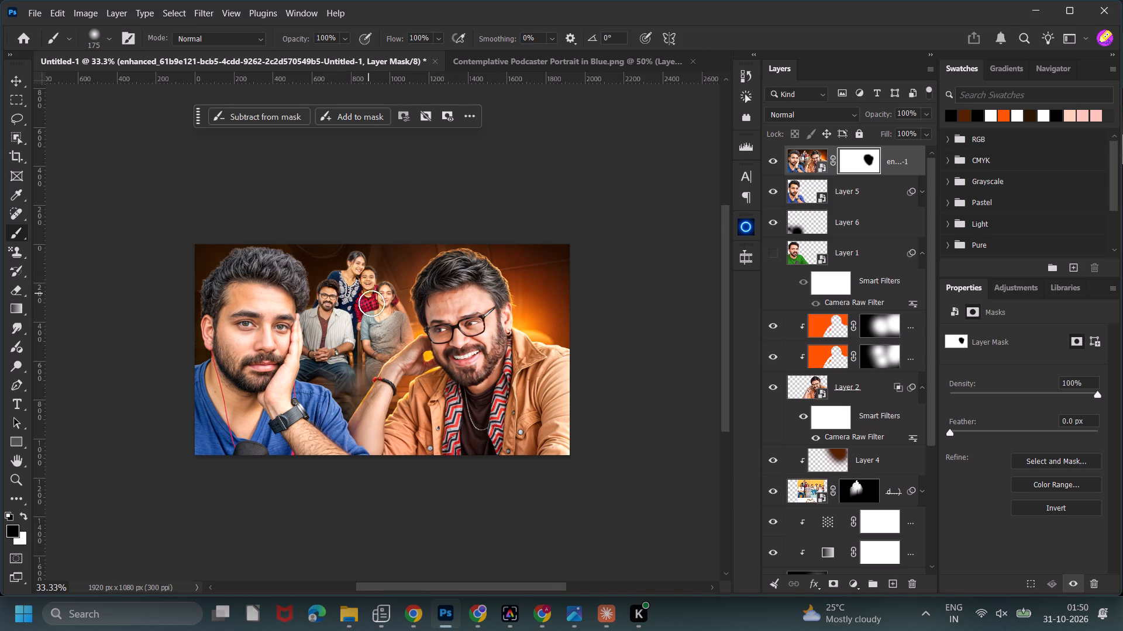
{"action": "left_click_drag", "start_coordinate": [371, 303], "coordinate": [368, 314]}
{"action": "key", "text": "bracketleft"}
{"action": "key", "text": "bracketleft"}
{"action": "key", "text": "bracketleft"}
{"action": "key", "text": "bracketleft"}
{"action": "left_click_drag", "start_coordinate": [359, 264], "coordinate": [358, 269]}
{"action": "double_click", "coordinate": [358, 269]}
{"action": "left_click_drag", "start_coordinate": [357, 269], "coordinate": [360, 278]}
{"action": "double_click", "coordinate": [369, 280]}
{"action": "left_click_drag", "start_coordinate": [365, 281], "coordinate": [360, 286]}
Enlarge the brush to 175 px and mask out the enhanced version over the seated man and the seated woman in the family group.
{"action": "key", "text": "bracketright"}
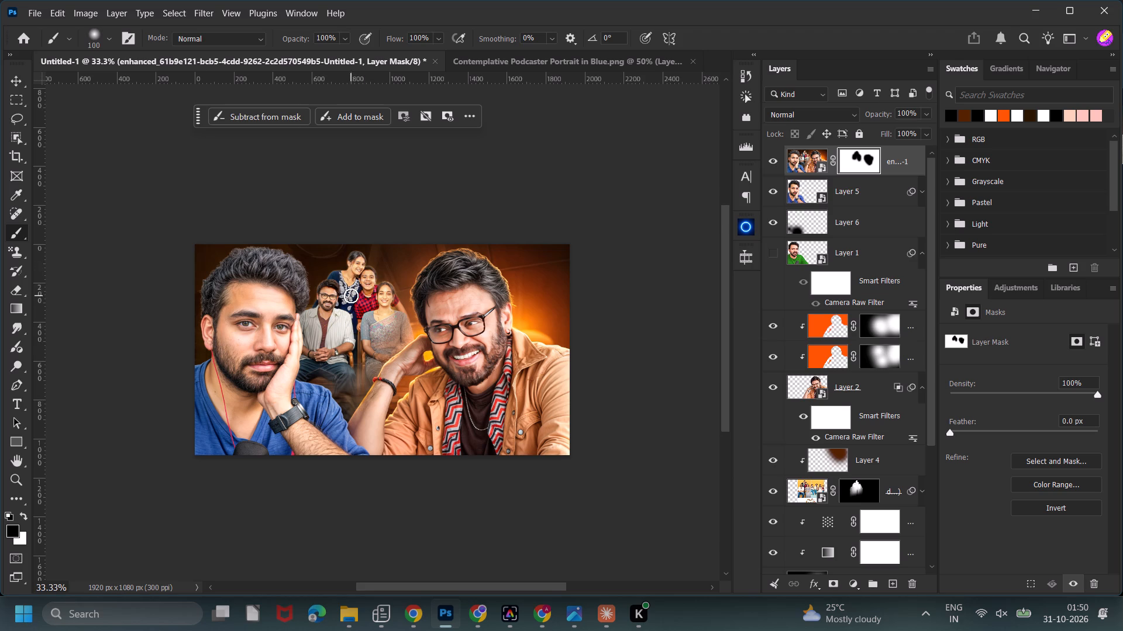
{"action": "key", "text": "bracketright"}
{"action": "key", "text": "bracketright"}
{"action": "key", "text": "bracketright"}
{"action": "double_click", "coordinate": [337, 302]}
{"action": "left_click", "coordinate": [336, 307]}
{"action": "left_click", "coordinate": [337, 323]}
{"action": "double_click", "coordinate": [336, 332]}
{"action": "left_click", "coordinate": [370, 296]}
{"action": "left_click", "coordinate": [378, 305]}
{"action": "left_click_drag", "start_coordinate": [383, 308], "coordinate": [385, 319]}
{"action": "left_click", "coordinate": [386, 327]}
{"action": "left_click", "coordinate": [384, 334]}
{"action": "left_click", "coordinate": [381, 318]}
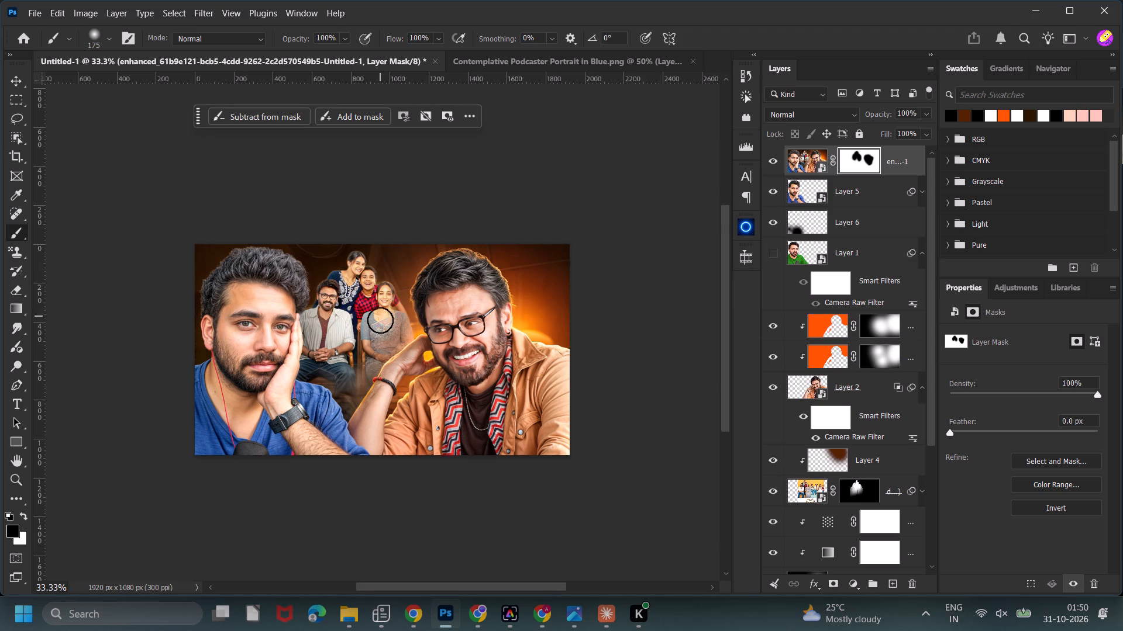
Mask the enhanced layer off the blue-shirted man's face with a 300 px black brush, and compare with the layer hidden and shown.
{"action": "key", "text": "bracketright"}
{"action": "key", "text": "bracketright"}
{"action": "key", "text": "bracketright"}
{"action": "left_click_drag", "start_coordinate": [248, 323], "coordinate": [235, 346]}
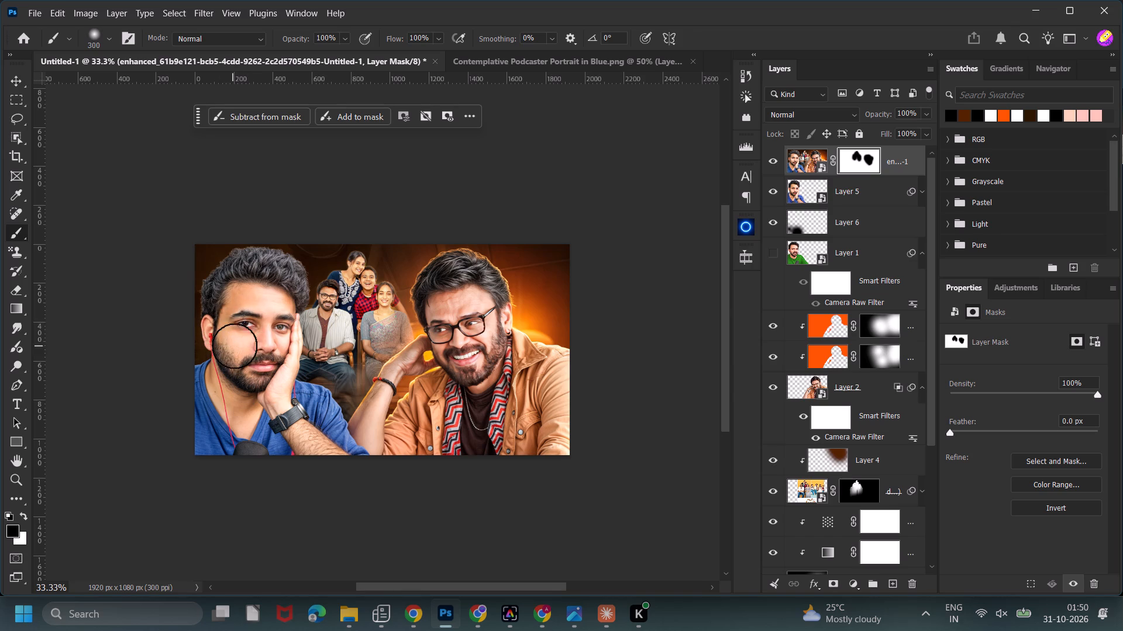
{"action": "left_click_drag", "start_coordinate": [235, 346], "coordinate": [255, 353]}
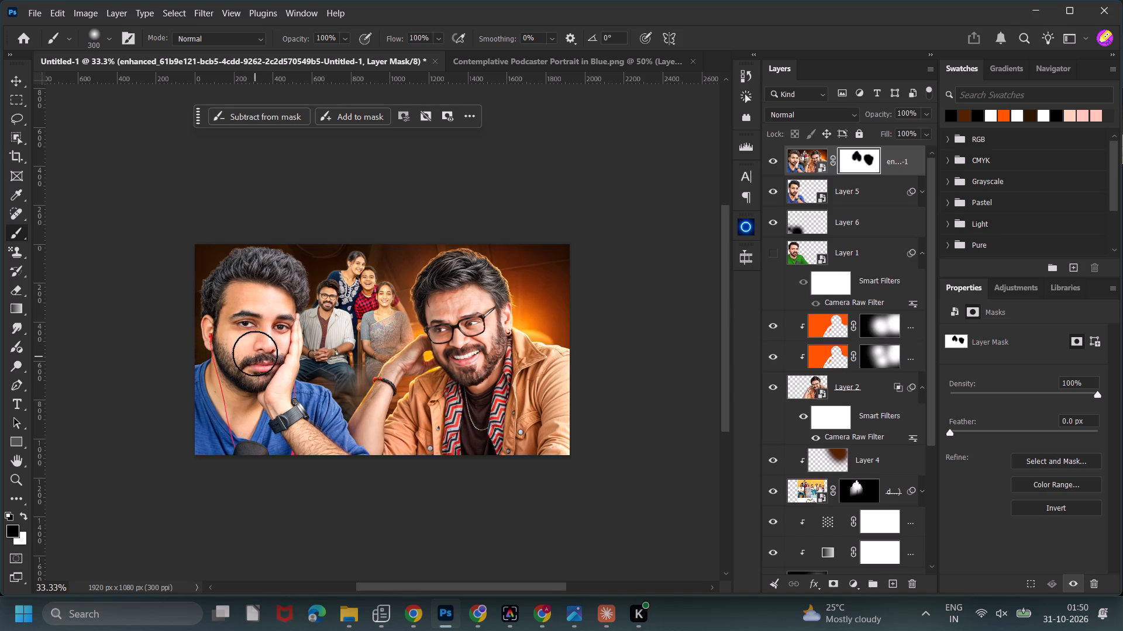
{"action": "left_click_drag", "start_coordinate": [255, 353], "coordinate": [253, 324]}
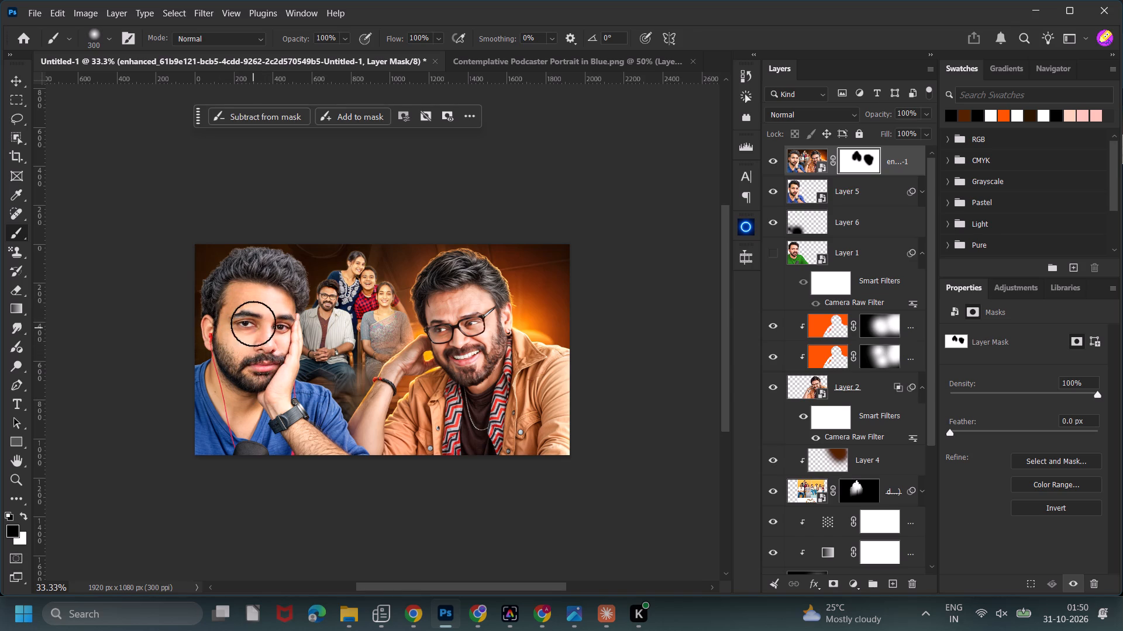
{"action": "left_click_drag", "start_coordinate": [253, 324], "coordinate": [250, 328]}
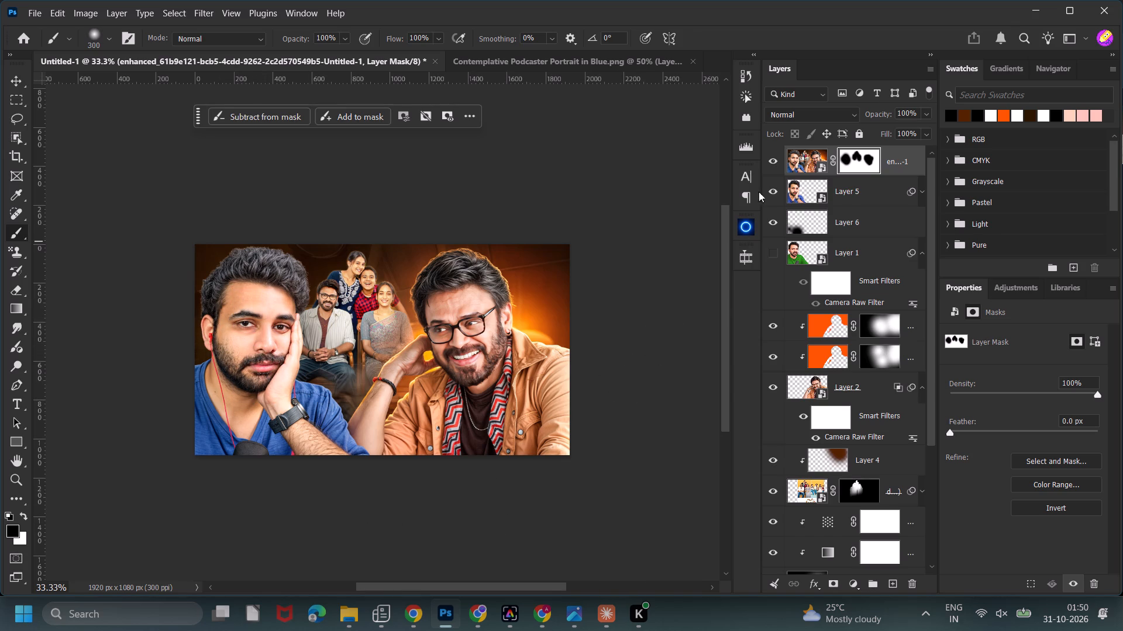
{"action": "left_click", "coordinate": [767, 168]}
{"action": "left_click", "coordinate": [767, 168]}
Add a Curves adjustment above the enhanced layer, darken it with a point at input 155, output 102, and fill its mask with black.
{"action": "left_click", "coordinate": [887, 157]}
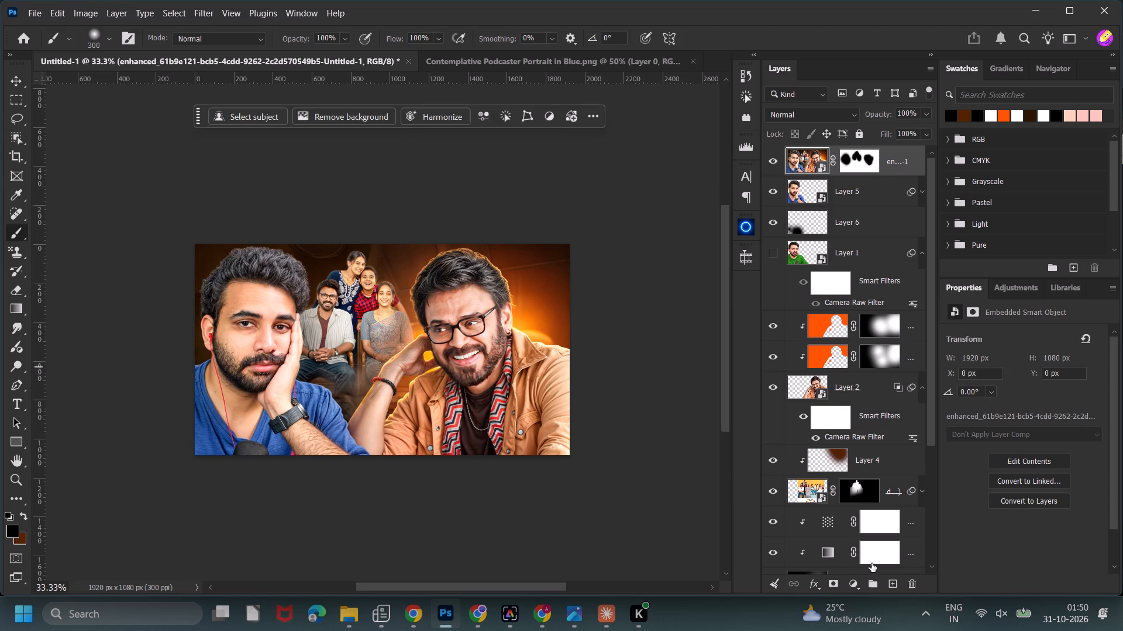
{"action": "left_click", "coordinate": [855, 583]}
{"action": "left_click", "coordinate": [896, 370]}
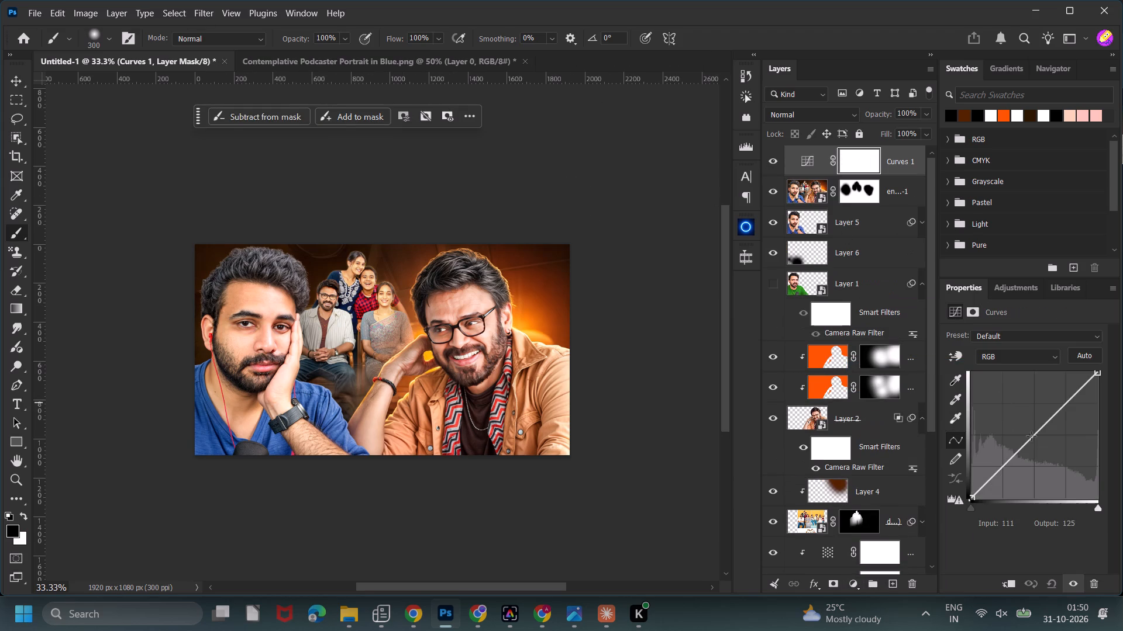
{"action": "left_click_drag", "start_coordinate": [1033, 436], "coordinate": [1048, 448]}
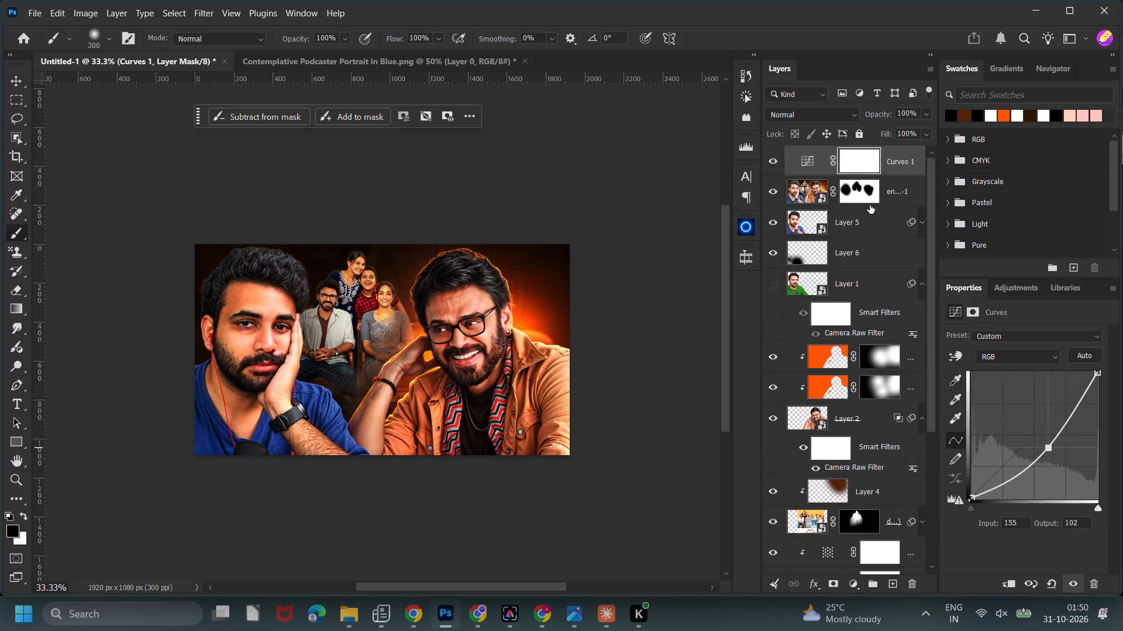
{"action": "key", "text": "alt+BackSpace"}
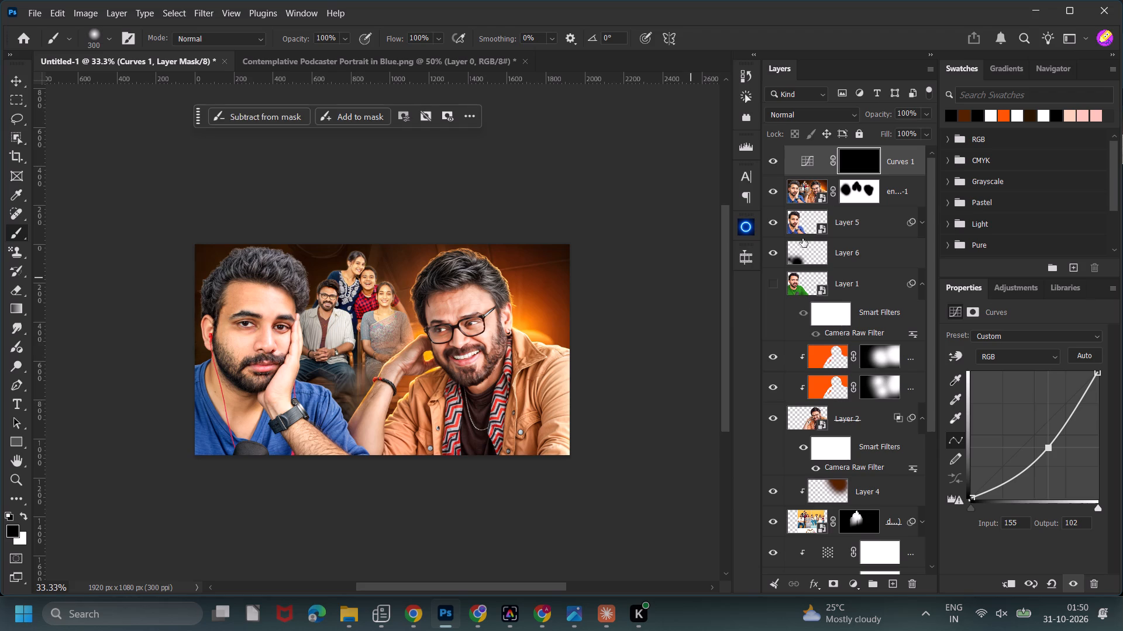
Load Layer 5's outline as a selection and paint white on the Curves mask along the blue-shirted man's hair, finishing with a 175 px brush.
{"action": "left_click", "coordinate": [802, 221], "text": "ctrl"}
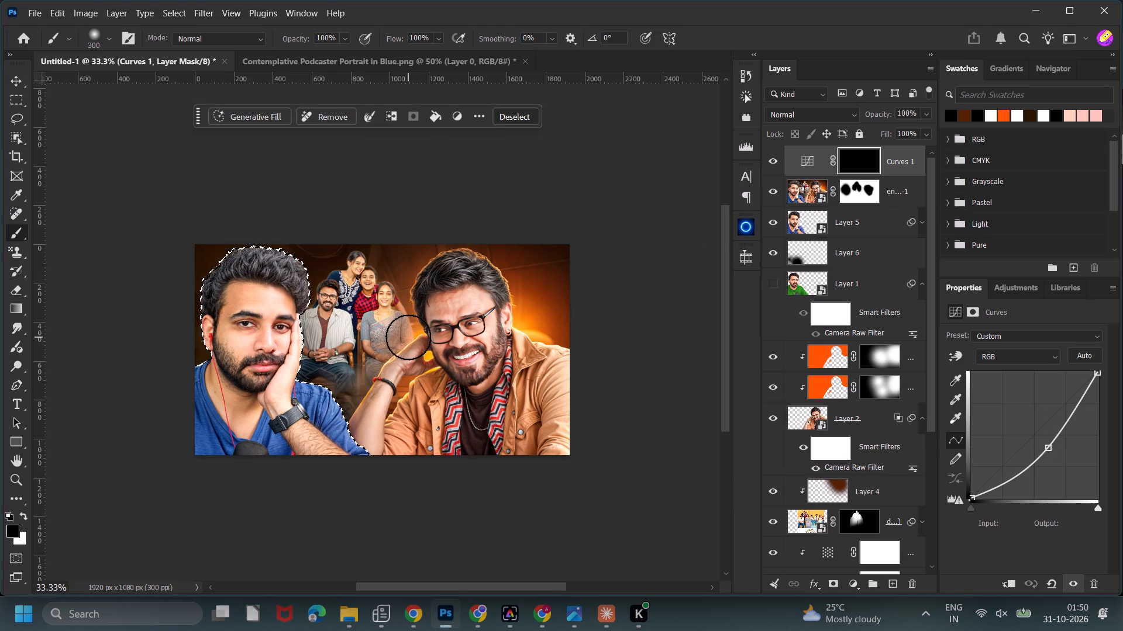
{"action": "key", "text": "x"}
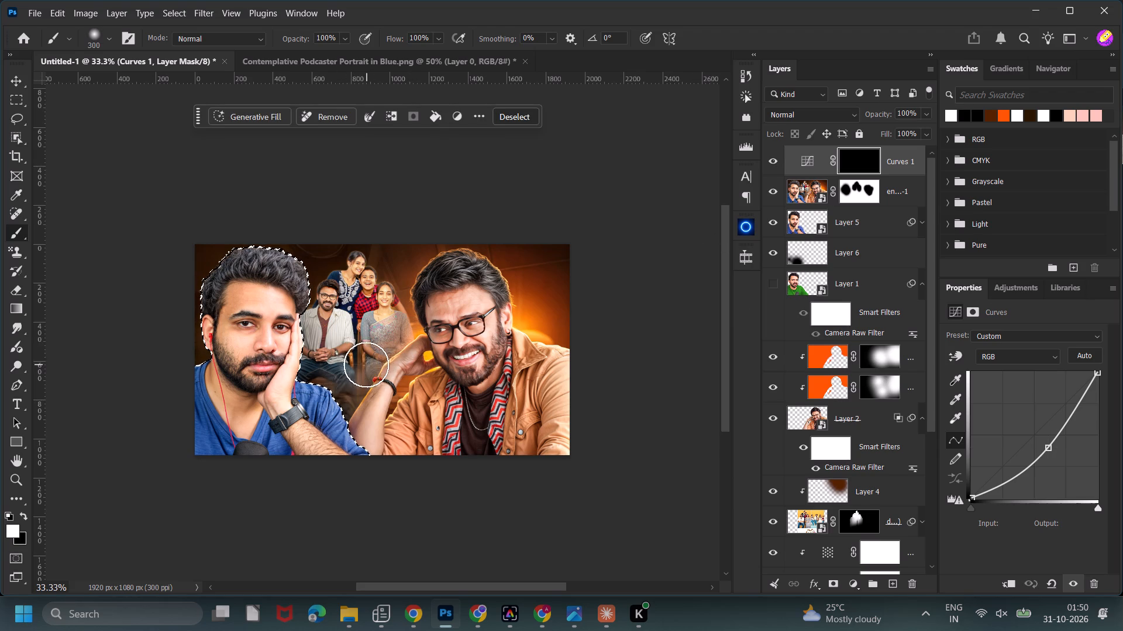
{"action": "key", "text": "bracketright"}
{"action": "key", "text": "bracketright"}
{"action": "key", "text": "bracketleft"}
{"action": "key", "text": "bracketleft"}
{"action": "left_click_drag", "start_coordinate": [299, 255], "coordinate": [304, 256]}
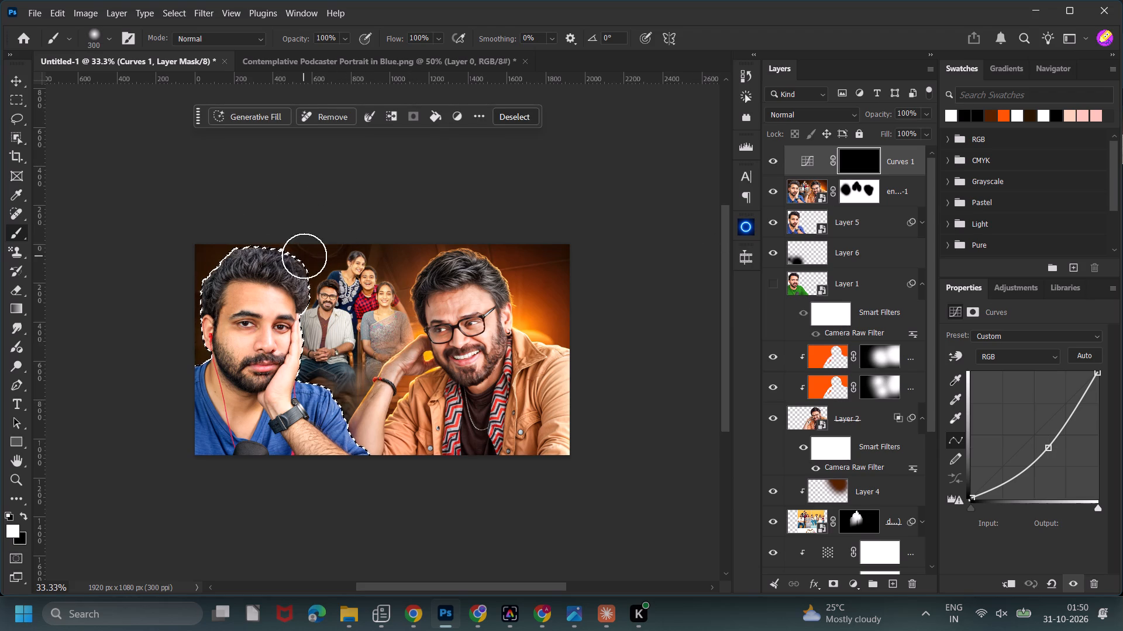
{"action": "left_click_drag", "start_coordinate": [304, 256], "coordinate": [306, 260]}
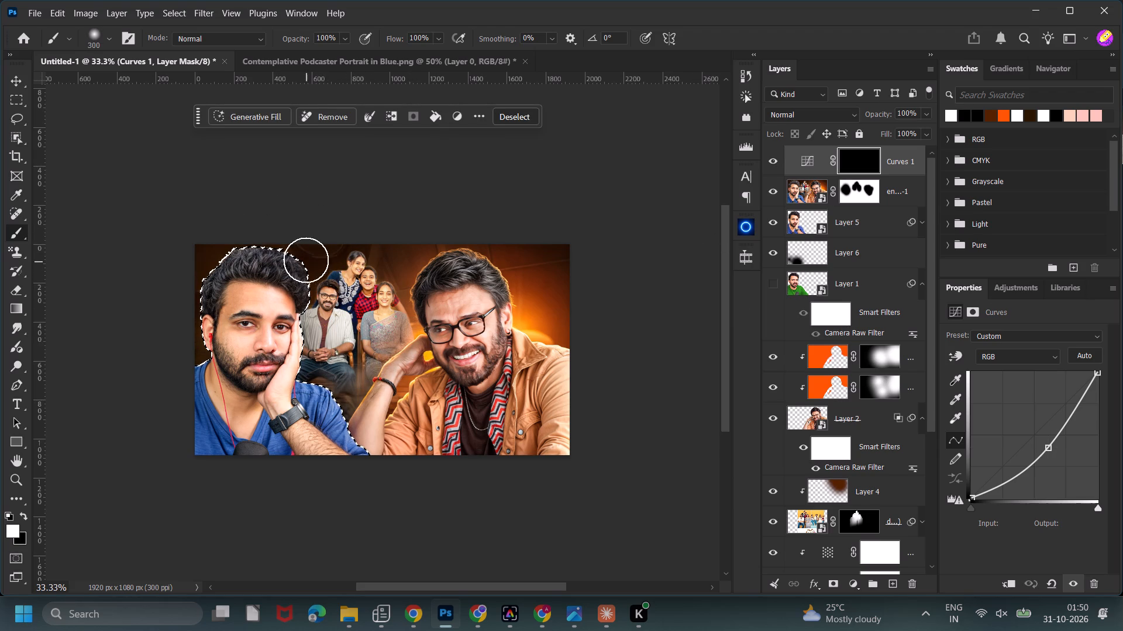
{"action": "left_click_drag", "start_coordinate": [306, 260], "coordinate": [192, 269]}
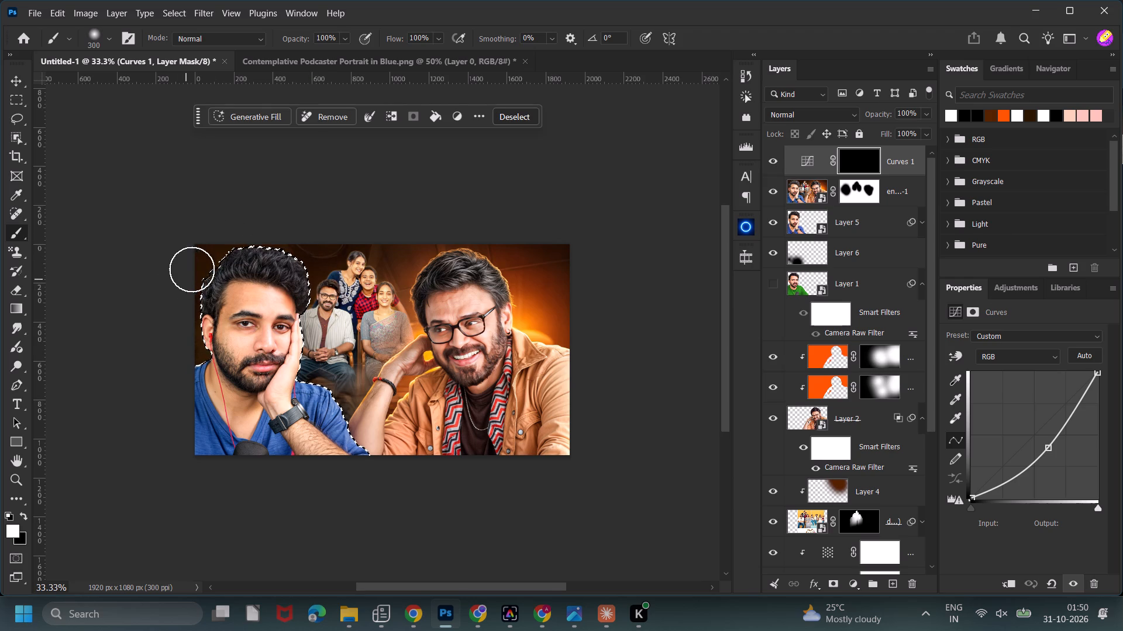
{"action": "left_click_drag", "start_coordinate": [192, 269], "coordinate": [190, 269]}
{"action": "key", "text": "bracketleft"}
{"action": "key", "text": "bracketleft"}
{"action": "key", "text": "bracketleft"}
{"action": "key", "text": "bracketleft"}
{"action": "left_click_drag", "start_coordinate": [204, 282], "coordinate": [252, 252]}
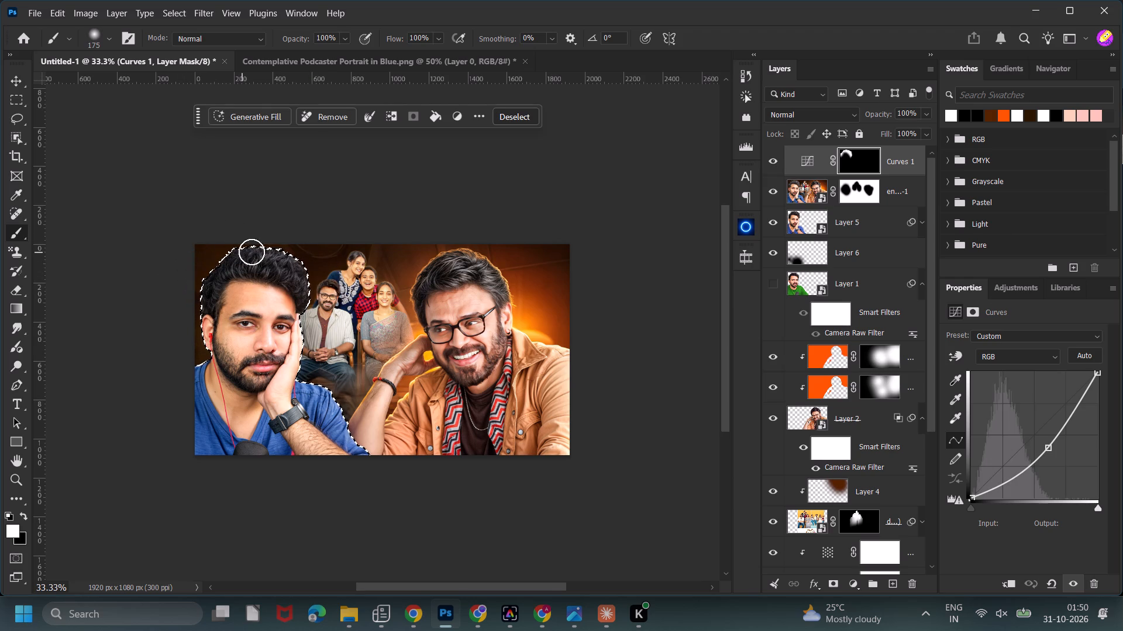
{"action": "left_click_drag", "start_coordinate": [252, 252], "coordinate": [315, 279]}
Lower the brush opacity to 44% and paint white on the Curves mask along the blue-shirted man's bearded jaw with a 90 px brush.
{"action": "left_click_drag", "start_coordinate": [284, 40], "coordinate": [247, 61]}
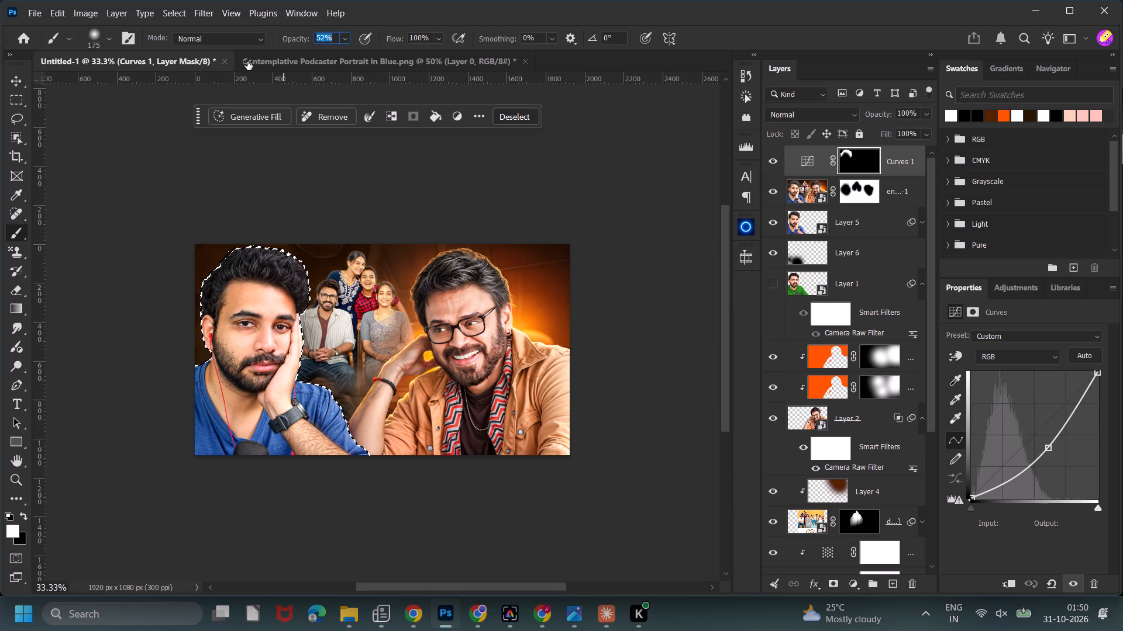
{"action": "left_click_drag", "start_coordinate": [247, 61], "coordinate": [243, 71]}
{"action": "key", "text": "bracketleft"}
{"action": "key", "text": "bracketleft"}
{"action": "key", "text": "bracketleft"}
{"action": "key", "text": "bracketleft"}
{"action": "left_click_drag", "start_coordinate": [217, 346], "coordinate": [232, 371]}
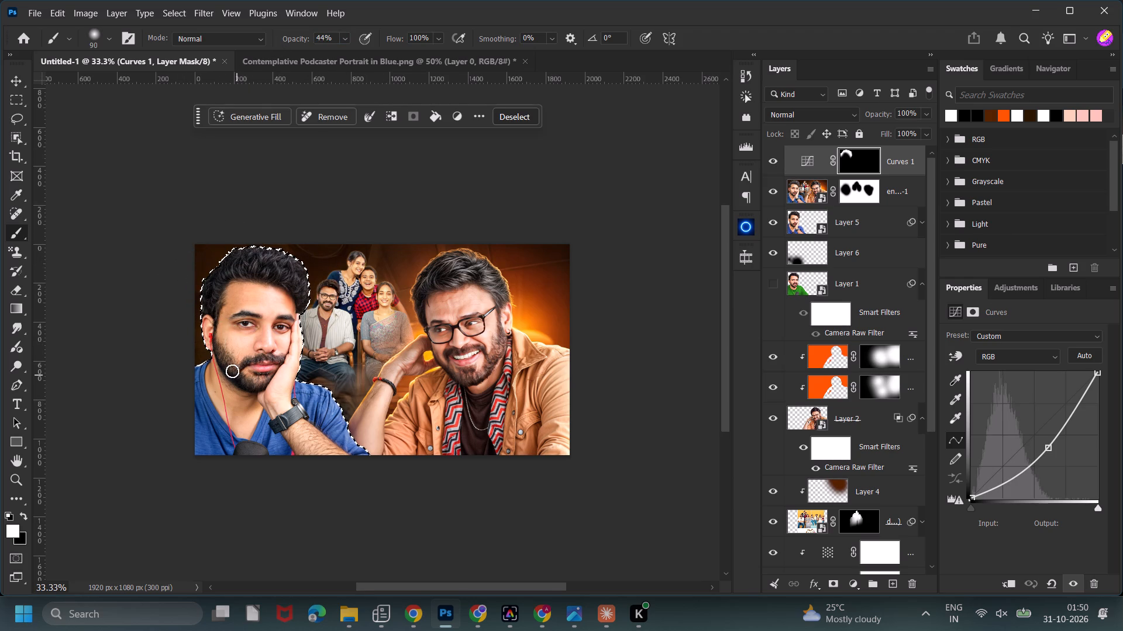
{"action": "left_click_drag", "start_coordinate": [232, 371], "coordinate": [259, 387]}
Paint white on the Curves mask over the blue-shirted man's moustache with a 45 px brush, and deselect the outline.
{"action": "key", "text": "bracketleft"}
{"action": "key", "text": "bracketleft"}
{"action": "key", "text": "bracketleft"}
{"action": "key", "text": "bracketleft"}
{"action": "key", "text": "bracketleft"}
{"action": "left_click_drag", "start_coordinate": [240, 368], "coordinate": [250, 362]}
{"action": "left_click_drag", "start_coordinate": [250, 362], "coordinate": [261, 357]}
{"action": "left_click_drag", "start_coordinate": [275, 356], "coordinate": [283, 358]}
{"action": "key", "text": "bracketright"}
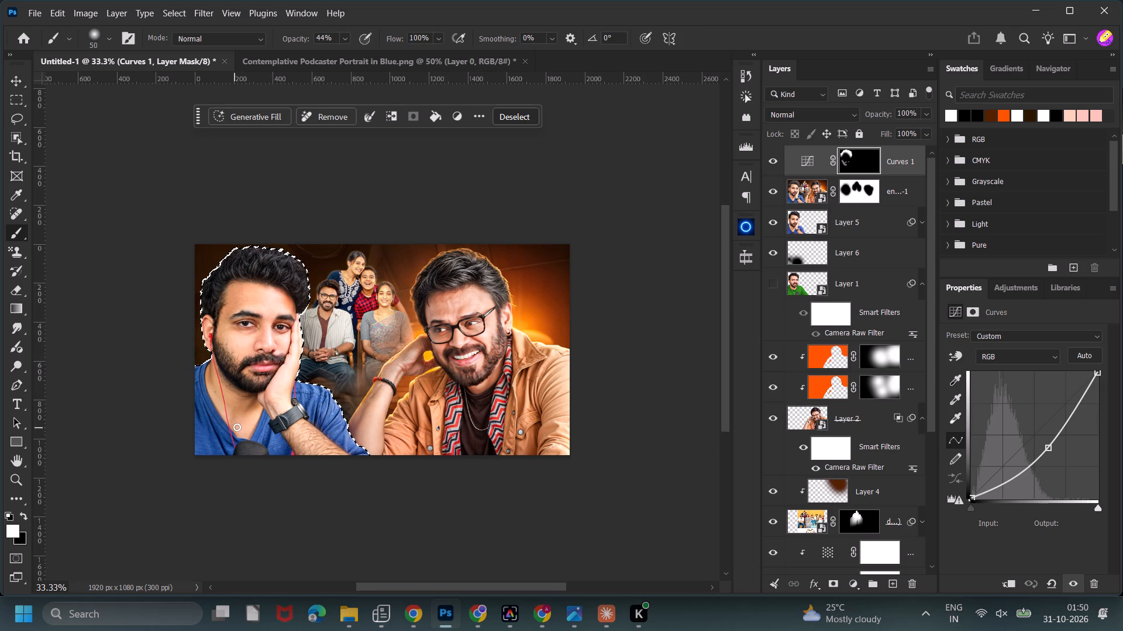
{"action": "key", "text": "ctrl+d"}
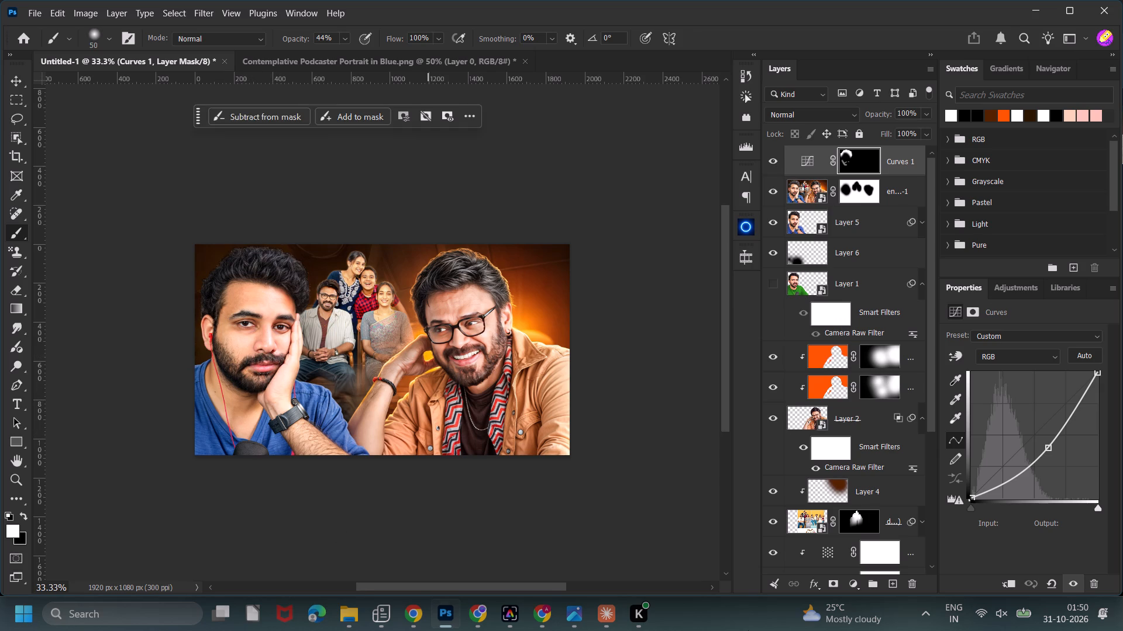
Place the adarsa_kutumbam_logo (1) image from Downloads at the bottom centre of the thumbnail, scaled to about 26%.
{"action": "key", "text": "ctrl+minus"}
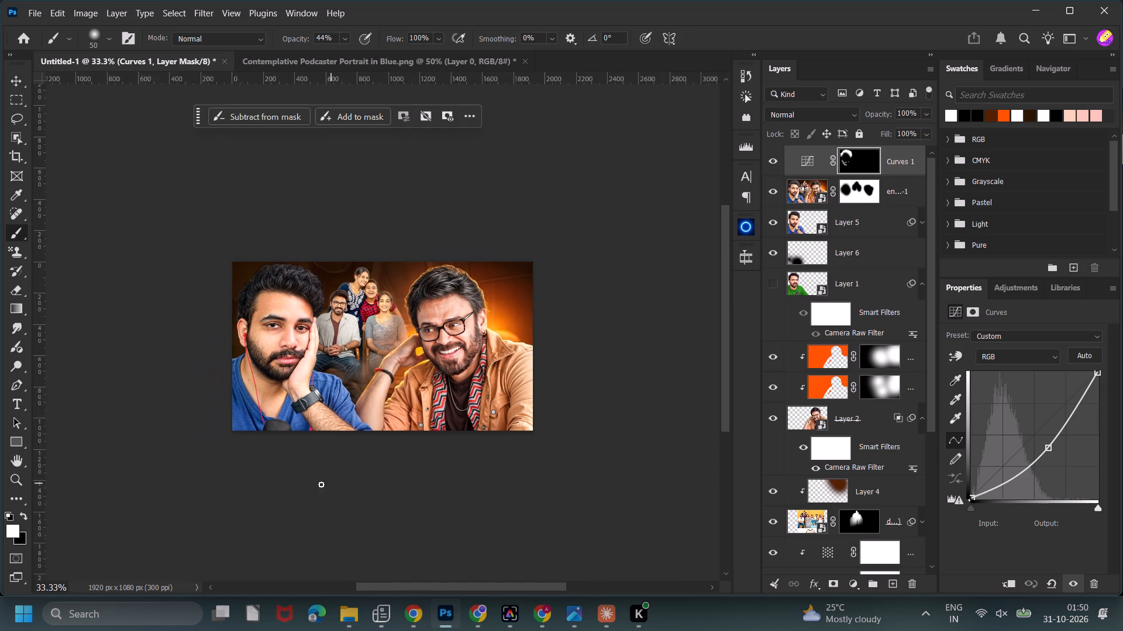
{"action": "left_click", "coordinate": [9, 81]}
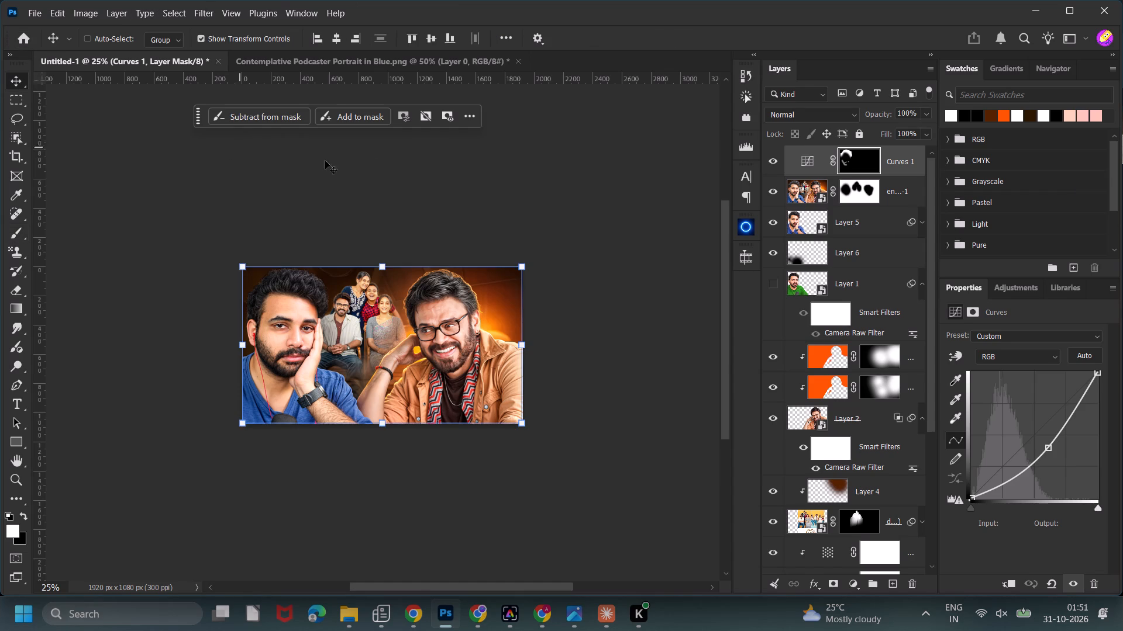
{"action": "left_click", "coordinate": [452, 176]}
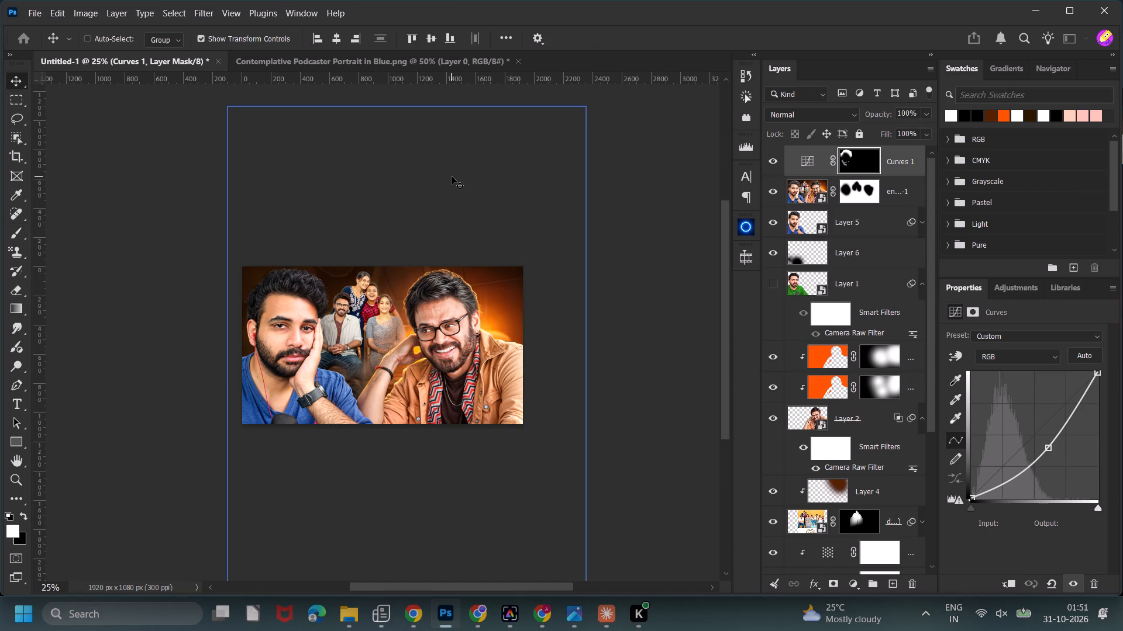
{"action": "left_click", "coordinate": [452, 176]}
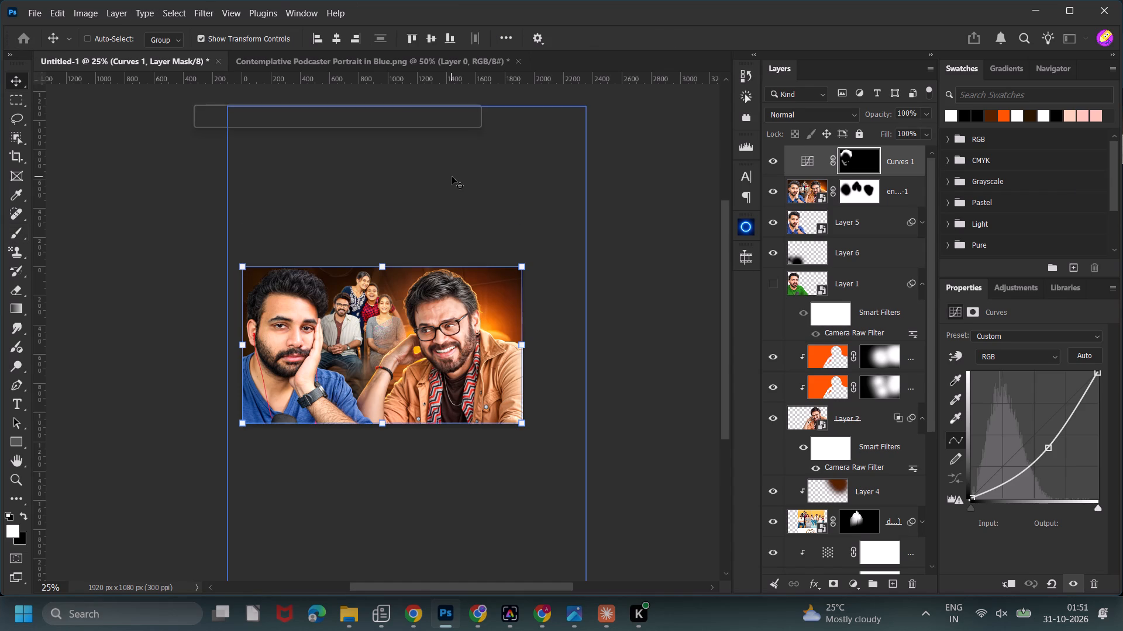
{"action": "left_click", "coordinate": [343, 615]}
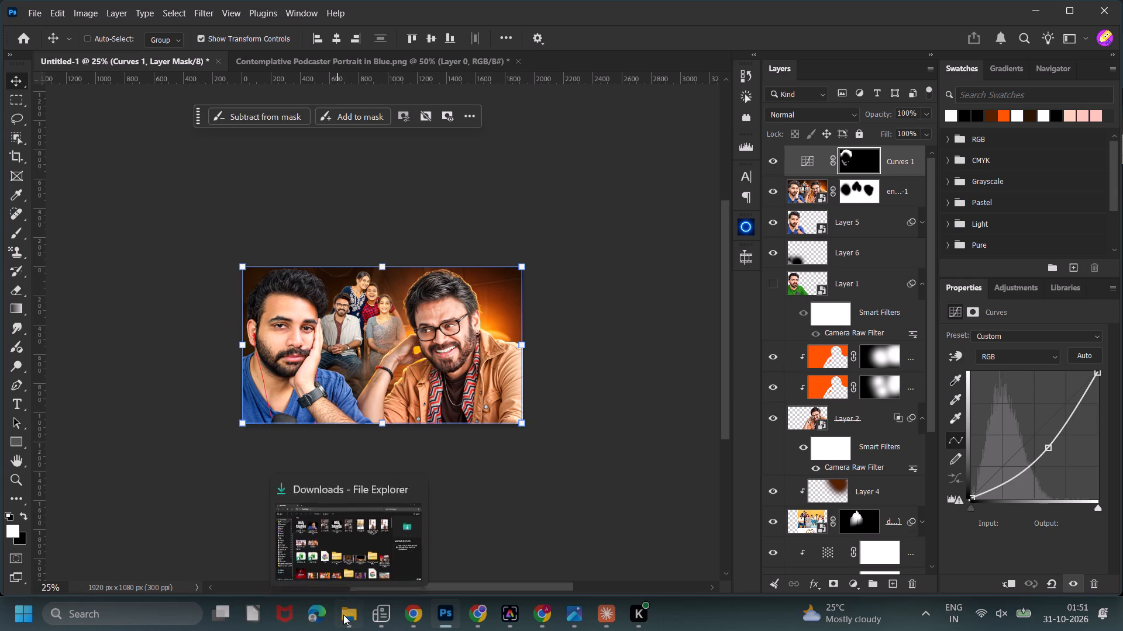
{"action": "left_click", "coordinate": [201, 176]}
{"action": "left_click", "coordinate": [201, 176]}
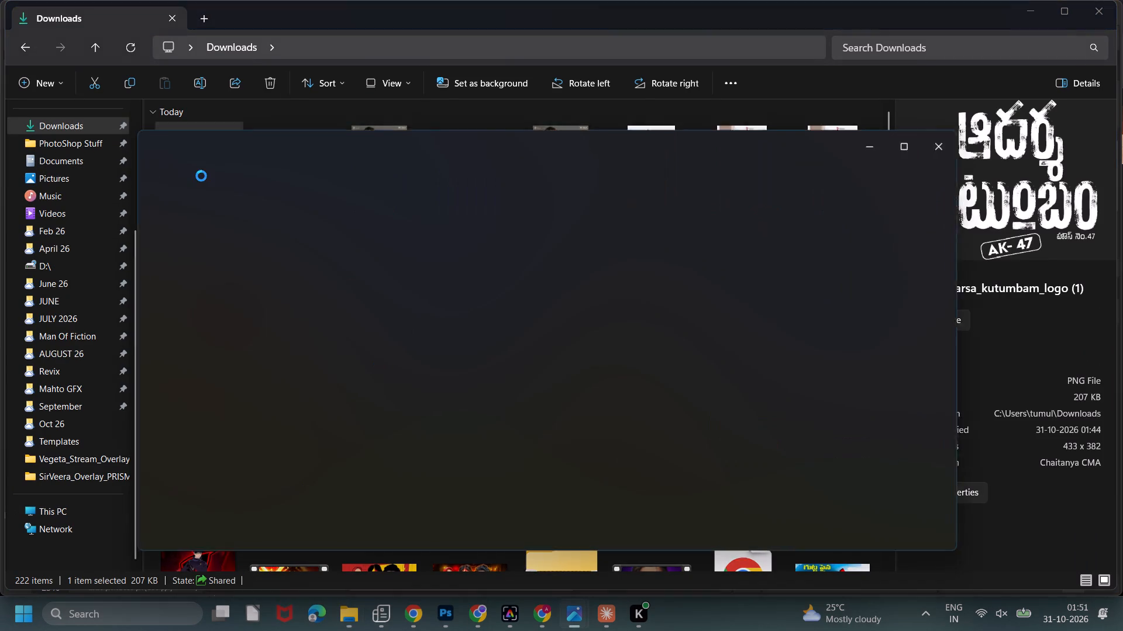
{"action": "left_click_drag", "start_coordinate": [554, 404], "coordinate": [394, 384]}
{"action": "left_click_drag", "start_coordinate": [384, 265], "coordinate": [383, 365]}
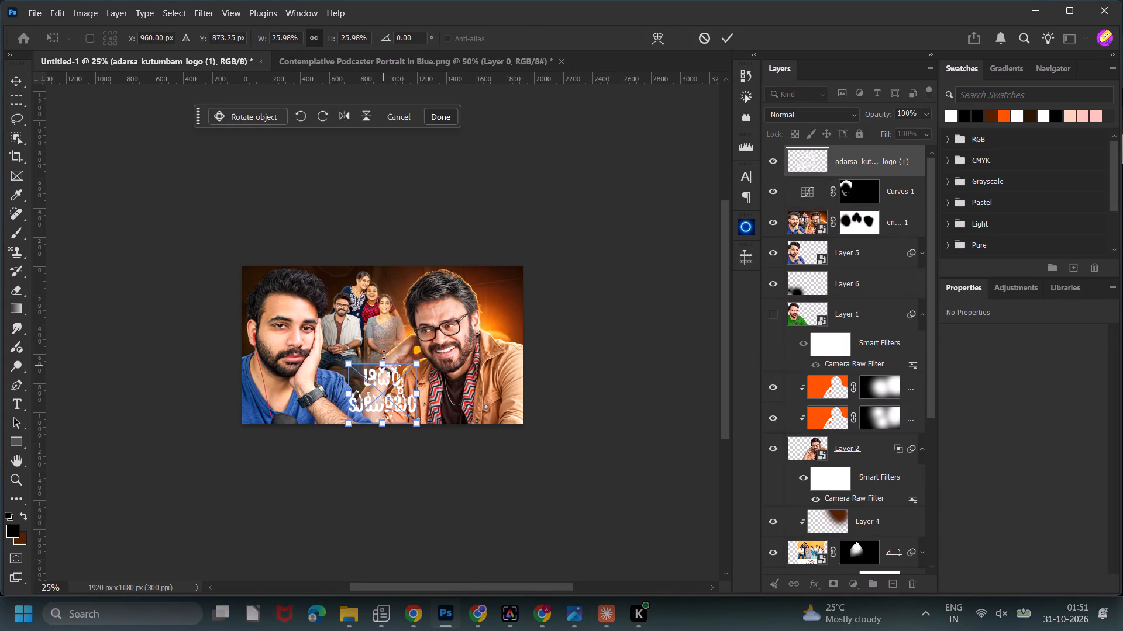
{"action": "left_click", "coordinate": [731, 34]}
Enlarge the logo to about 33% (600 x 528 px), seat it on the canvas bottom edge and rotate it about 0.8°.
{"action": "left_click_drag", "start_coordinate": [381, 425], "coordinate": [381, 431]}
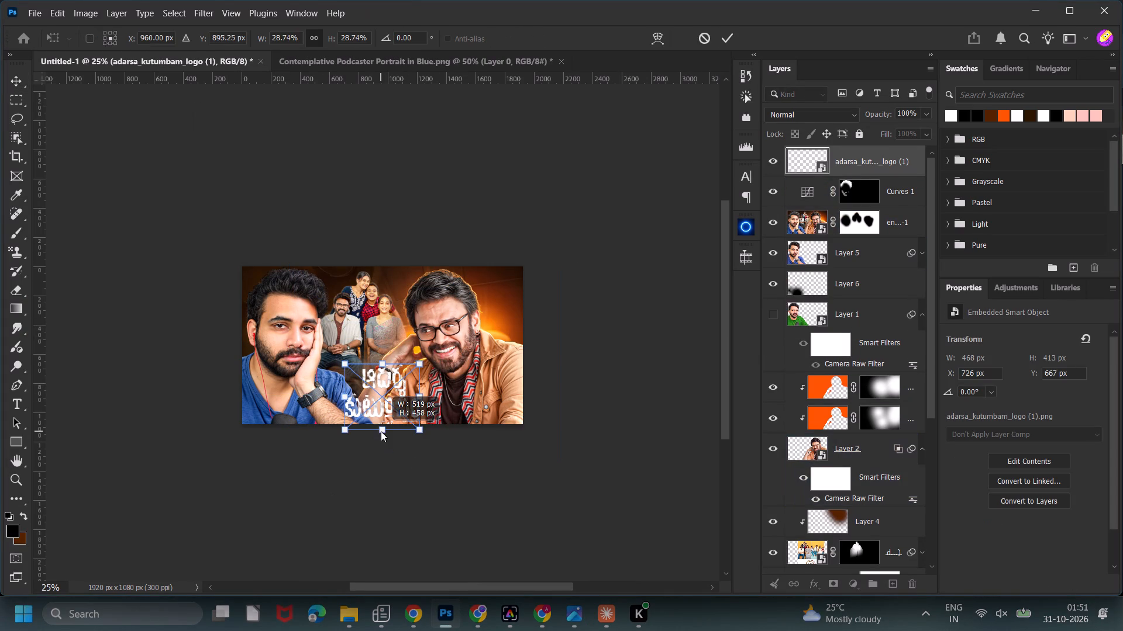
{"action": "left_click_drag", "start_coordinate": [381, 431], "coordinate": [380, 436]}
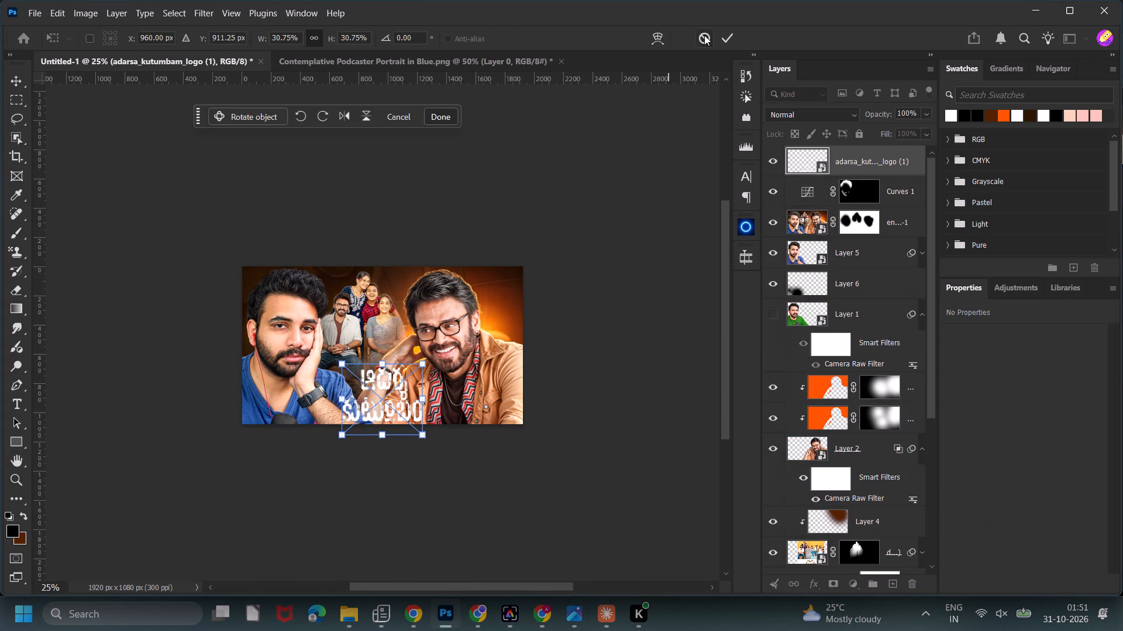
{"action": "left_click", "coordinate": [728, 32]}
{"action": "left_click", "coordinate": [580, 307]}
{"action": "left_click_drag", "start_coordinate": [418, 356], "coordinate": [419, 356]}
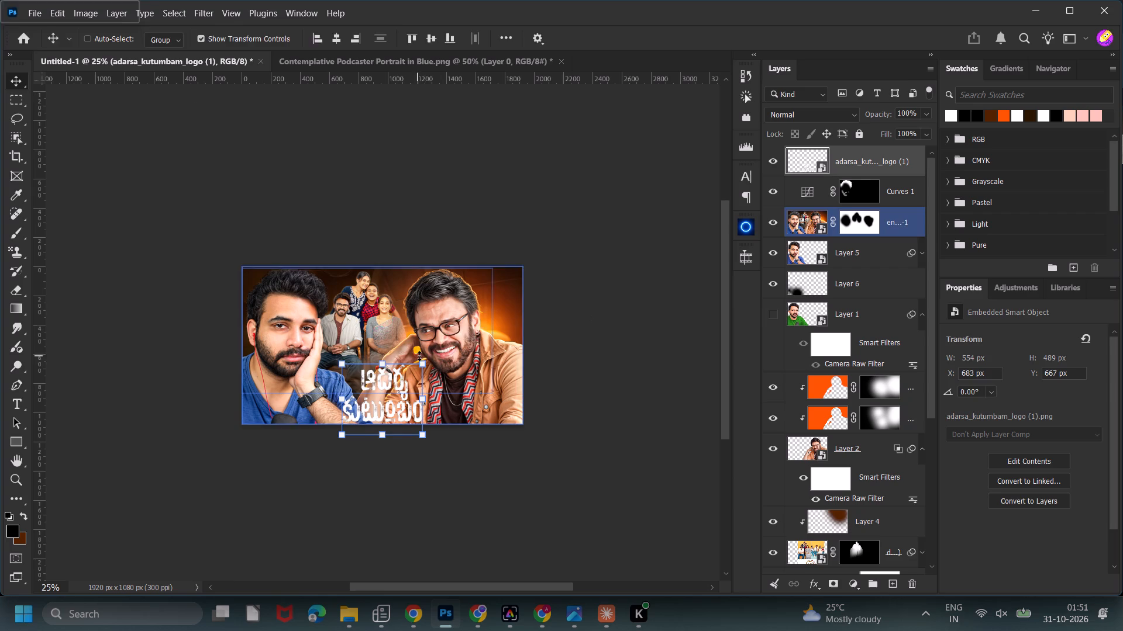
{"action": "left_click_drag", "start_coordinate": [419, 356], "coordinate": [429, 349]}
{"action": "left_click_drag", "start_coordinate": [392, 388], "coordinate": [391, 379]}
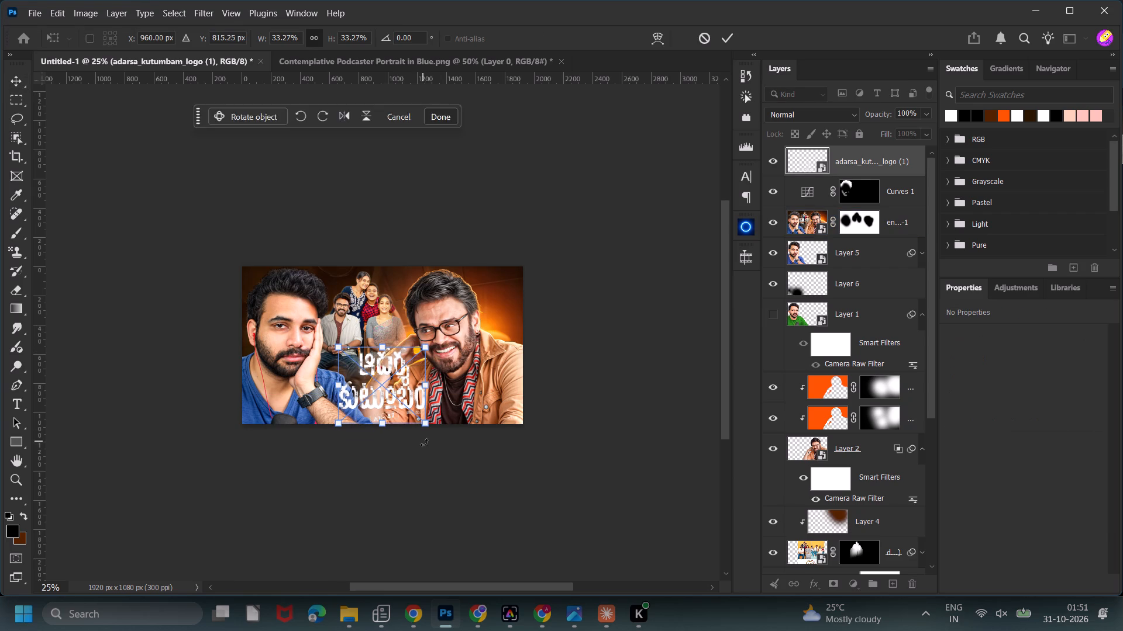
{"action": "left_click_drag", "start_coordinate": [430, 442], "coordinate": [415, 448]}
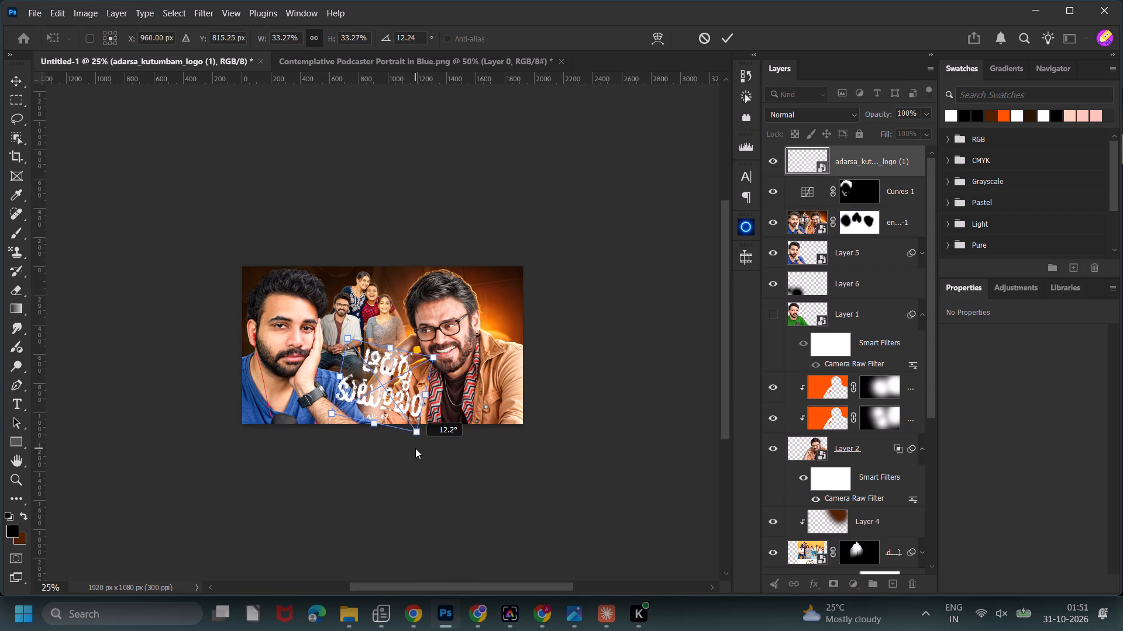
{"action": "left_click_drag", "start_coordinate": [415, 448], "coordinate": [435, 448]}
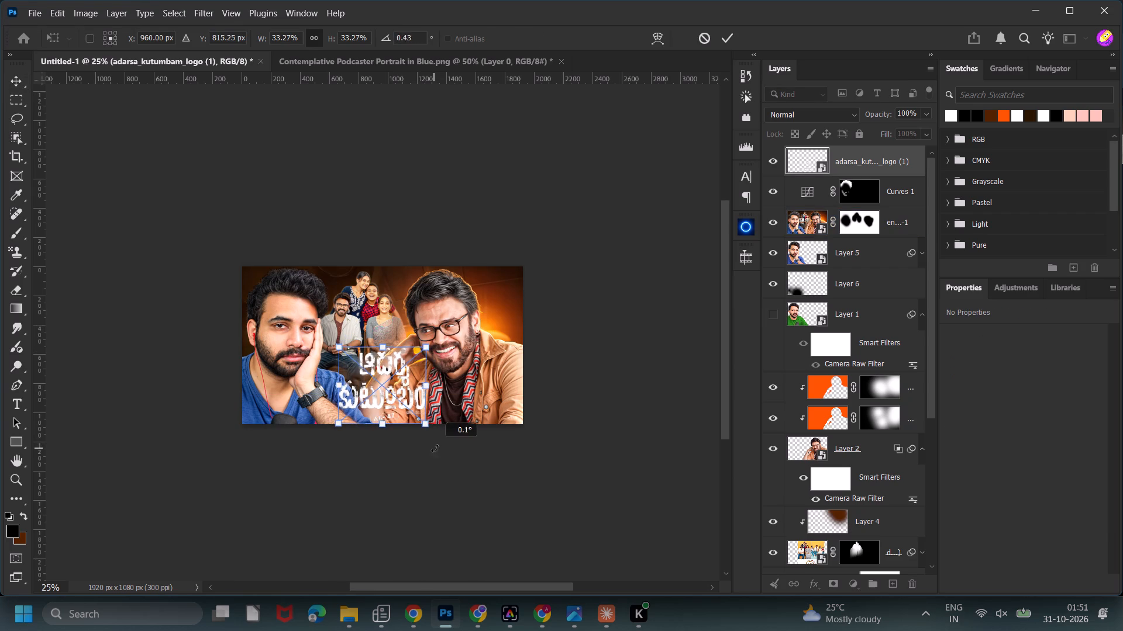
{"action": "left_click_drag", "start_coordinate": [435, 448], "coordinate": [436, 451]}
{"action": "left_click", "coordinate": [726, 35]}
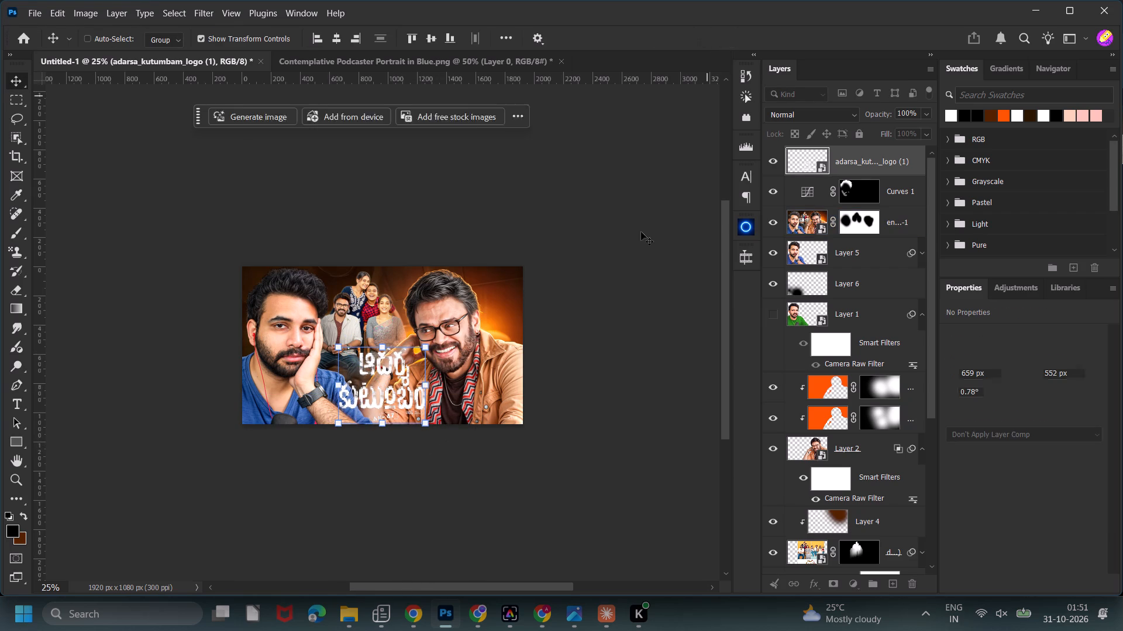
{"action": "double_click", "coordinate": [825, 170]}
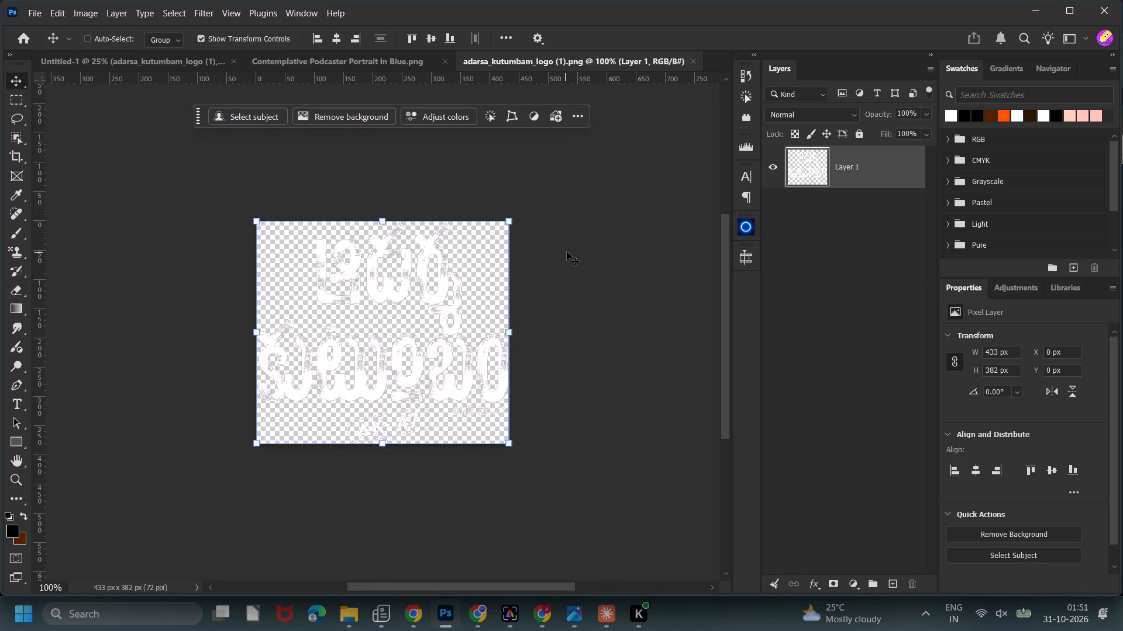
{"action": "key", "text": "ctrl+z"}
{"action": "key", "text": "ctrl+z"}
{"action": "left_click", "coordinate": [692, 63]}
Shift the logo horizontally to X 631 px, keeping it between the two men.
{"action": "key", "text": "ctrl+equal"}
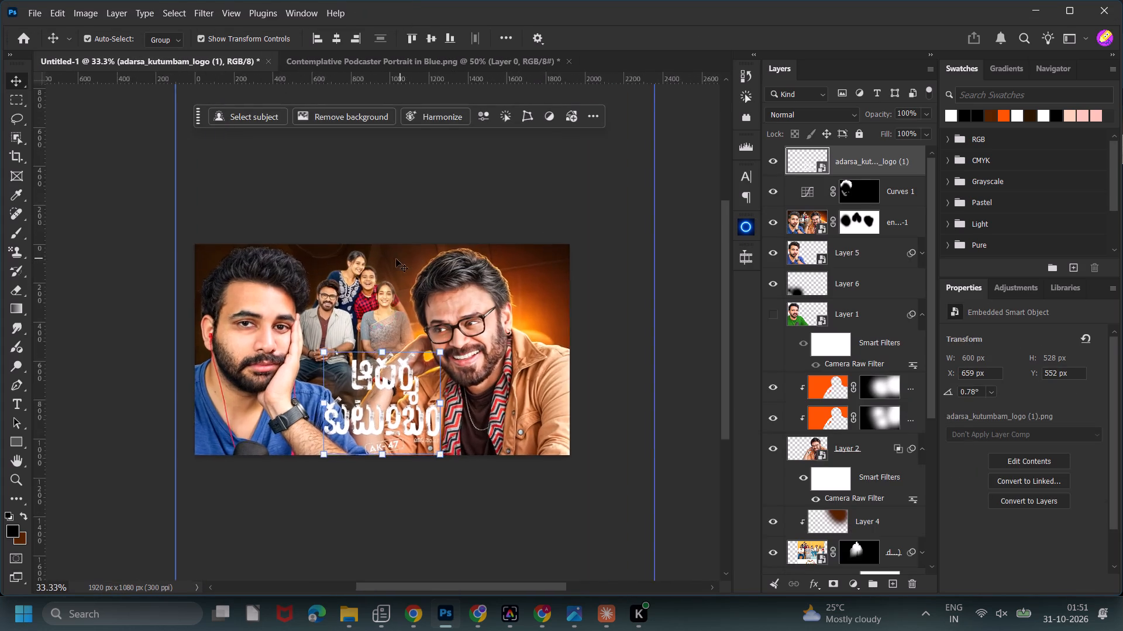
{"action": "key", "text": "ctrl+equal"}
{"action": "scroll", "coordinate": [375, 294], "scroll_direction": "down", "scroll_amount": 4}
{"action": "left_click_drag", "start_coordinate": [602, 510], "coordinate": [588, 509]}
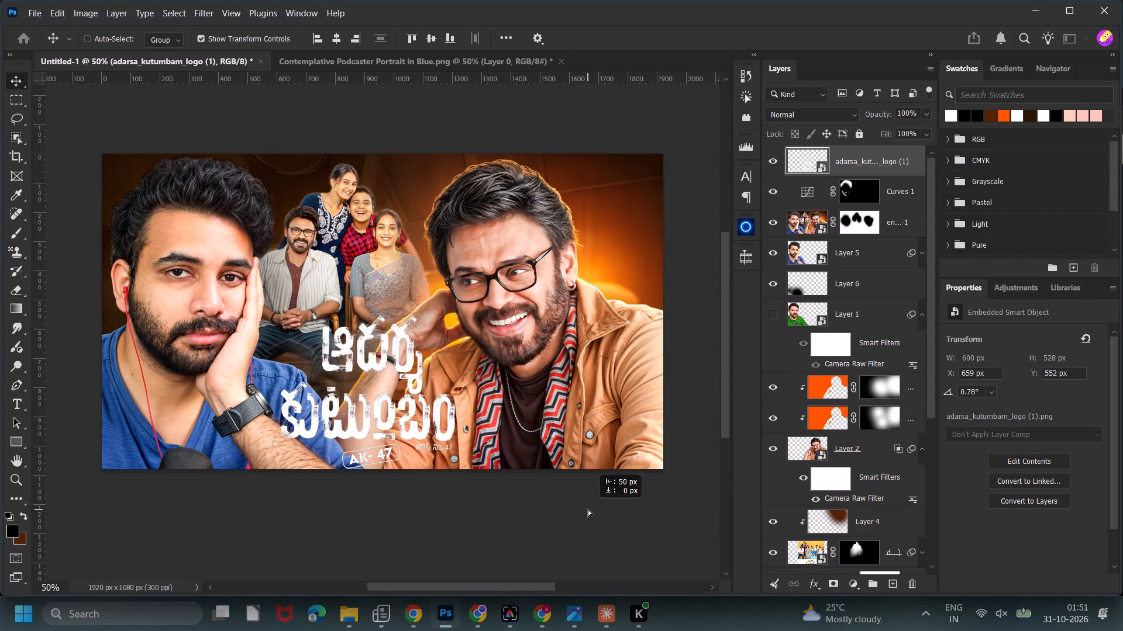
{"action": "left_click_drag", "start_coordinate": [588, 509], "coordinate": [594, 509]}
Outline the AK-47 line and small text below the logo title with the Polygonal Lasso, and hide them using an inverted layer mask.
{"action": "right_click", "coordinate": [14, 121]}
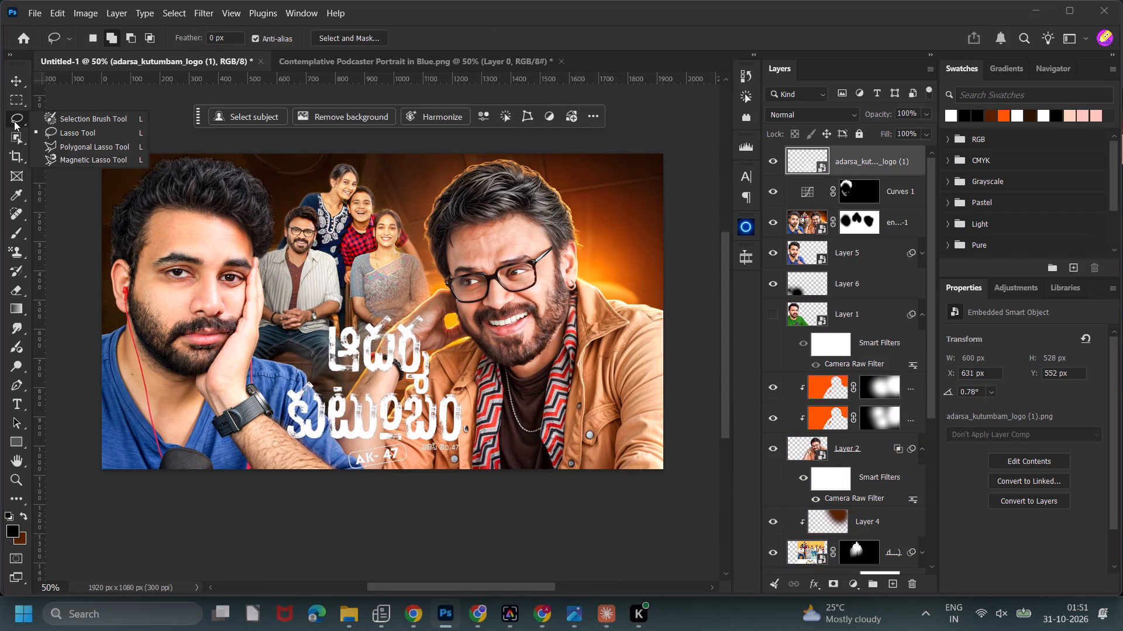
{"action": "left_click", "coordinate": [60, 141]}
{"action": "left_click", "coordinate": [336, 489]}
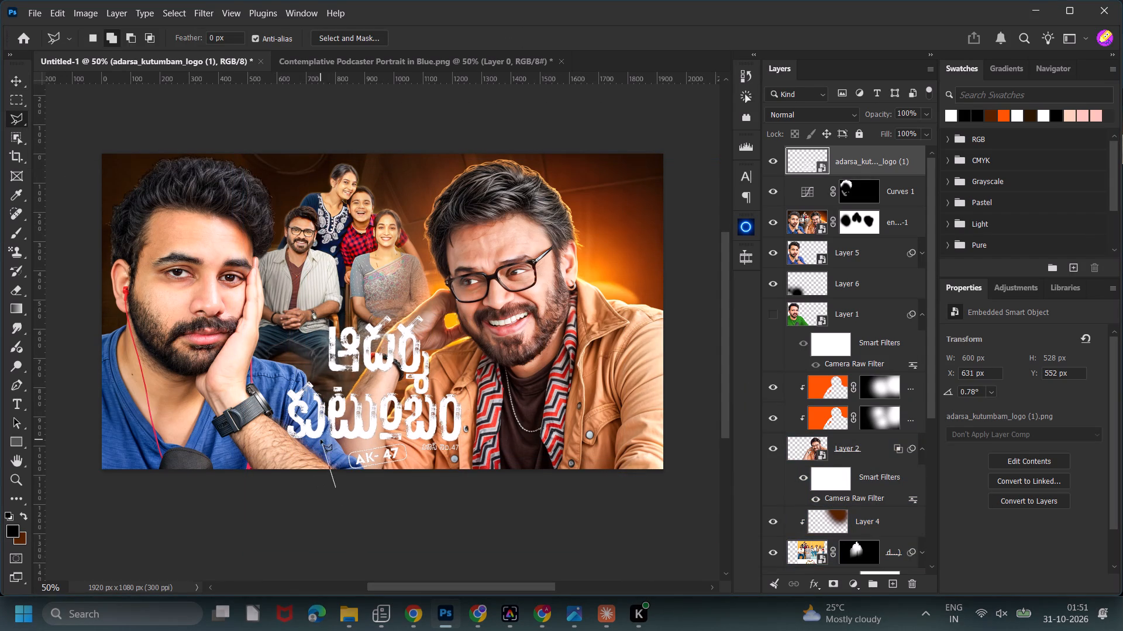
{"action": "left_click", "coordinate": [334, 446]}
{"action": "left_click", "coordinate": [391, 442]}
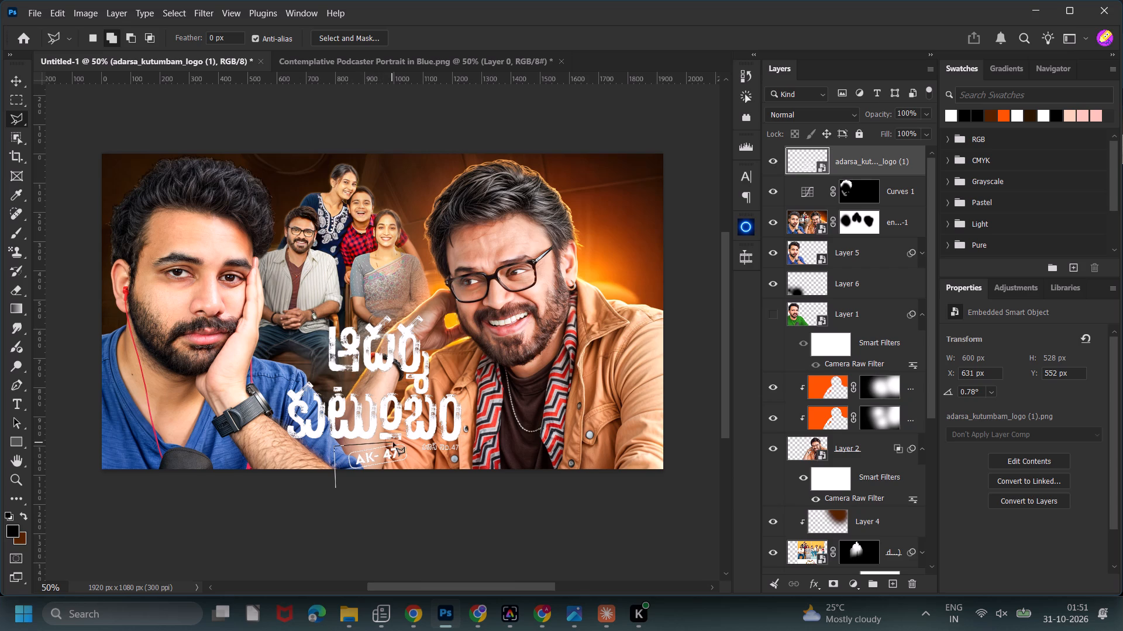
{"action": "left_click", "coordinate": [406, 443]}
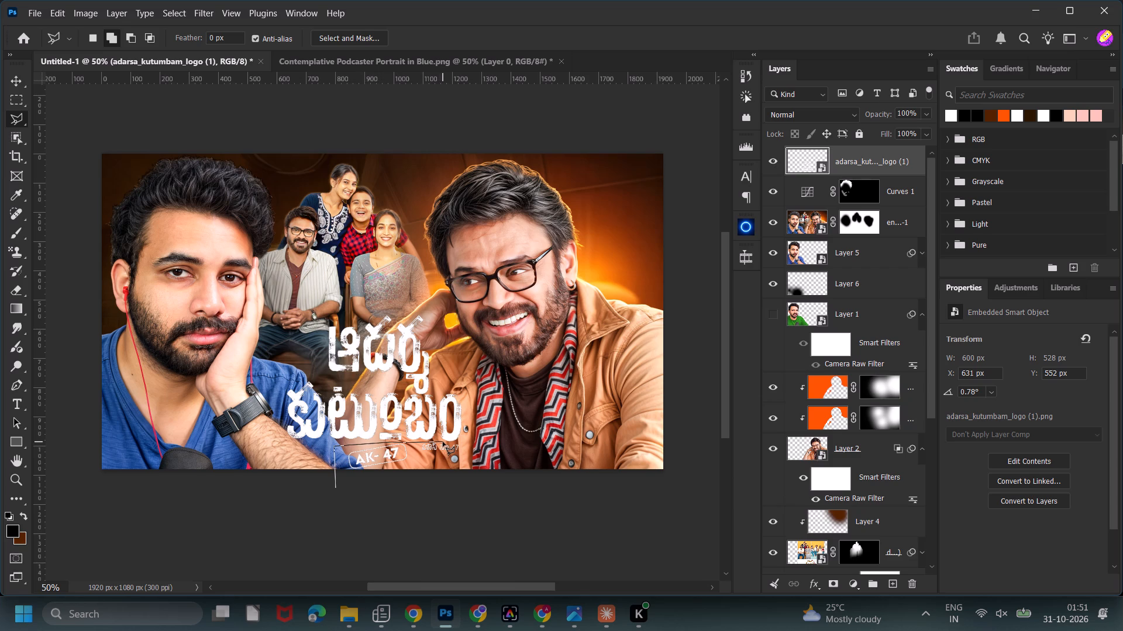
{"action": "left_click", "coordinate": [443, 442]}
{"action": "left_click", "coordinate": [460, 443]}
{"action": "left_click", "coordinate": [463, 444]}
{"action": "double_click", "coordinate": [457, 491]}
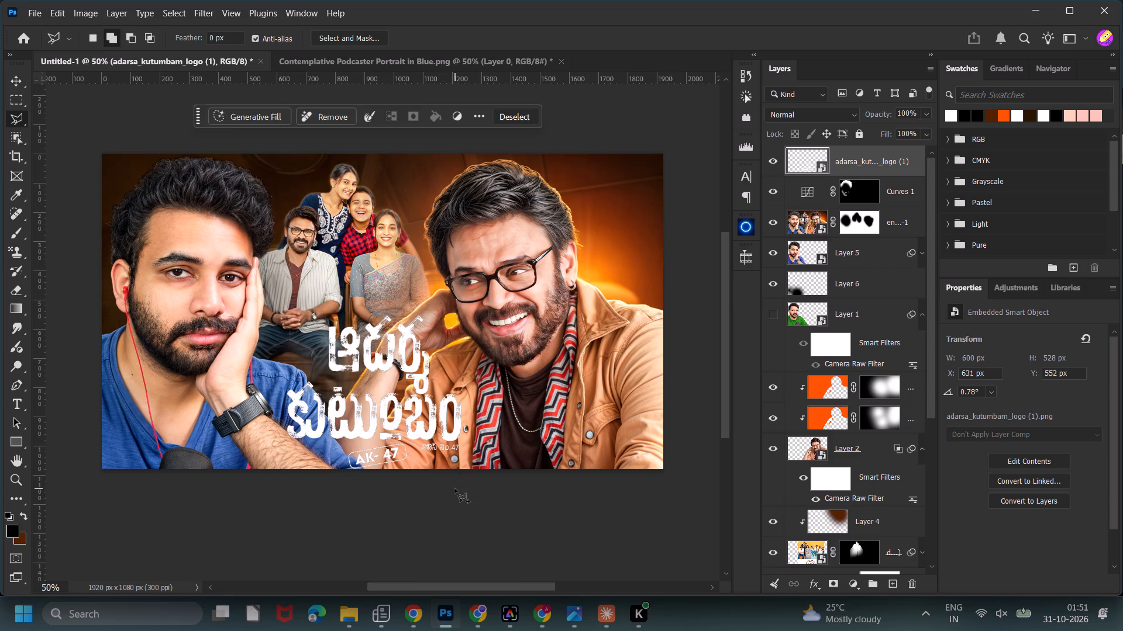
{"action": "left_click", "coordinate": [838, 581]}
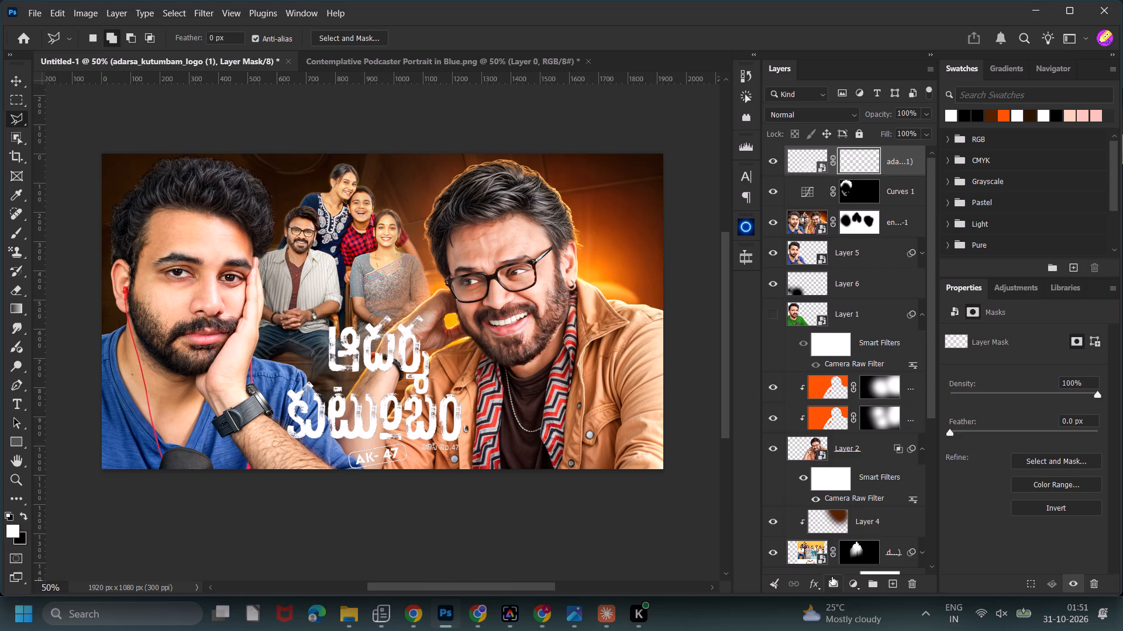
{"action": "key", "text": "ctrl+i"}
Convert the masked logo layer to a Smart Object.
{"action": "right_click", "coordinate": [891, 152]}
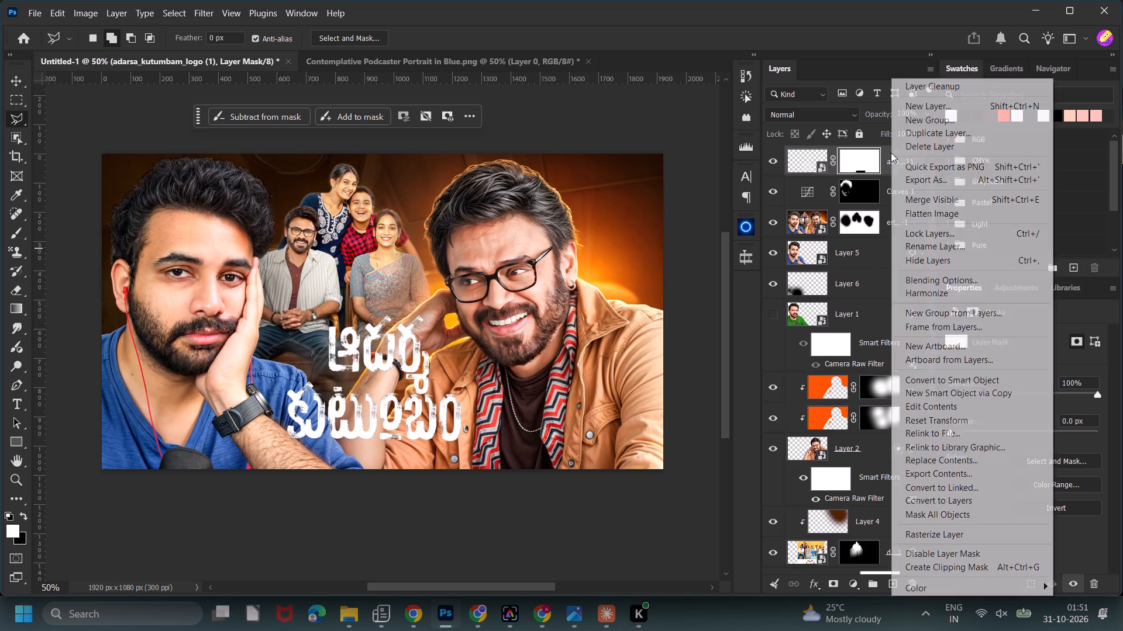
{"action": "left_click", "coordinate": [955, 380]}
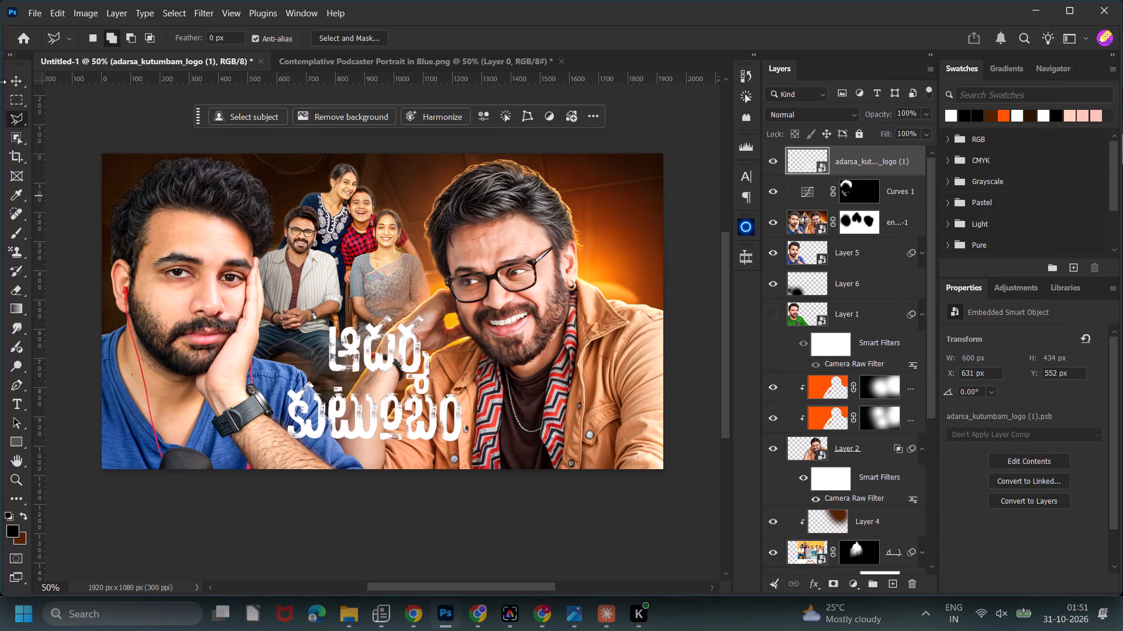
Lower the trimmed logo toward the canvas bottom between the two men and scale it to about 106%.
{"action": "left_click", "coordinate": [9, 86]}
{"action": "left_click_drag", "start_coordinate": [363, 383], "coordinate": [360, 404]}
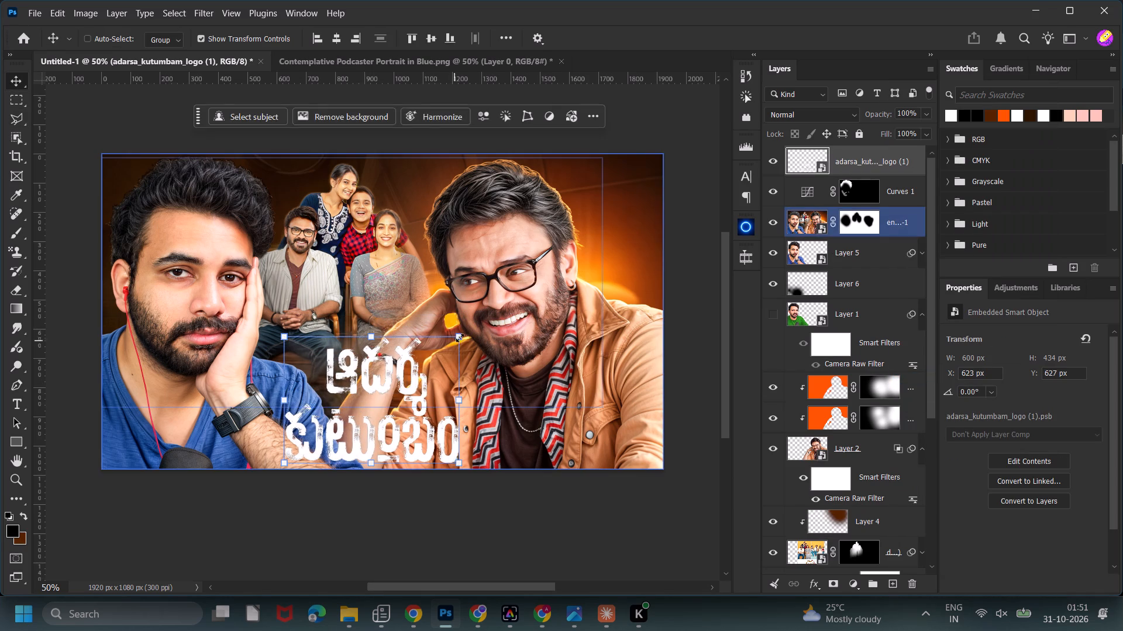
{"action": "left_click_drag", "start_coordinate": [460, 337], "coordinate": [473, 331]}
{"action": "left_click_drag", "start_coordinate": [422, 393], "coordinate": [415, 398]}
{"action": "left_click_drag", "start_coordinate": [415, 397], "coordinate": [416, 386]}
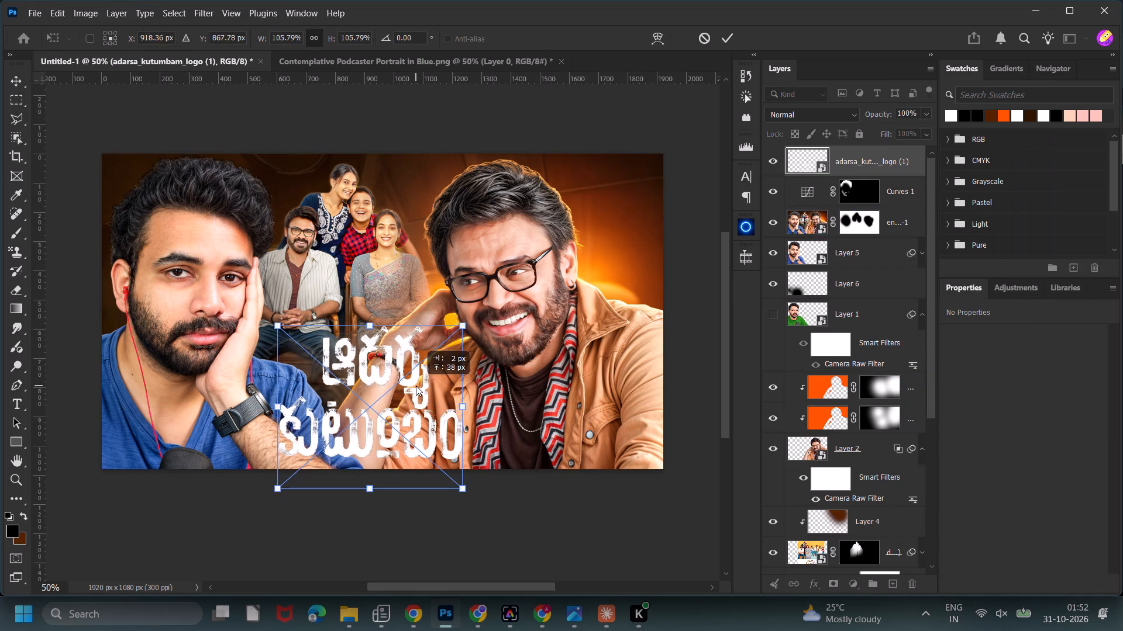
{"action": "left_click_drag", "start_coordinate": [416, 386], "coordinate": [416, 391]}
{"action": "left_click", "coordinate": [733, 40]}
Add a drop shadow to the title logo in dark brown 2c1000 at a distance of 15 px.
{"action": "double_click", "coordinate": [915, 161]}
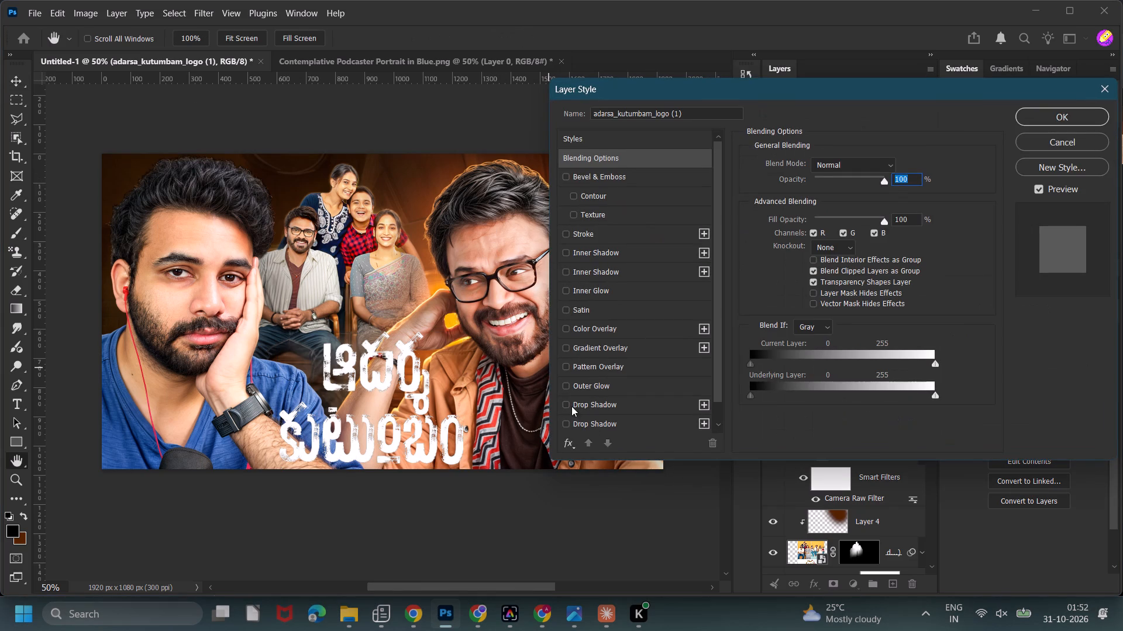
{"action": "left_click", "coordinate": [567, 403]}
{"action": "left_click", "coordinate": [587, 404]}
{"action": "left_click", "coordinate": [897, 172]}
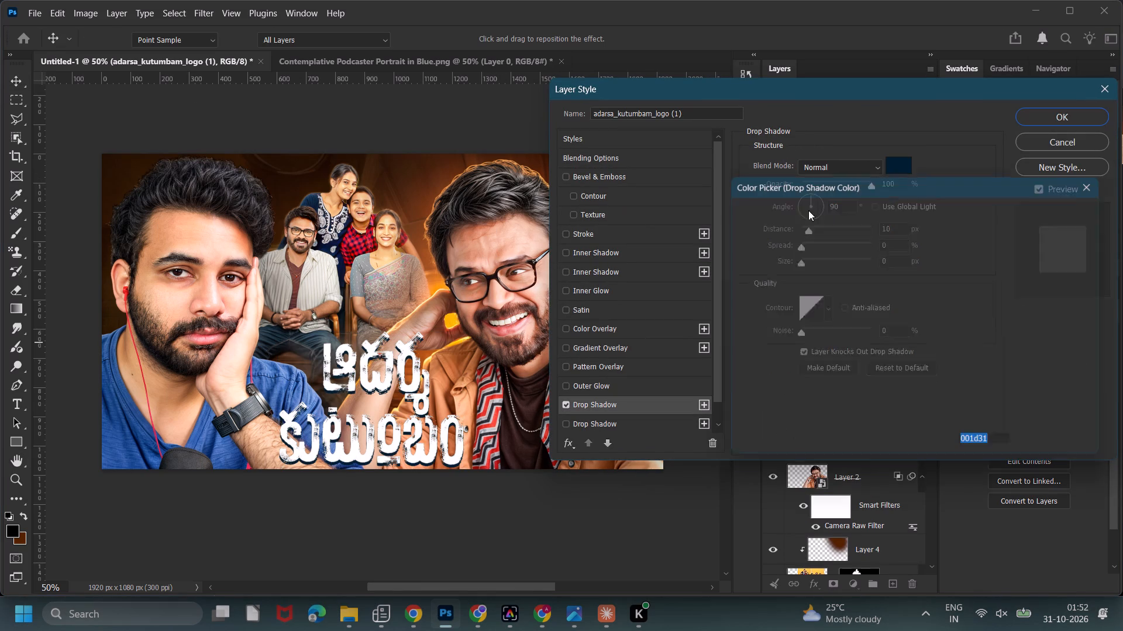
{"action": "left_click", "coordinate": [425, 161]}
{"action": "left_click_drag", "start_coordinate": [849, 357], "coordinate": [939, 369]}
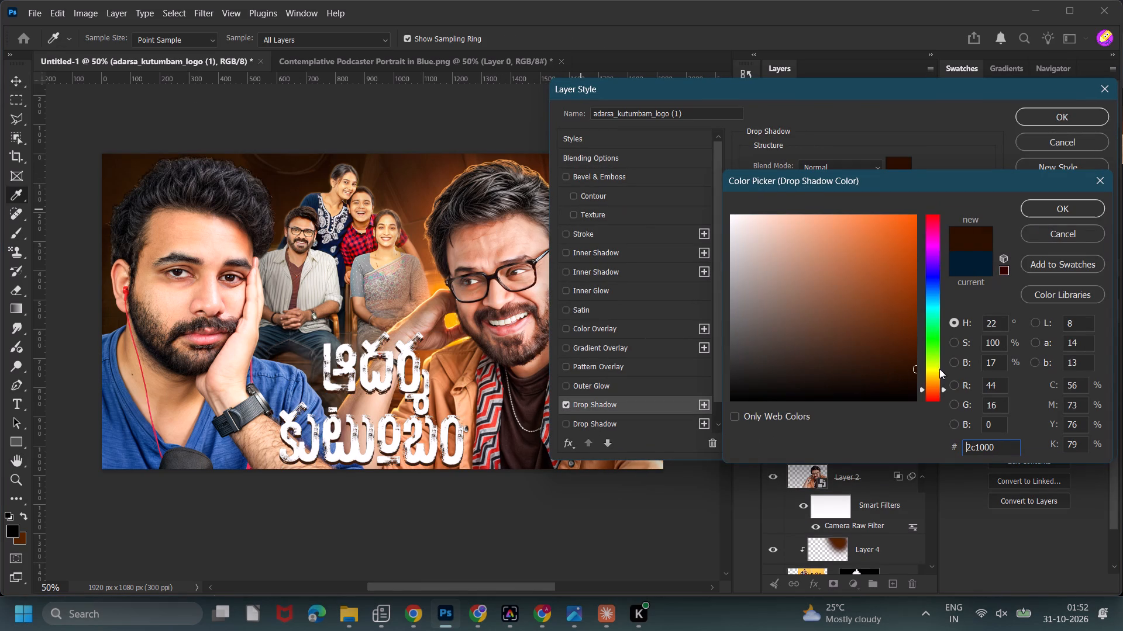
{"action": "left_click", "coordinate": [1031, 214]}
{"action": "left_click_drag", "start_coordinate": [809, 230], "coordinate": [826, 228]}
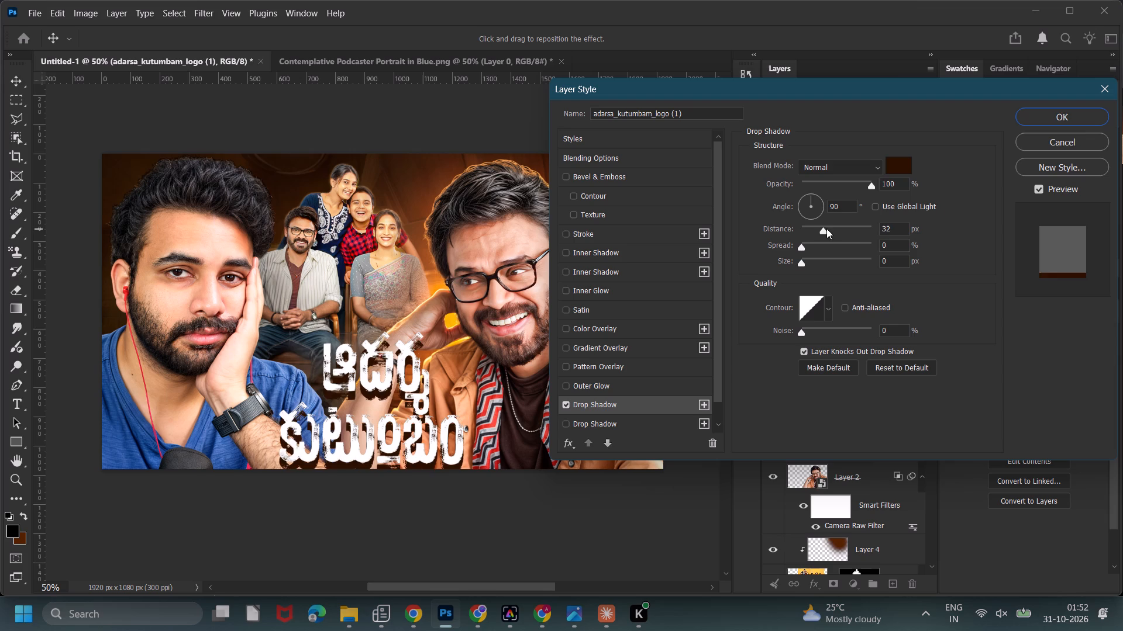
{"action": "left_click_drag", "start_coordinate": [826, 228], "coordinate": [813, 242]}
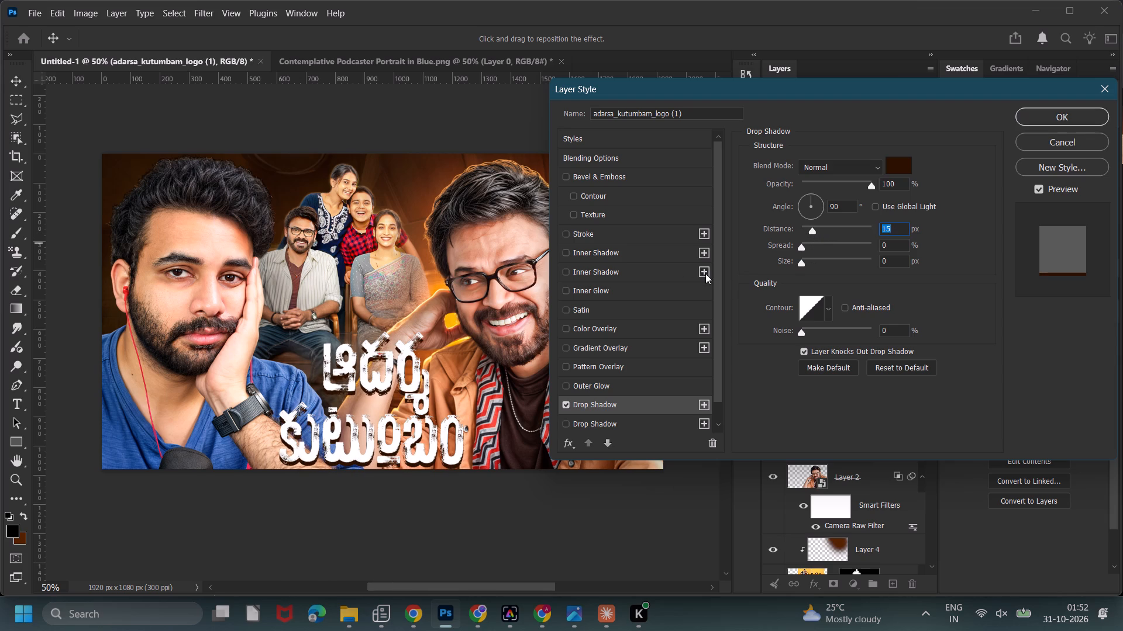
Add a second drop shadow to the logo with size 103 px, and duplicate it as a third shadow.
{"action": "left_click", "coordinate": [701, 405]}
{"action": "scroll", "coordinate": [681, 393], "scroll_direction": "down", "scroll_amount": 3}
{"action": "left_click", "coordinate": [647, 384]}
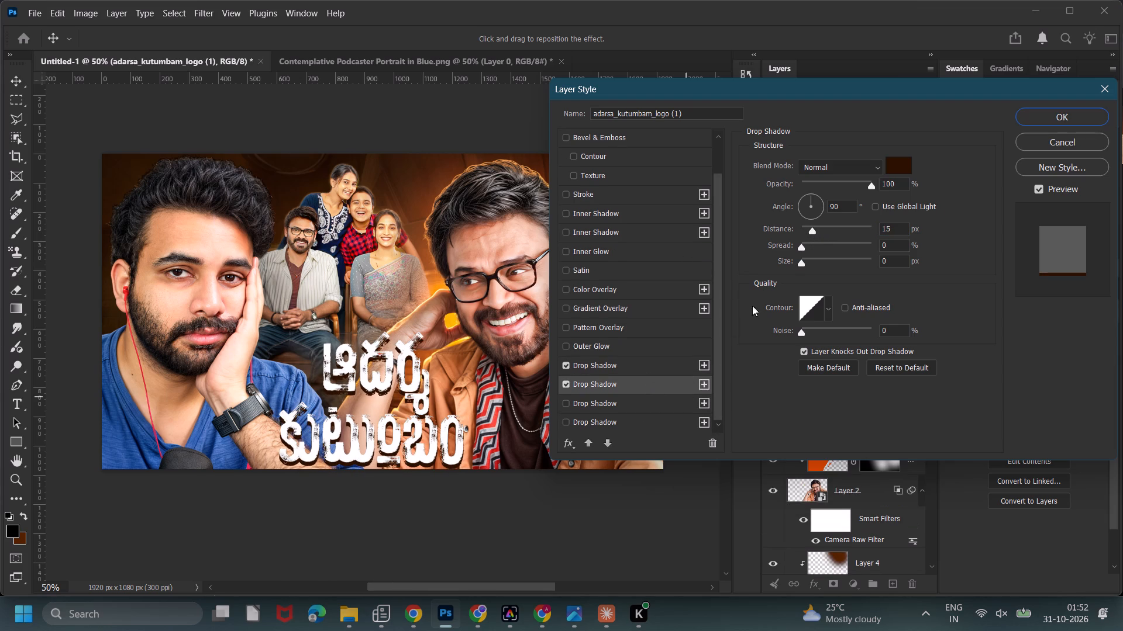
{"action": "left_click_drag", "start_coordinate": [804, 261], "coordinate": [838, 264]}
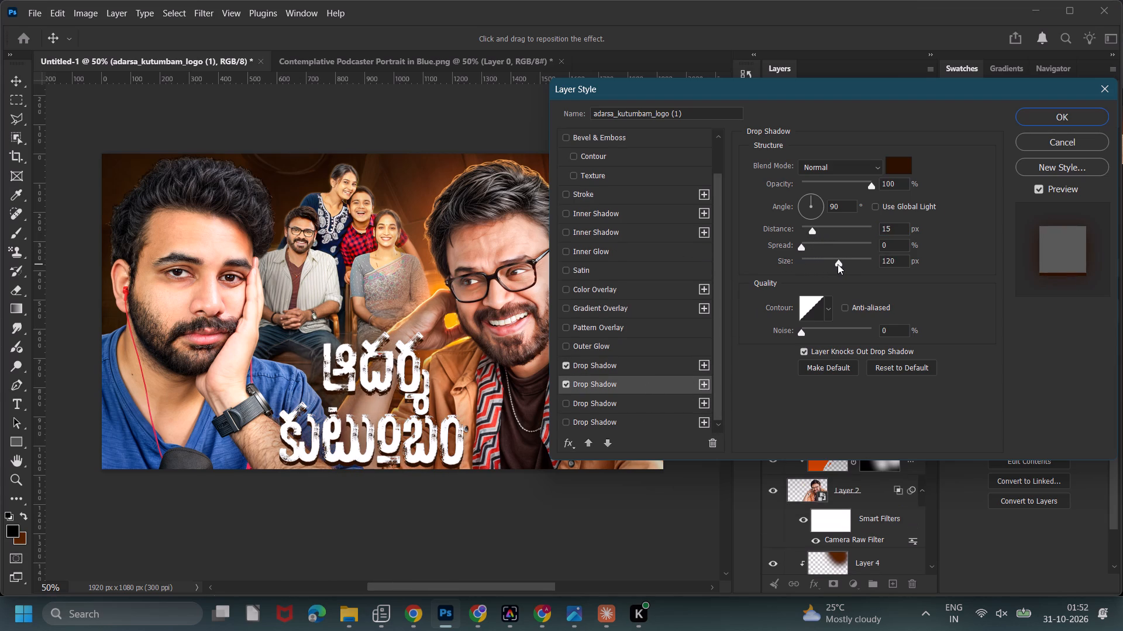
{"action": "left_click_drag", "start_coordinate": [838, 264], "coordinate": [834, 264]}
{"action": "left_click", "coordinate": [708, 385]}
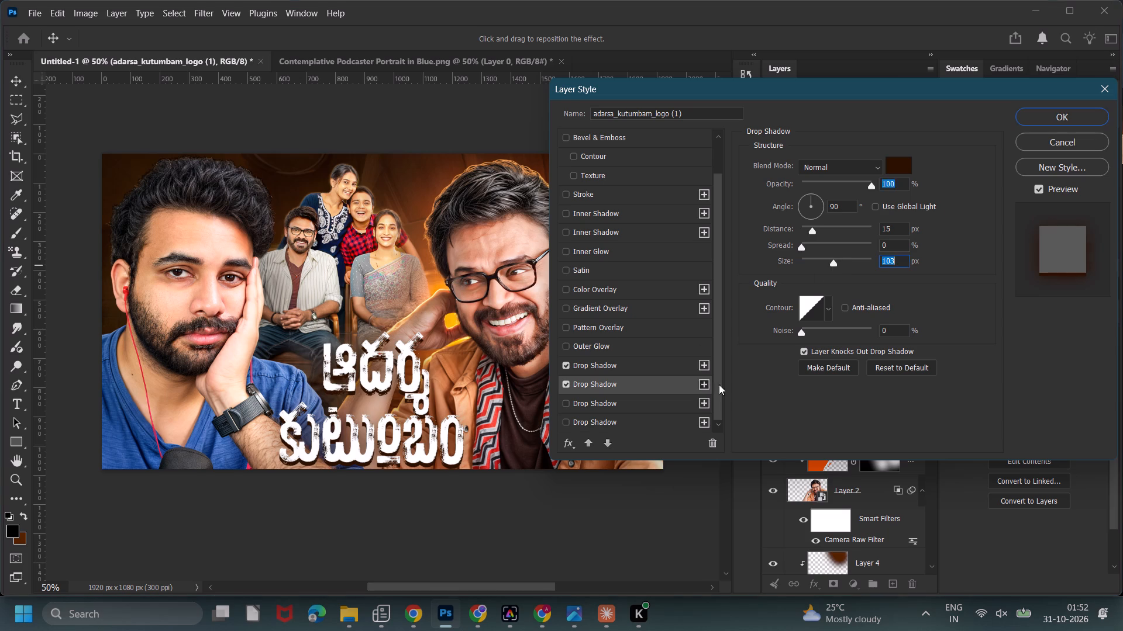
Copy the drop shadow colour code 2c1000 and apply the logo's layer style.
{"action": "left_click", "coordinate": [901, 171]}
{"action": "key", "text": "ctrl+c"}
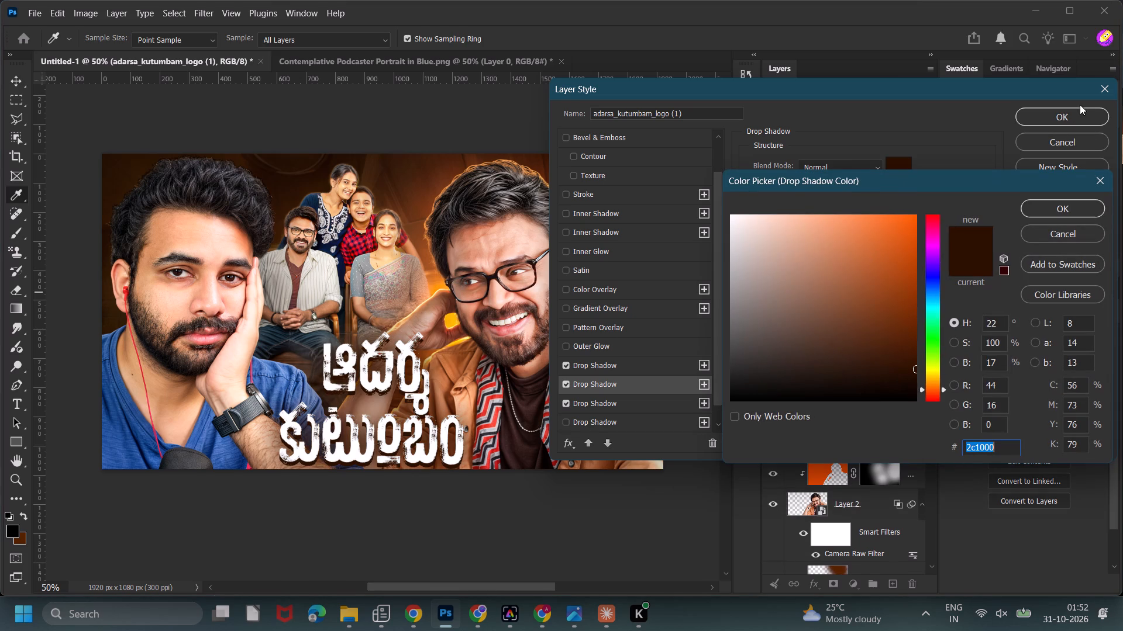
{"action": "left_click", "coordinate": [1074, 116]}
{"action": "left_click", "coordinate": [1036, 203]}
{"action": "left_click", "coordinate": [1042, 115]}
{"action": "left_click", "coordinate": [1051, 206]}
{"action": "left_click", "coordinate": [1052, 119]}
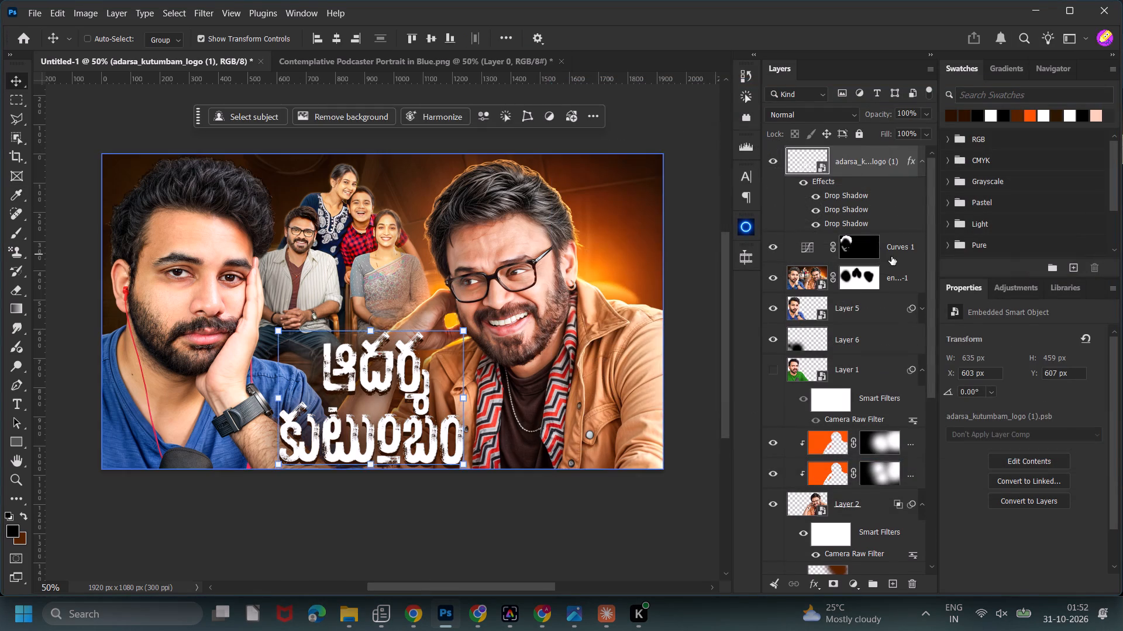
Add a solid colour fill layer in 2c1000 directly above Curves 1, beneath the logo.
{"action": "left_click", "coordinate": [891, 256]}
{"action": "left_click", "coordinate": [854, 582]}
{"action": "left_click", "coordinate": [860, 550]}
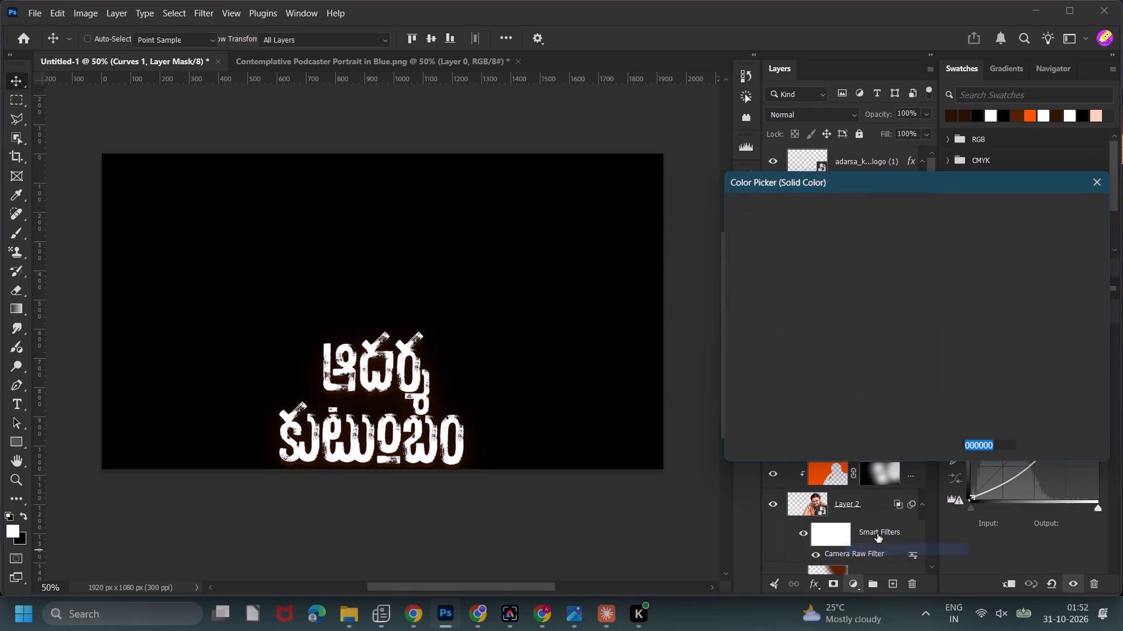
{"action": "key", "text": "ctrl+v"}
{"action": "left_click_drag", "start_coordinate": [1036, 220], "coordinate": [1036, 212]}
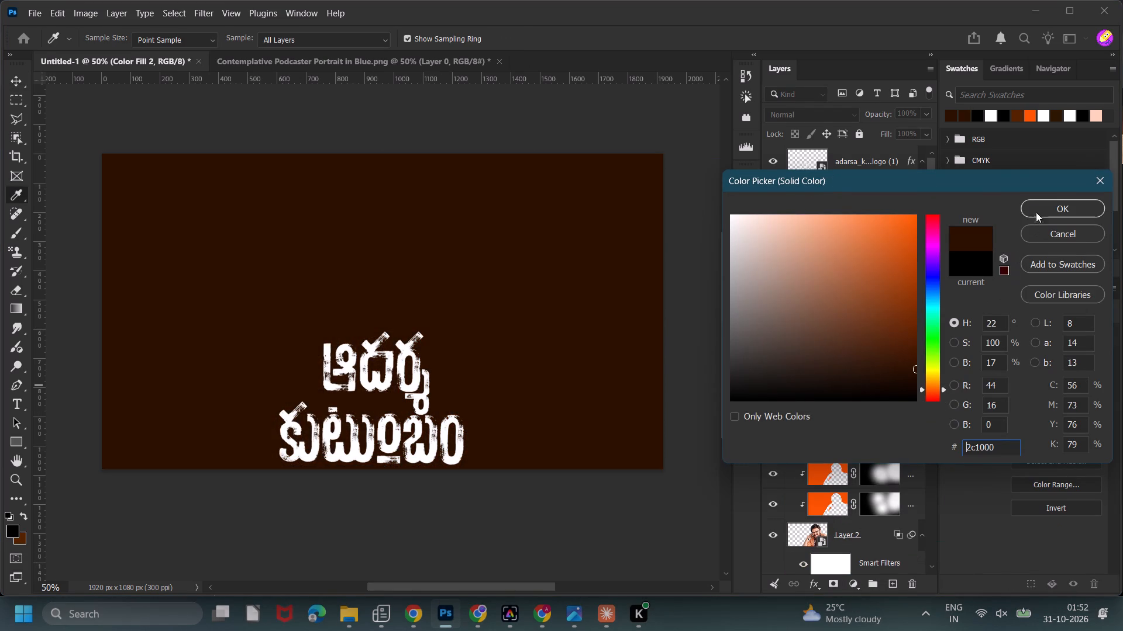
{"action": "left_click_drag", "start_coordinate": [1036, 212], "coordinate": [1036, 212]}
{"action": "left_click", "coordinate": [1035, 206]}
Fill the brown colour fill layer's mask with black to hide the fill.
{"action": "left_click", "coordinate": [862, 249]}
{"action": "key", "text": "x"}
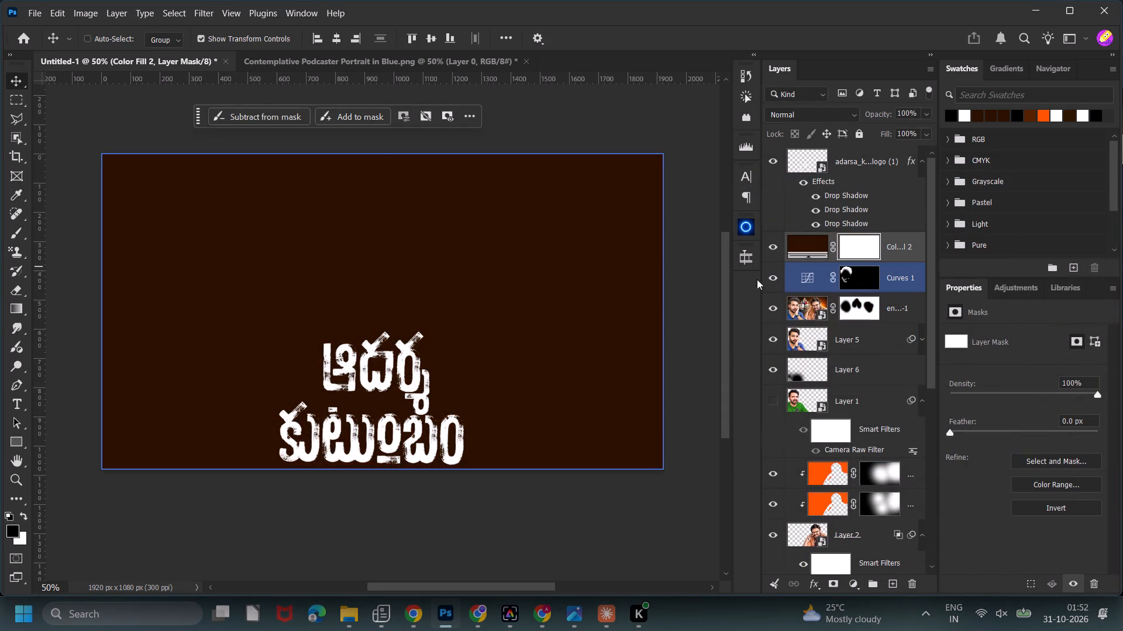
{"action": "key", "text": "alt+BackSpace"}
Paint white on the fill layer's mask along the canvas bottom below the logo with a 900 px soft brush at 44% opacity.
{"action": "key", "text": "ctrl+minus"}
{"action": "key", "text": "ctrl+minus"}
{"action": "key", "text": "b"}
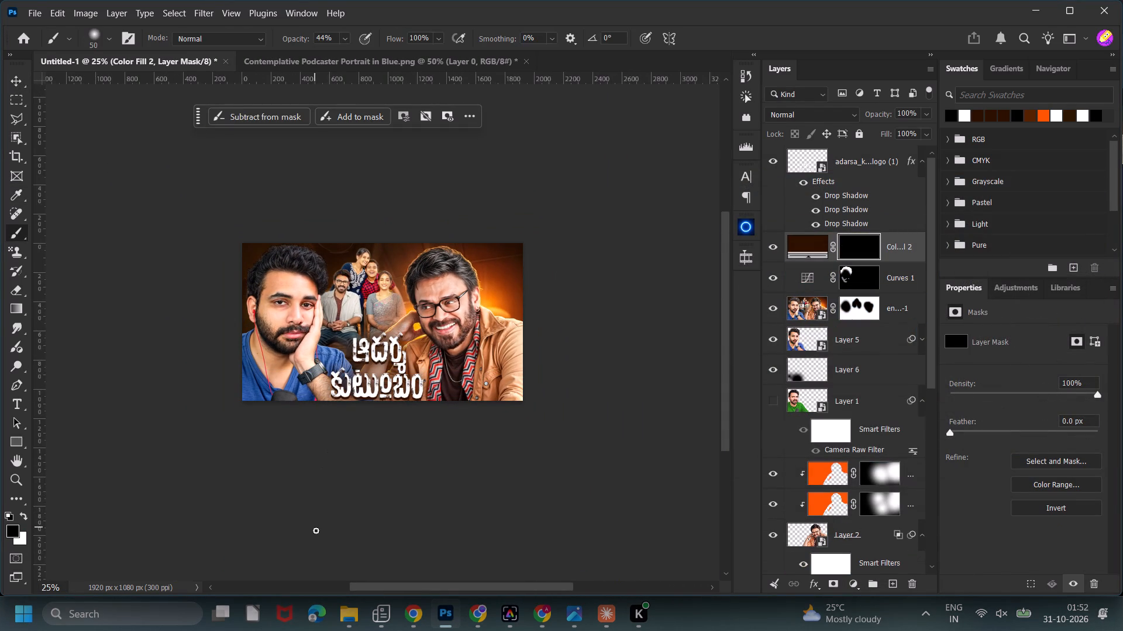
{"action": "key", "text": "x"}
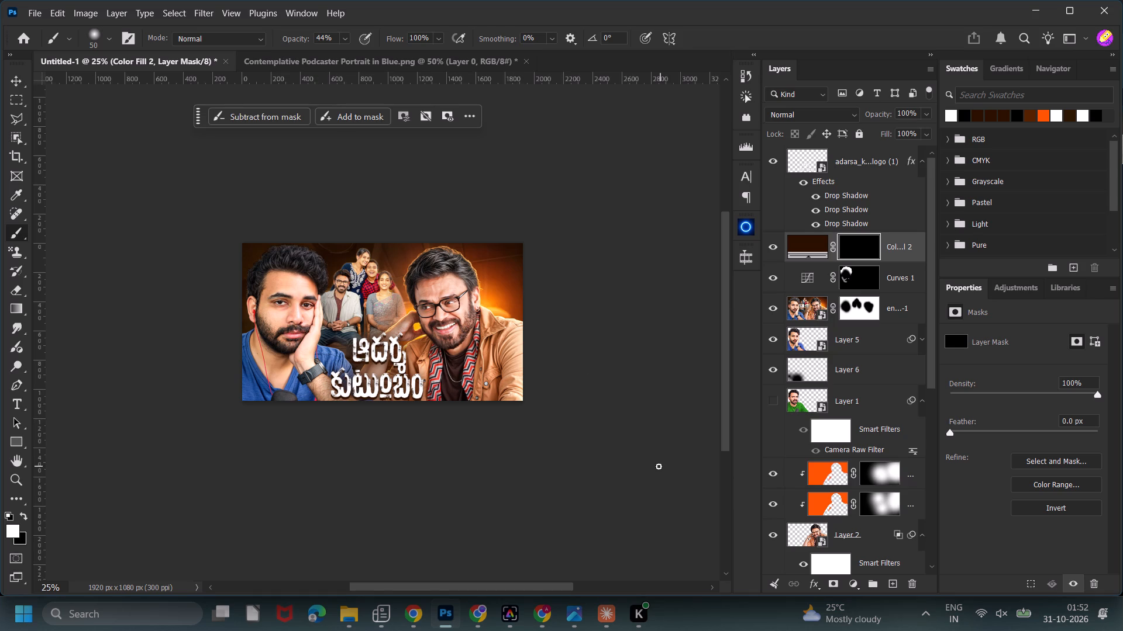
{"action": "key", "text": "bracketright"}
{"action": "key", "text": "bracketright"}
{"action": "key", "text": "bracketright"}
{"action": "key", "text": "bracketright"}
{"action": "key", "text": "bracketright"}
{"action": "key", "text": "bracketright"}
{"action": "key", "text": "bracketright"}
{"action": "key", "text": "bracketright"}
{"action": "key", "text": "bracketright"}
{"action": "key", "text": "bracketright"}
{"action": "key", "text": "bracketright"}
{"action": "key", "text": "bracketright"}
{"action": "key", "text": "bracketright"}
{"action": "key", "text": "bracketright"}
{"action": "key", "text": "bracketright"}
{"action": "key", "text": "bracketright"}
{"action": "key", "text": "bracketright"}
{"action": "key", "text": "bracketright"}
{"action": "key", "text": "bracketright"}
{"action": "left_click", "coordinate": [398, 452]}
{"action": "left_click", "coordinate": [391, 452]}
{"action": "left_click", "coordinate": [384, 452]}
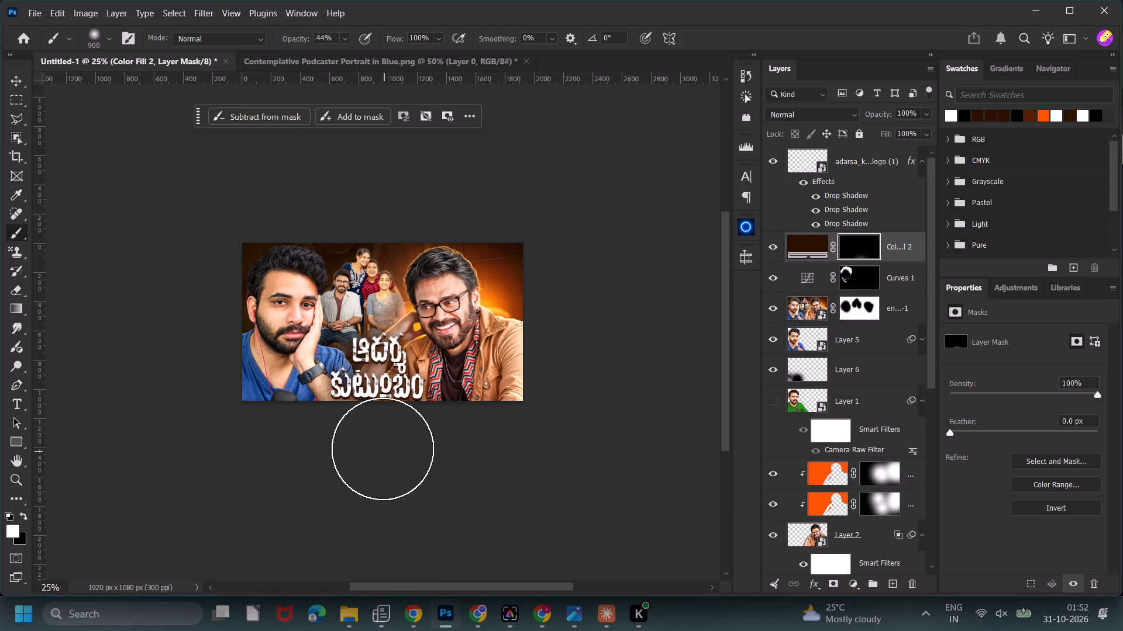
{"action": "left_click", "coordinate": [380, 440]}
Build up the brown shade behind the logo with white mask dabs, reducing the soft brush down to 400 px.
{"action": "key", "text": "bracketleft"}
{"action": "left_click", "coordinate": [373, 414]}
{"action": "key", "text": "bracketleft"}
{"action": "key", "text": "bracketleft"}
{"action": "left_click", "coordinate": [375, 407]}
{"action": "key", "text": "bracketleft"}
{"action": "key", "text": "bracketleft"}
{"action": "double_click", "coordinate": [375, 390]}
{"action": "double_click", "coordinate": [374, 387]}
{"action": "key", "text": "bracketright"}
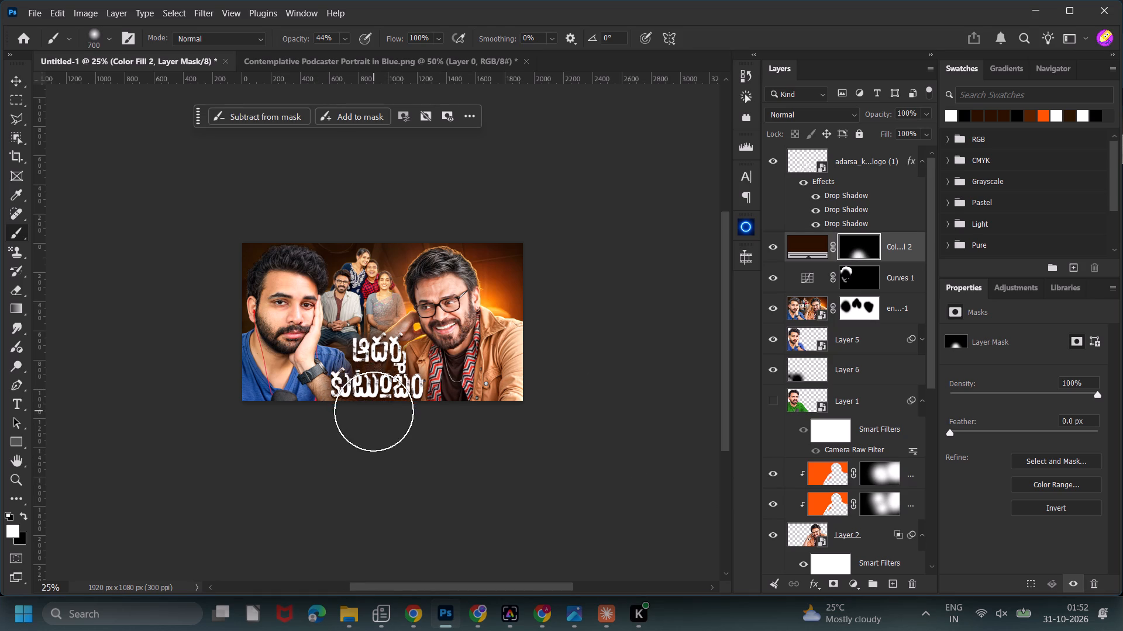
{"action": "key", "text": "bracketright"}
{"action": "left_click", "coordinate": [374, 412]}
{"action": "left_click", "coordinate": [374, 416]}
{"action": "key", "text": "bracketleft"}
{"action": "left_click", "coordinate": [377, 394]}
{"action": "key", "text": "bracketleft"}
{"action": "key", "text": "bracketleft"}
{"action": "key", "text": "bracketleft"}
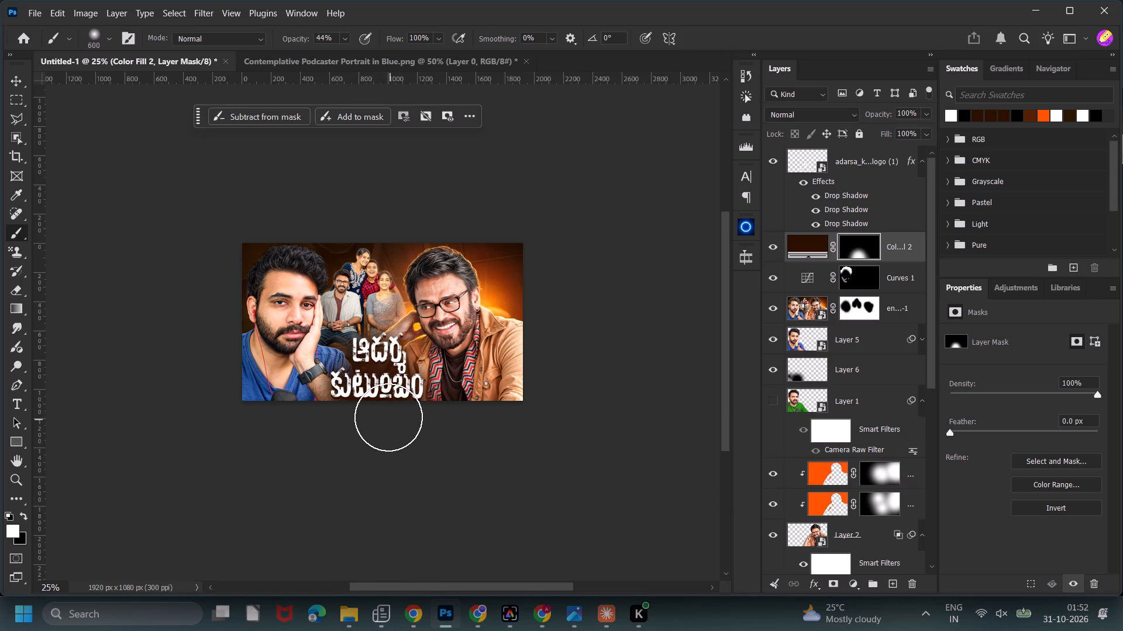
{"action": "key", "text": "bracketleft"}
{"action": "key", "text": "bracketleft"}
{"action": "left_click", "coordinate": [379, 376]}
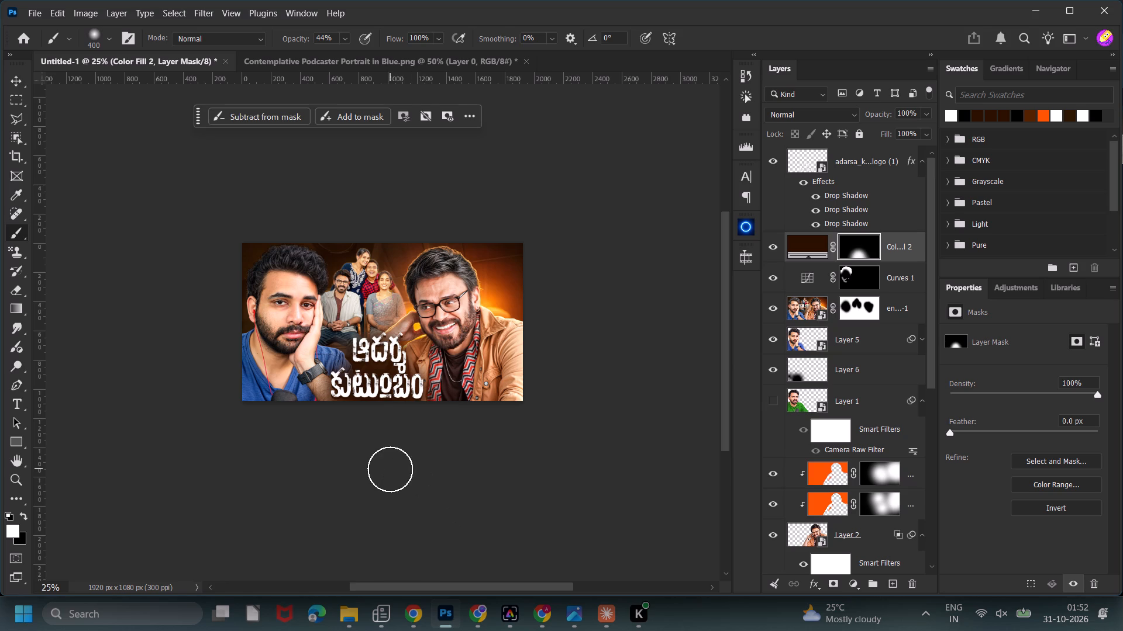
Extend the brown shade along the bottom edge on both sides of the logo with a 700 px white brush.
{"action": "key", "text": "bracketright"}
{"action": "key", "text": "bracketright"}
{"action": "key", "text": "bracketright"}
{"action": "double_click", "coordinate": [352, 446]}
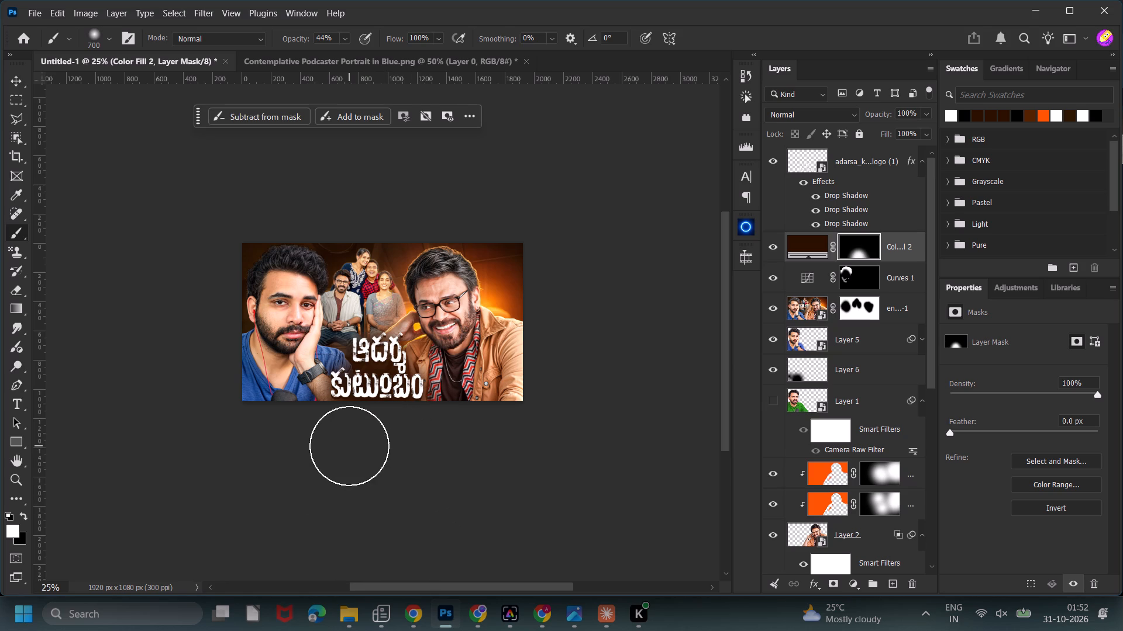
{"action": "left_click", "coordinate": [346, 446]}
{"action": "left_click", "coordinate": [391, 448]}
{"action": "left_click_drag", "start_coordinate": [404, 451], "coordinate": [410, 452]}
{"action": "left_click", "coordinate": [412, 453]}
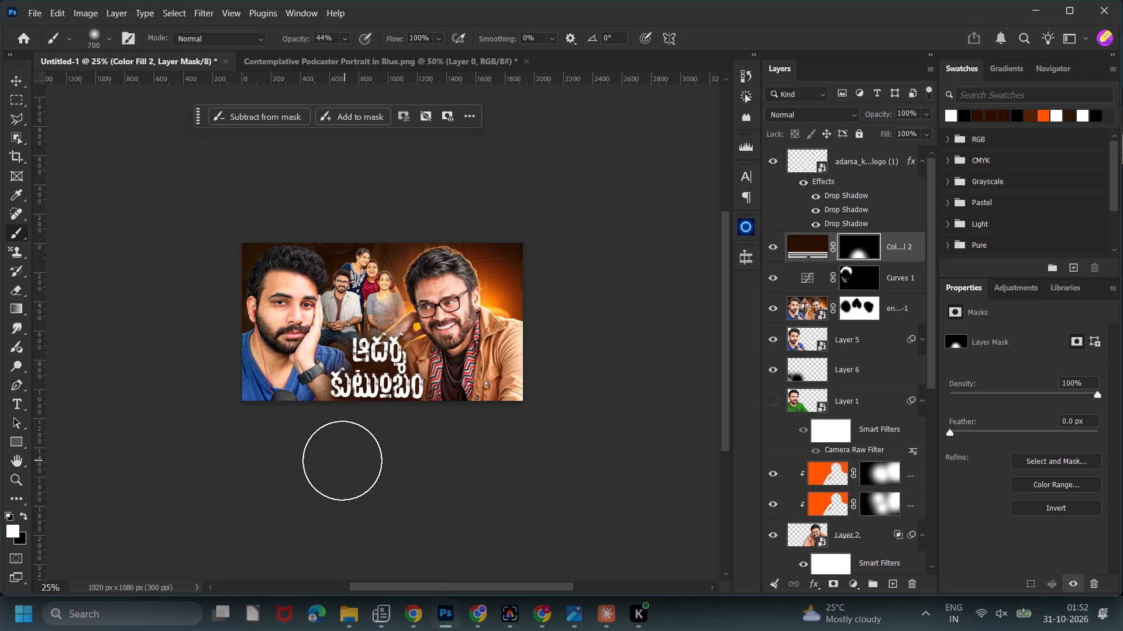
Paint black on the fill layer's mask over both men's faces with the 700 px brush to clear the brown tint.
{"action": "key", "text": "x"}
{"action": "left_click_drag", "start_coordinate": [301, 295], "coordinate": [298, 301]}
{"action": "left_click", "coordinate": [295, 312]}
{"action": "left_click_drag", "start_coordinate": [292, 318], "coordinate": [287, 301]}
{"action": "left_click", "coordinate": [281, 296]}
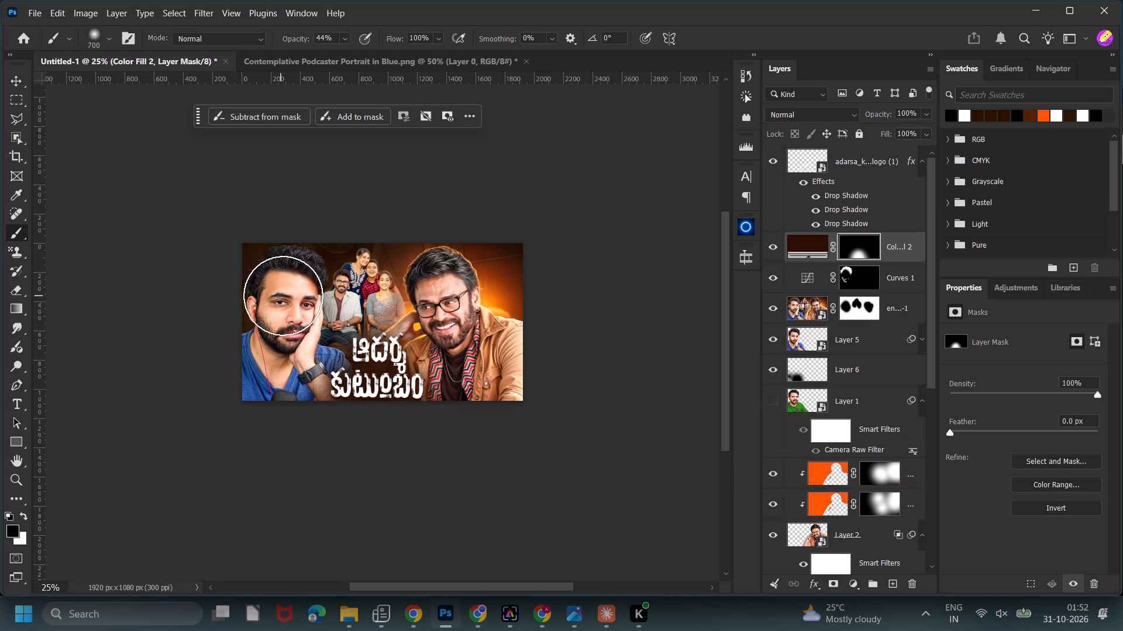
{"action": "left_click_drag", "start_coordinate": [435, 266], "coordinate": [467, 311]}
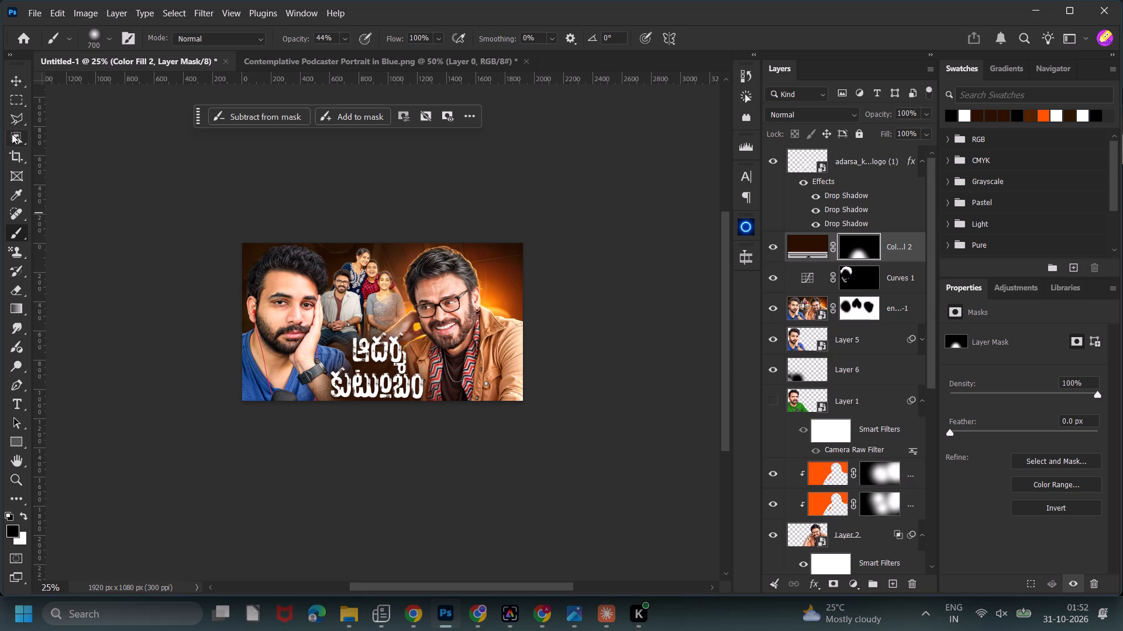
Load the logo's outline as a selection, fill it with dark grey on a new layer above the logo, and deselect.
{"action": "left_click", "coordinate": [17, 78]}
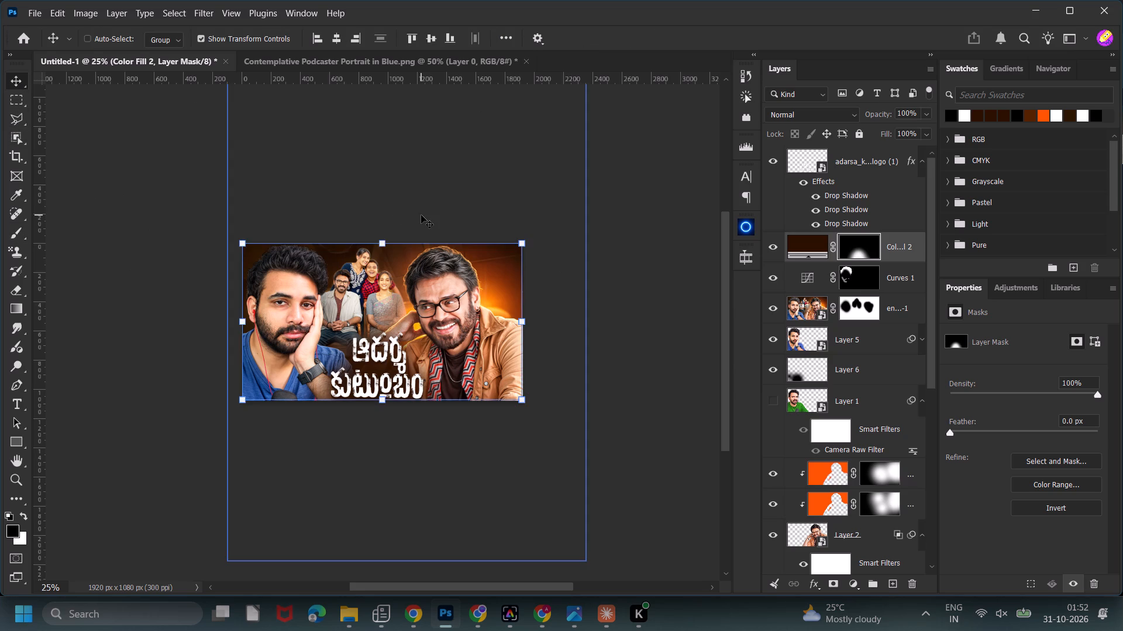
{"action": "left_click", "coordinate": [421, 215]}
{"action": "left_click", "coordinate": [807, 165]}
{"action": "left_click", "coordinate": [807, 171], "text": "ctrl"}
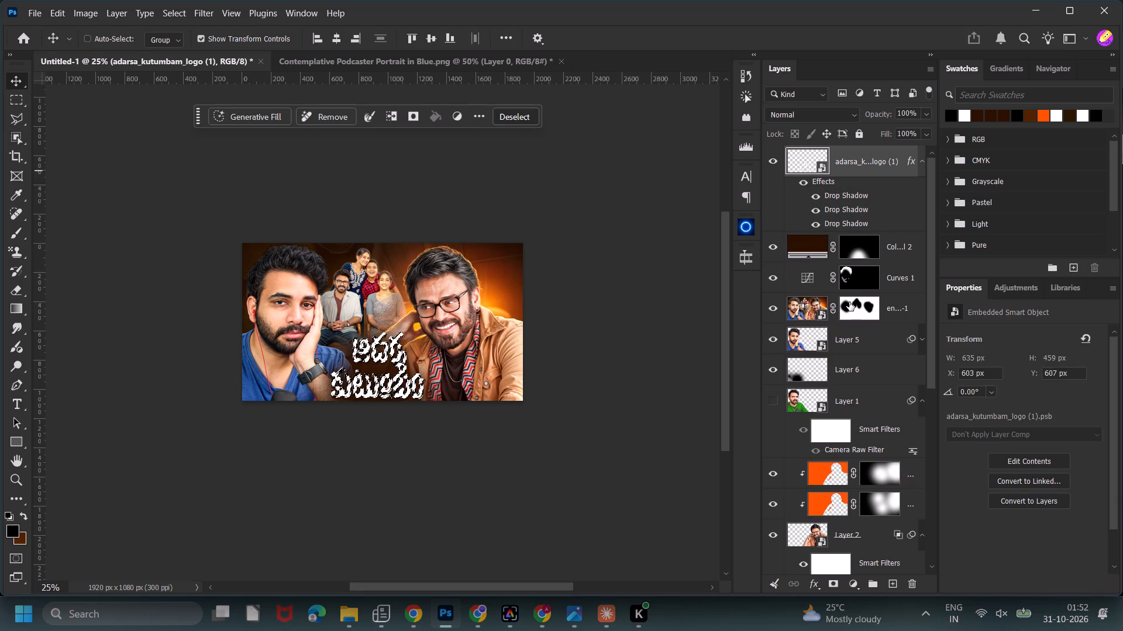
{"action": "left_click", "coordinate": [896, 580]}
{"action": "left_click", "coordinate": [8, 532]}
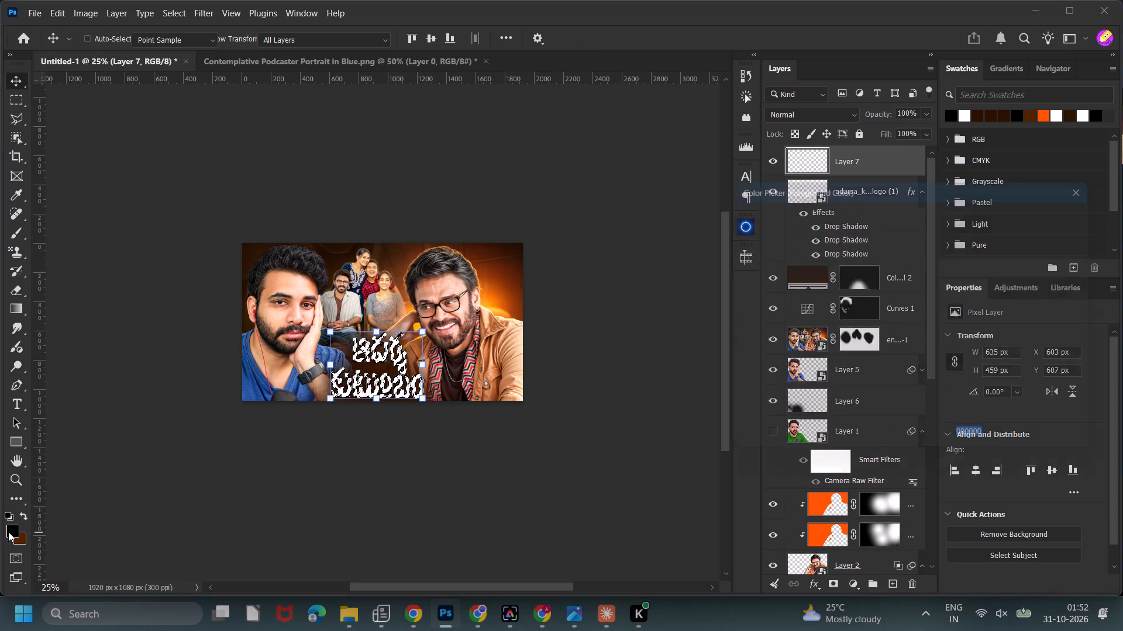
{"action": "left_click_drag", "start_coordinate": [747, 366], "coordinate": [714, 363]}
{"action": "left_click", "coordinate": [1049, 211]}
{"action": "key", "text": "alt+BackSpace"}
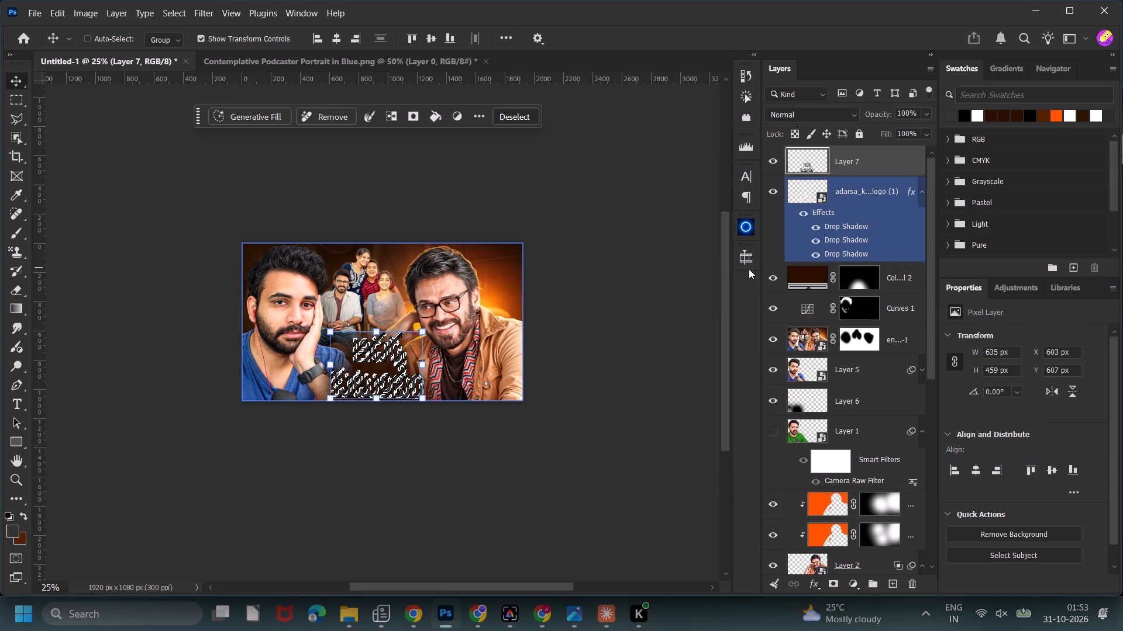
{"action": "key", "text": "ctrl+d"}
Turn the grey logo fill into a soft glow with a 25 px Gaussian Blur and Linear Dodge (Add) blending.
{"action": "left_click", "coordinate": [207, 11]}
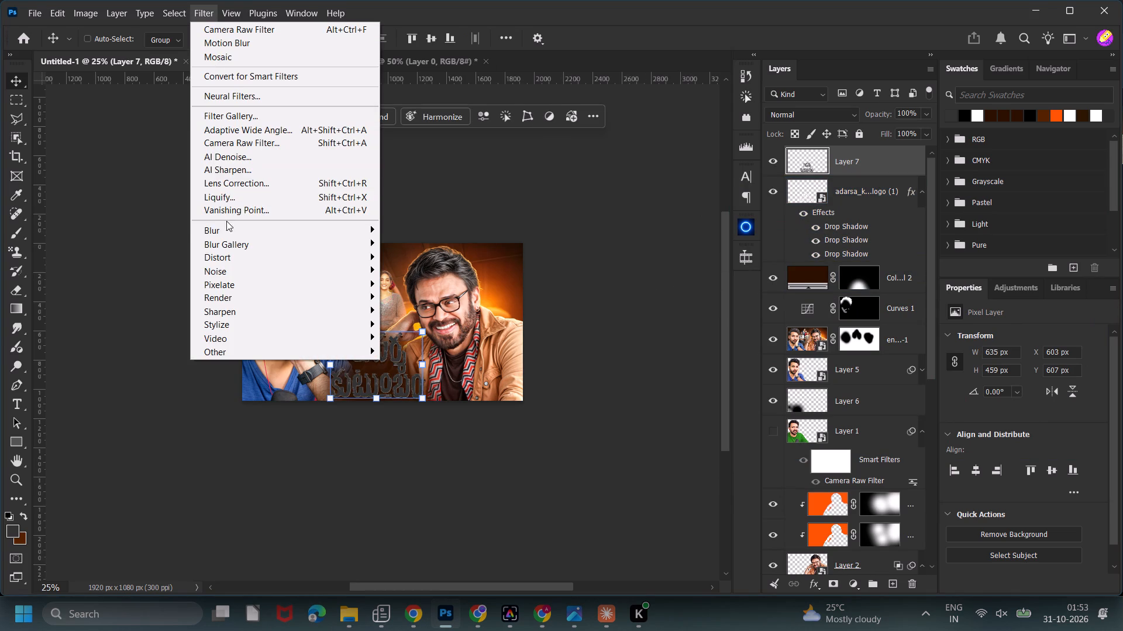
{"action": "left_click", "coordinate": [414, 282]}
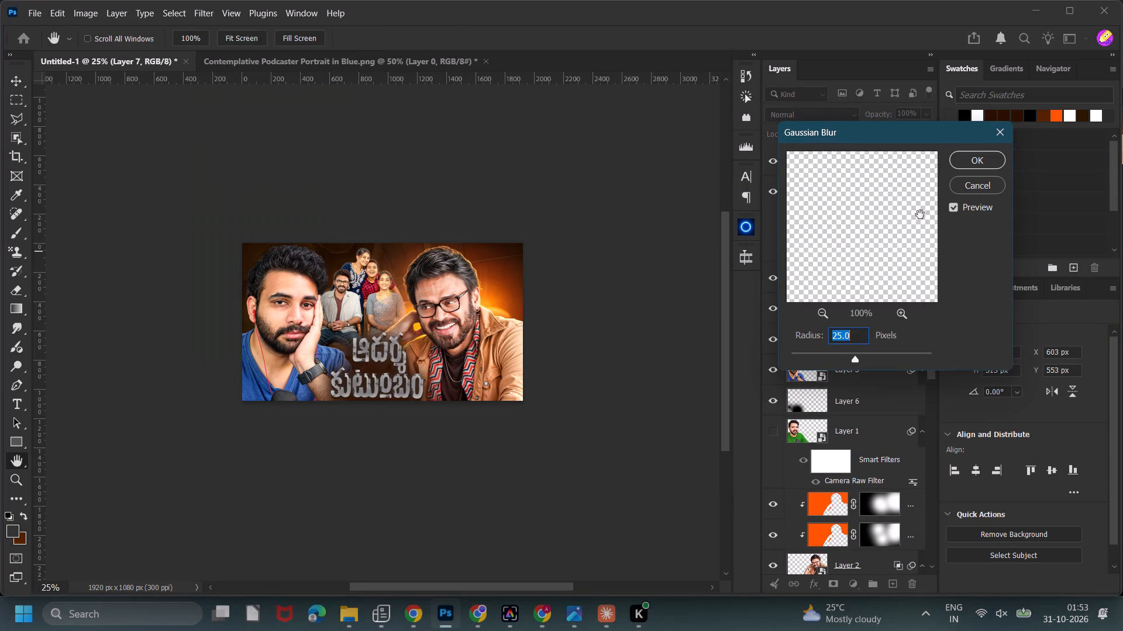
{"action": "left_click", "coordinate": [984, 157]}
{"action": "left_click", "coordinate": [828, 113]}
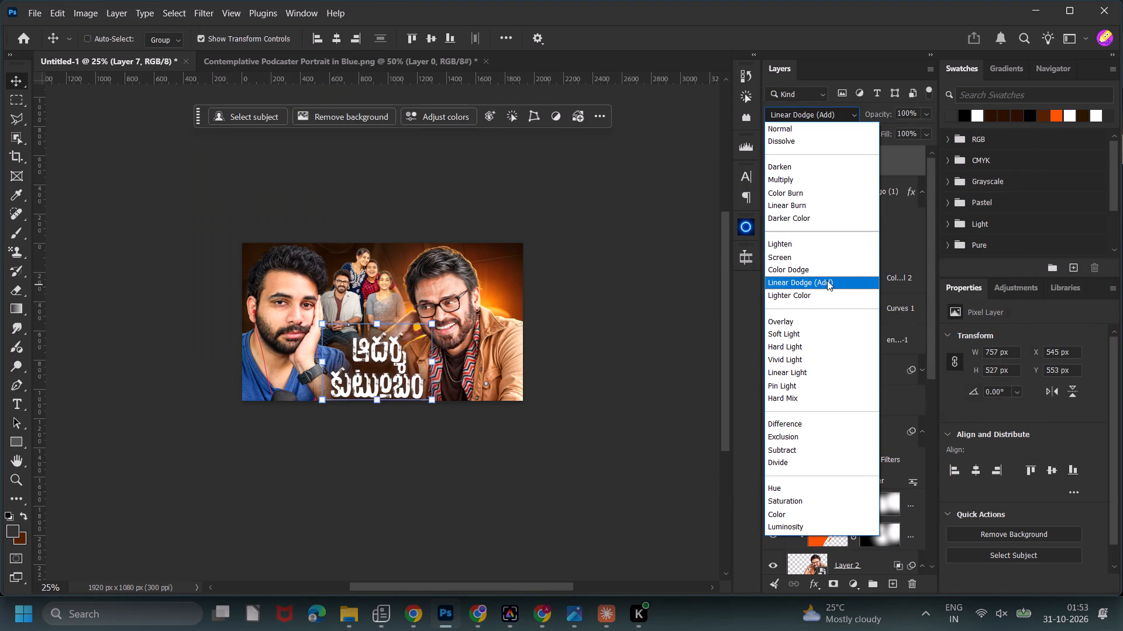
{"action": "left_click", "coordinate": [826, 278]}
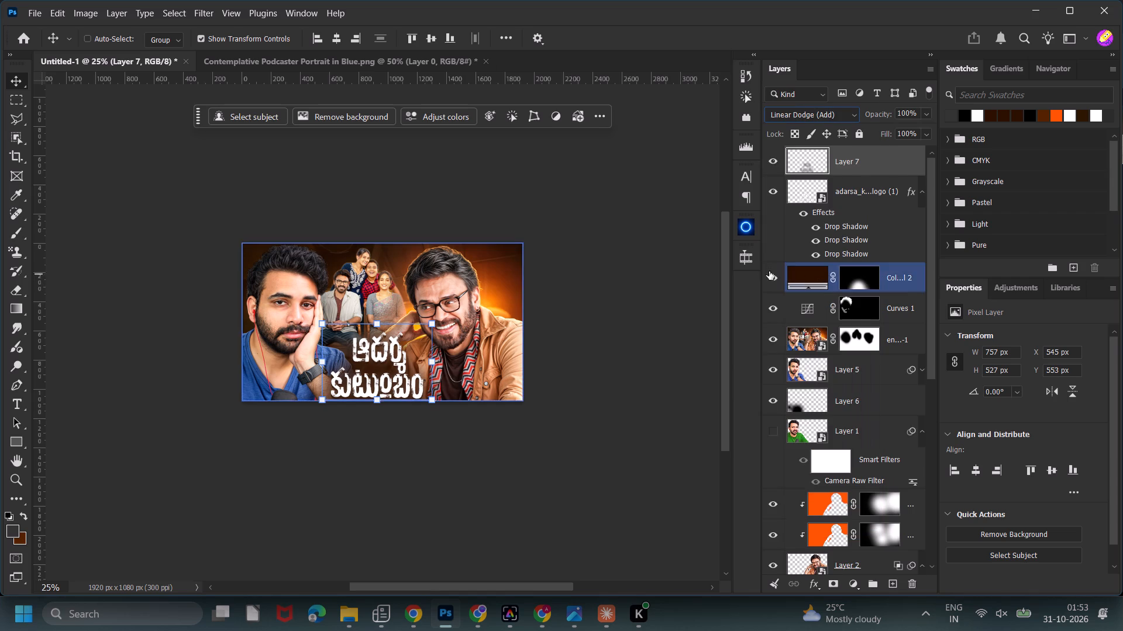
{"action": "left_click", "coordinate": [521, 265]}
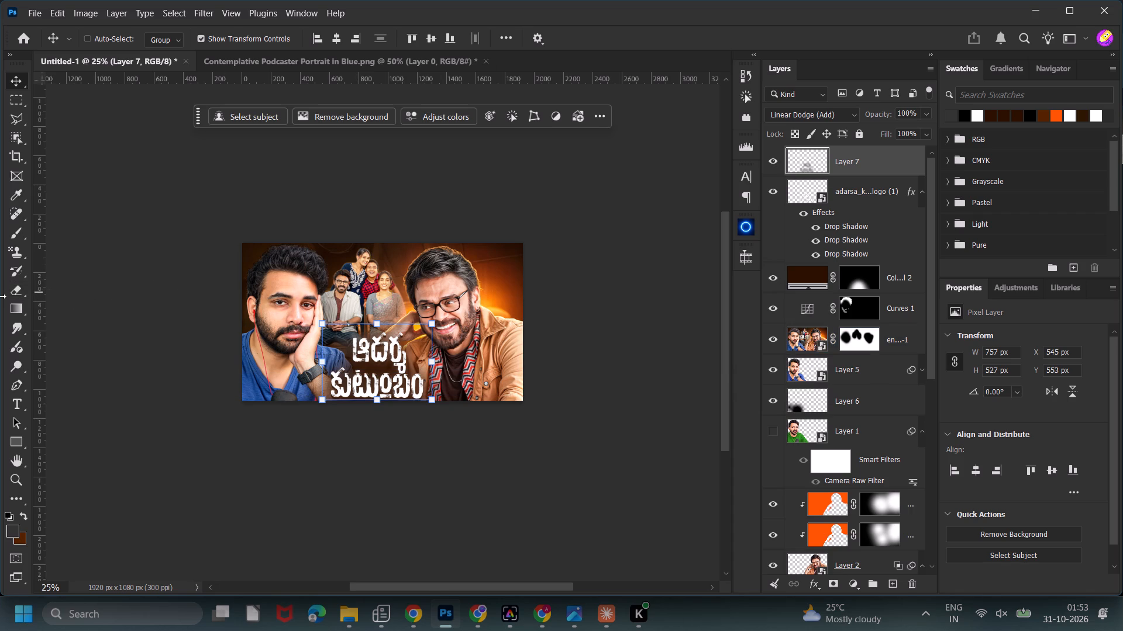
Add a new text layer reading "review" over the upper part of the thumbnail.
{"action": "key", "text": "t"}
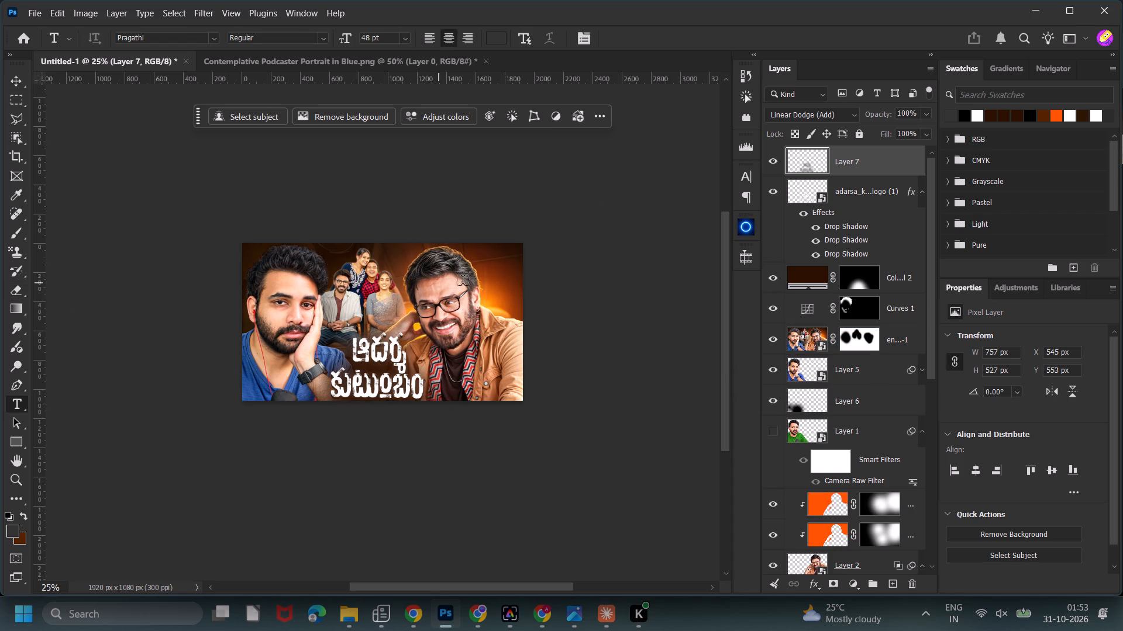
{"action": "left_click", "coordinate": [440, 288]}
{"action": "key", "text": "r"}
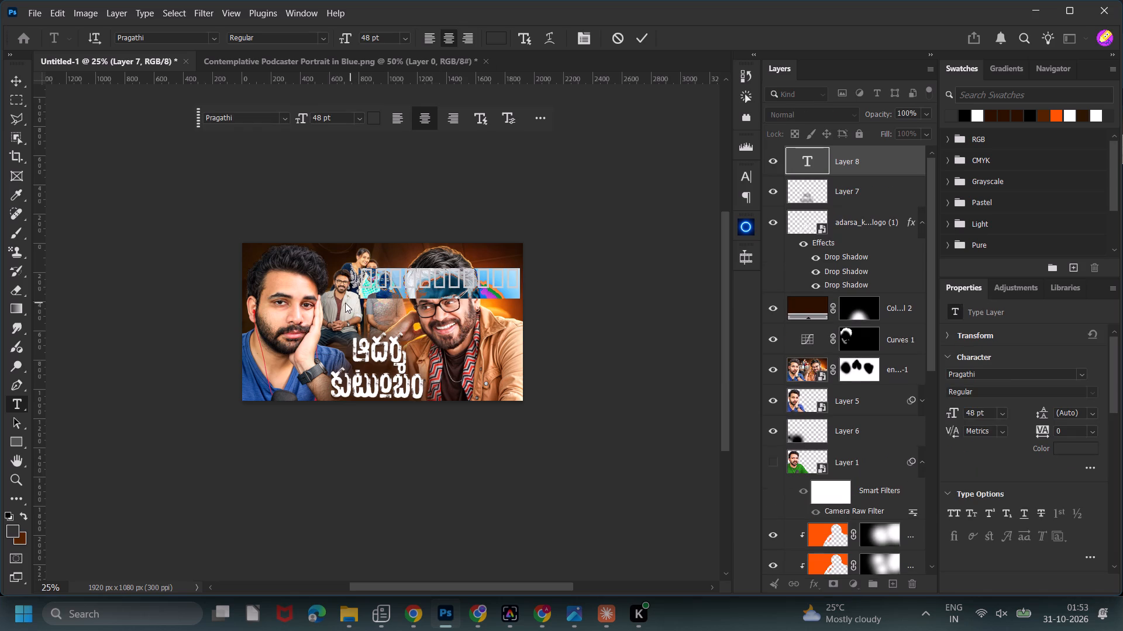
{"action": "key", "text": "e"}
{"action": "key", "text": "v"}
{"action": "key", "text": "i"}
{"action": "key", "text": "e"}
{"action": "key", "text": "w"}
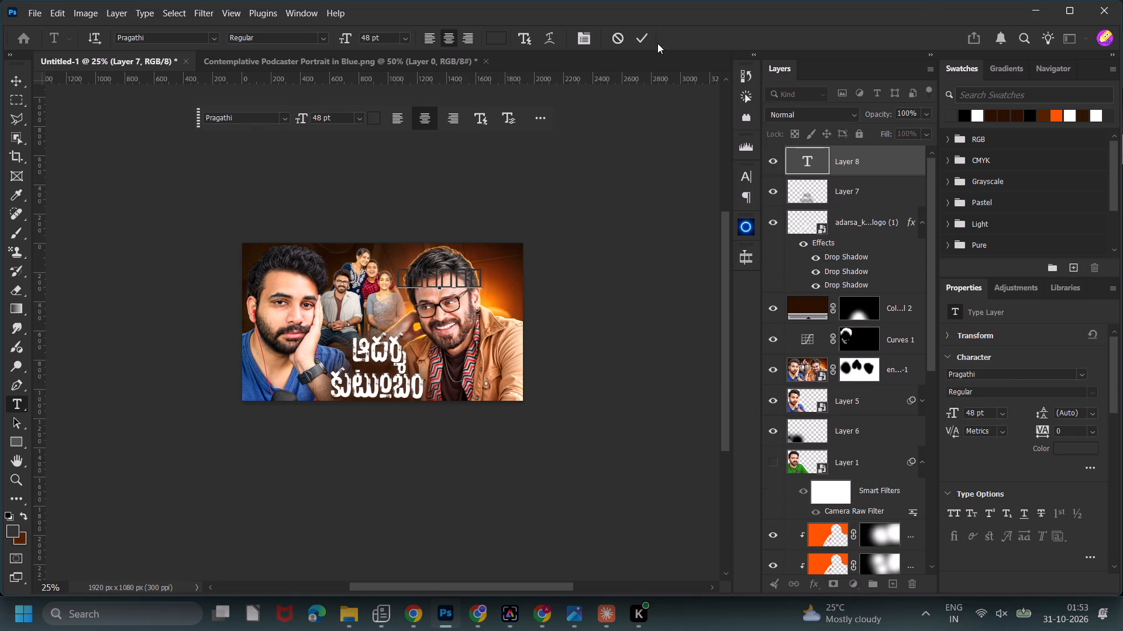
{"action": "left_click", "coordinate": [648, 39]}
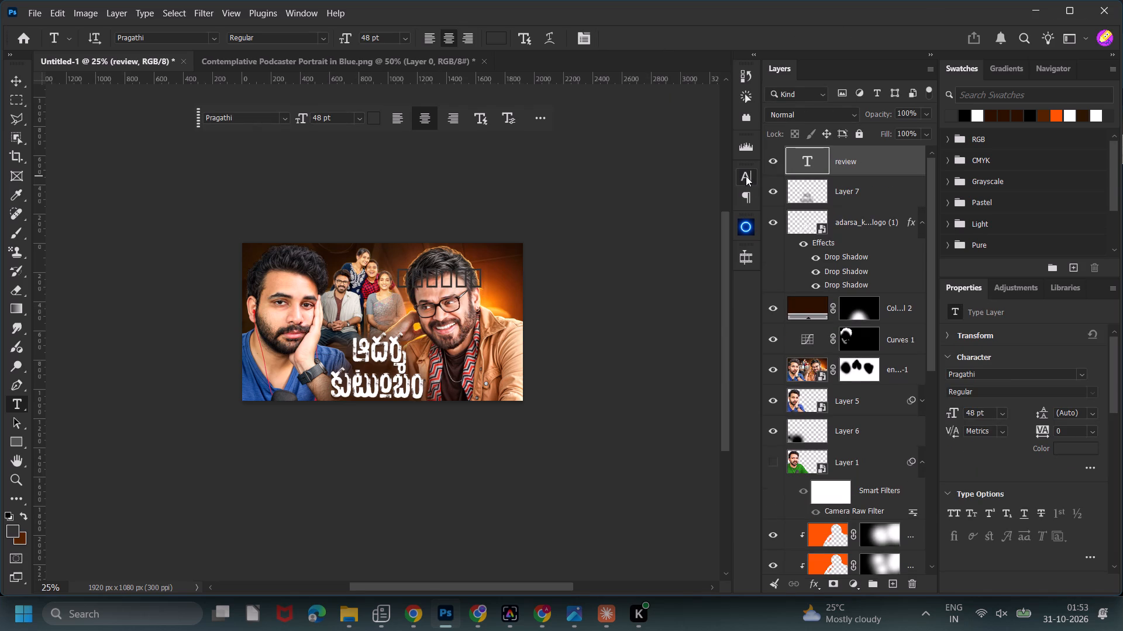
Format the review text as white Poppins Bold in all caps.
{"action": "left_click", "coordinate": [746, 176]}
{"action": "left_click", "coordinate": [707, 261]}
{"action": "left_click_drag", "start_coordinate": [773, 275], "coordinate": [660, 182]}
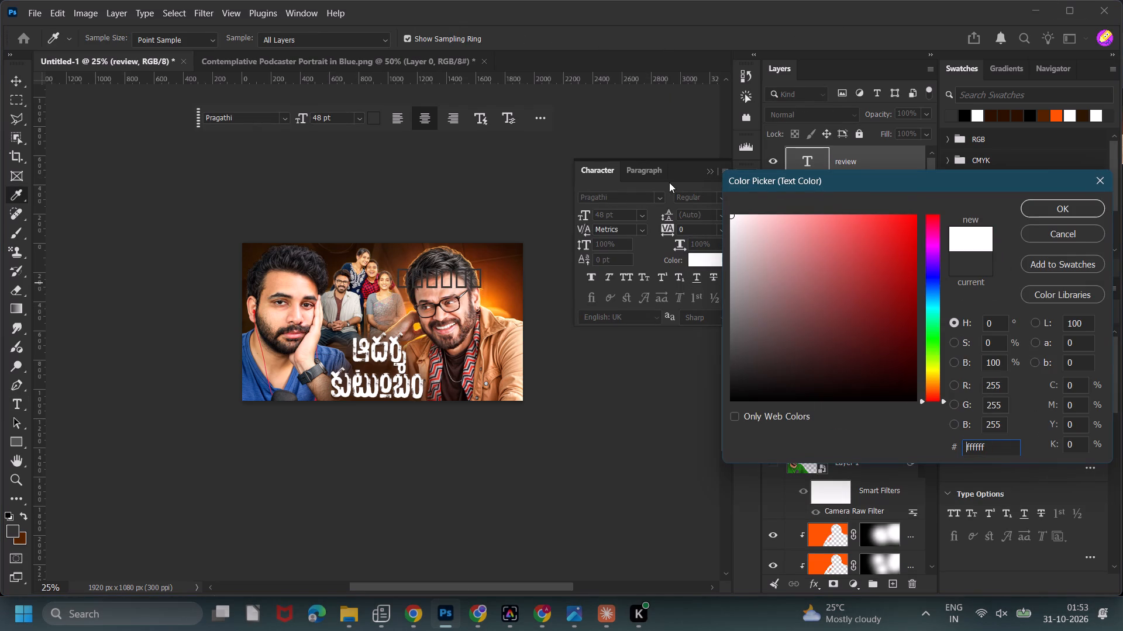
{"action": "left_click", "coordinate": [1031, 215]}
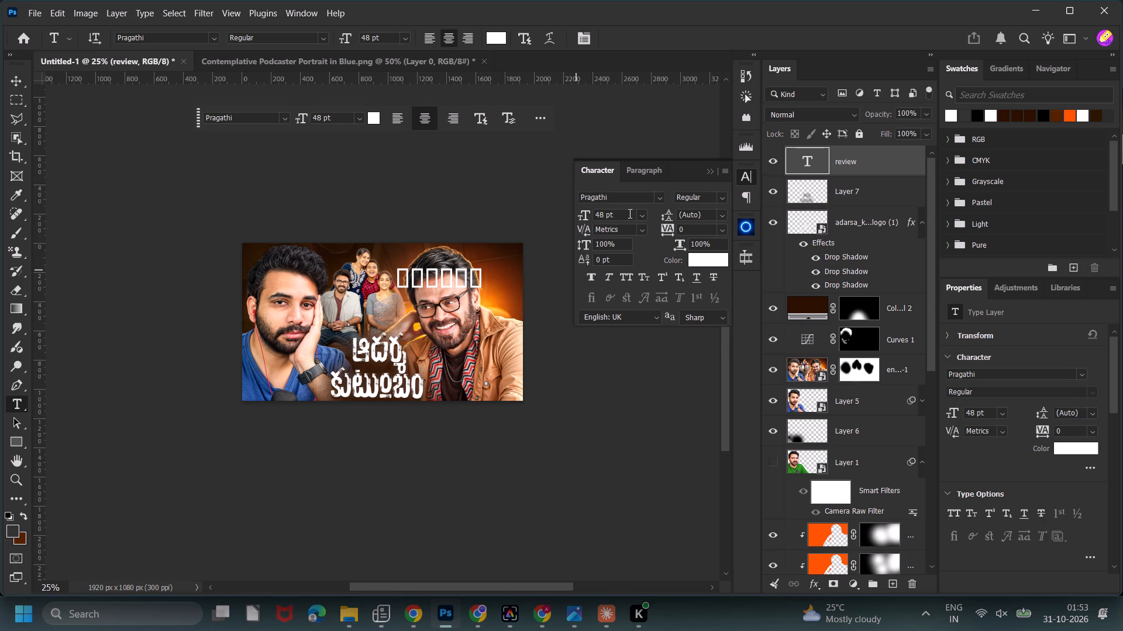
{"action": "left_click", "coordinate": [643, 199]}
{"action": "key", "text": "p"}
{"action": "key", "text": "o"}
{"action": "key", "text": "p"}
{"action": "key", "text": "p"}
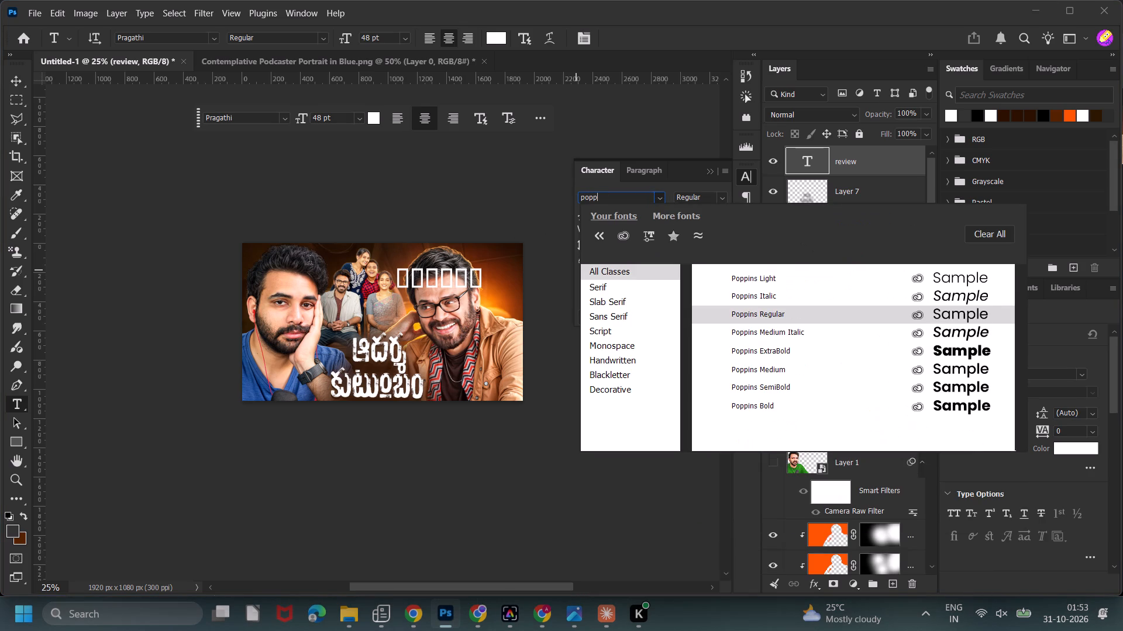
{"action": "left_click", "coordinate": [751, 404]}
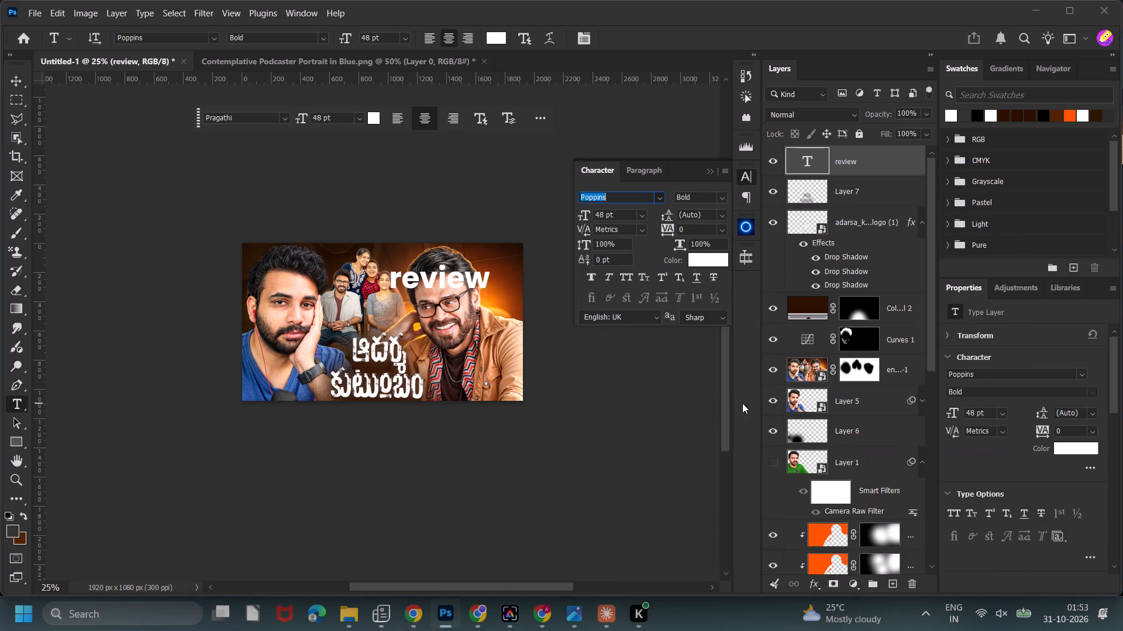
{"action": "left_click", "coordinate": [632, 282]}
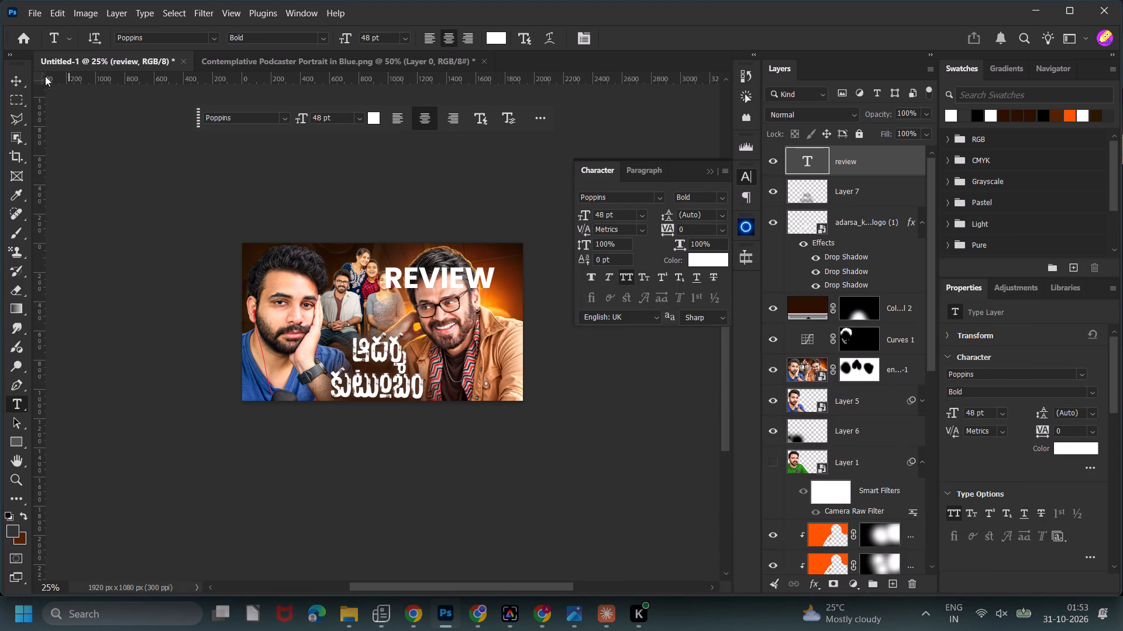
Scale the REVIEW text down to about 19.7 pt and move it into the canvas's upper-right corner.
{"action": "left_click", "coordinate": [20, 83]}
{"action": "left_click_drag", "start_coordinate": [502, 290], "coordinate": [442, 271]}
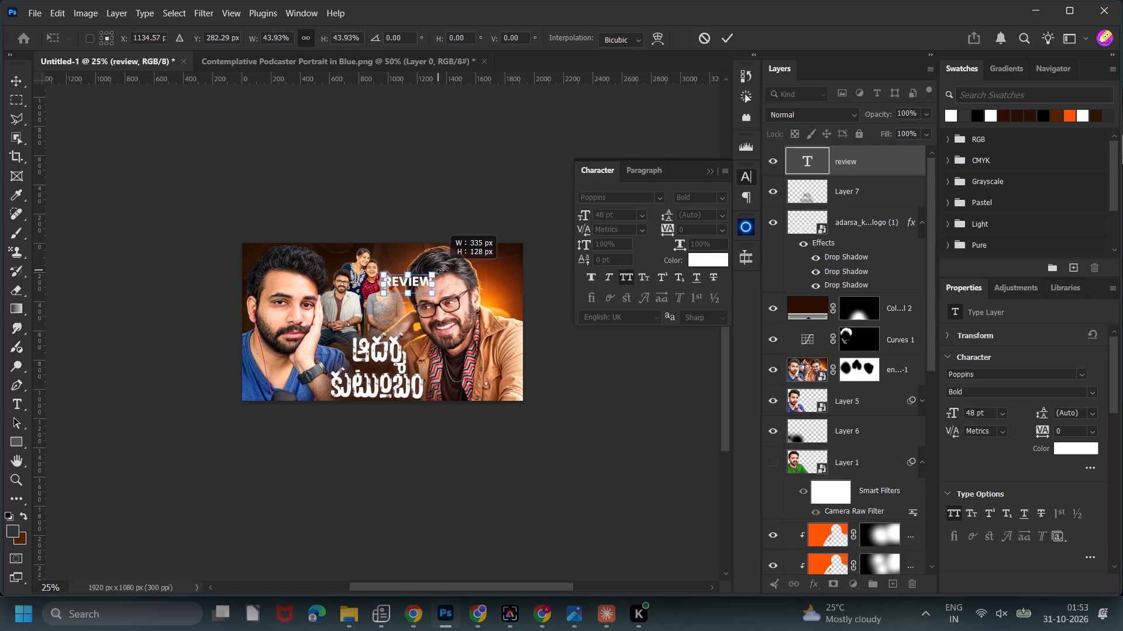
{"action": "left_click_drag", "start_coordinate": [442, 271], "coordinate": [454, 274]}
{"action": "left_click", "coordinate": [732, 33]}
{"action": "left_click_drag", "start_coordinate": [562, 137], "coordinate": [637, 117]}
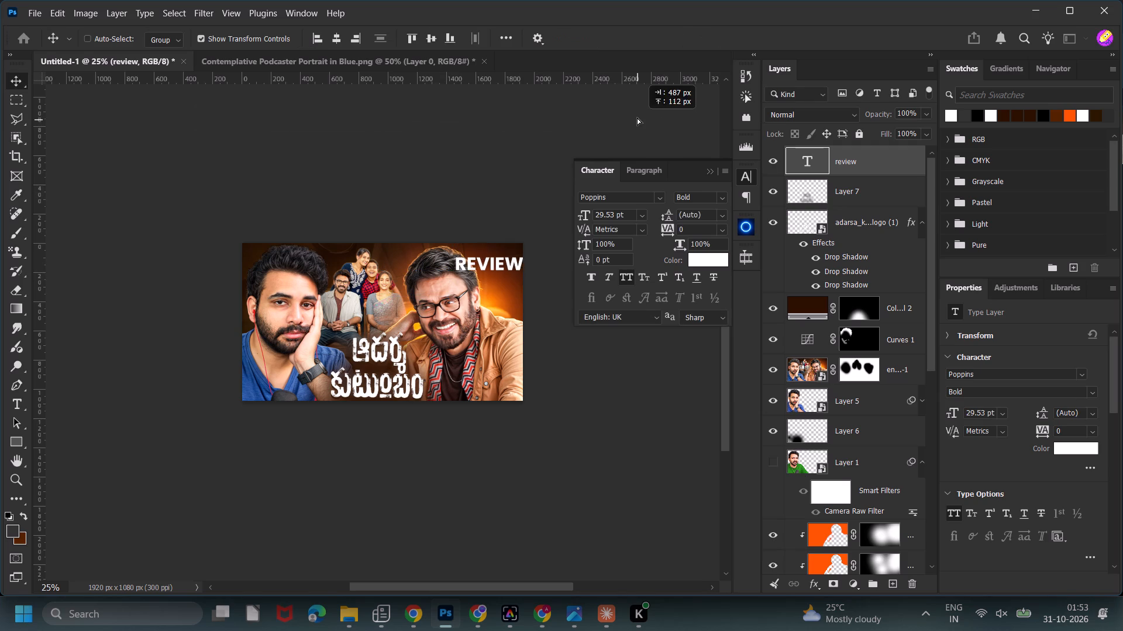
{"action": "left_click_drag", "start_coordinate": [637, 117], "coordinate": [643, 116]}
{"action": "left_click_drag", "start_coordinate": [543, 269], "coordinate": [521, 261]}
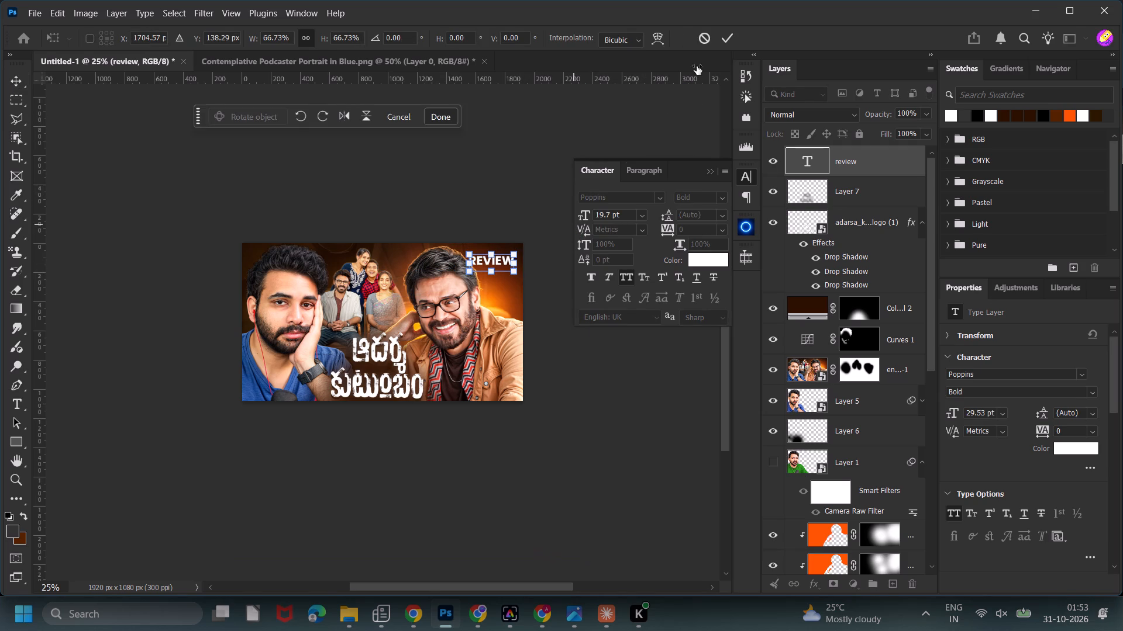
{"action": "left_click", "coordinate": [725, 39]}
{"action": "left_click", "coordinate": [556, 171]}
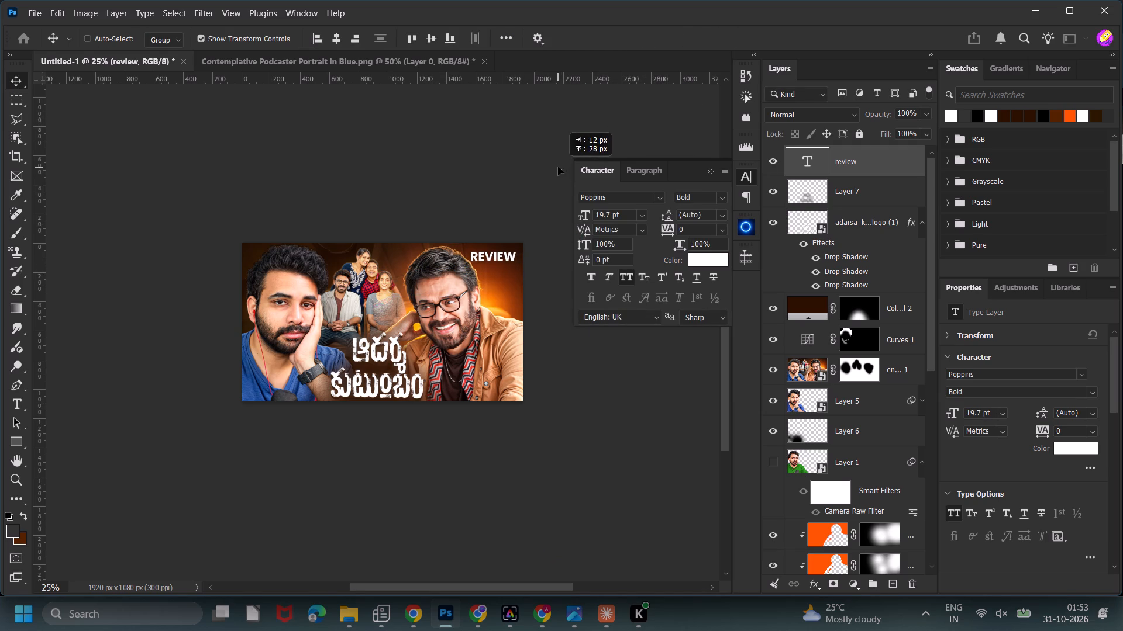
Recolour the REVIEW text to red ff0000 and shift it slightly closer to the canvas's right edge.
{"action": "double_click", "coordinate": [699, 258]}
{"action": "left_click_drag", "start_coordinate": [804, 286], "coordinate": [963, 185]}
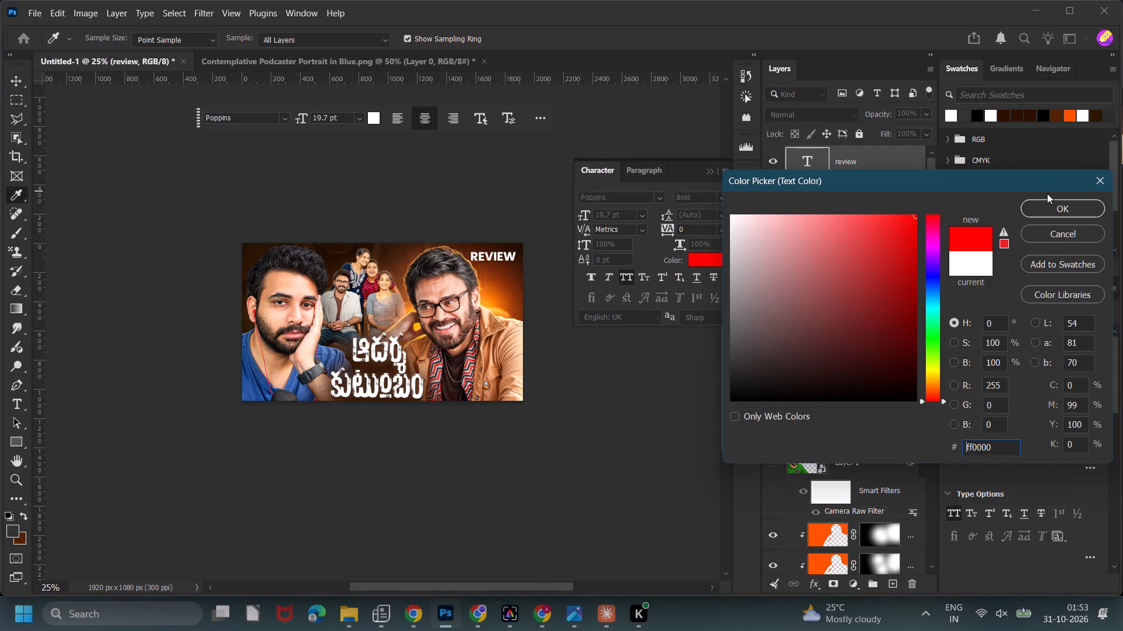
{"action": "left_click", "coordinate": [1045, 213]}
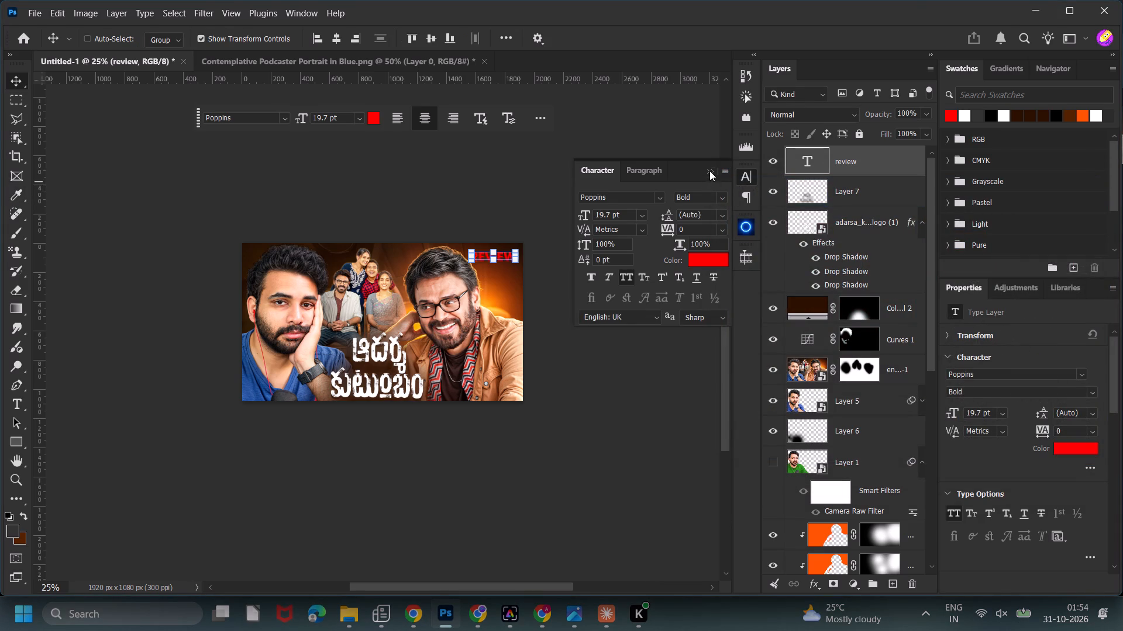
{"action": "left_click", "coordinate": [710, 171]}
{"action": "left_click", "coordinate": [645, 188]}
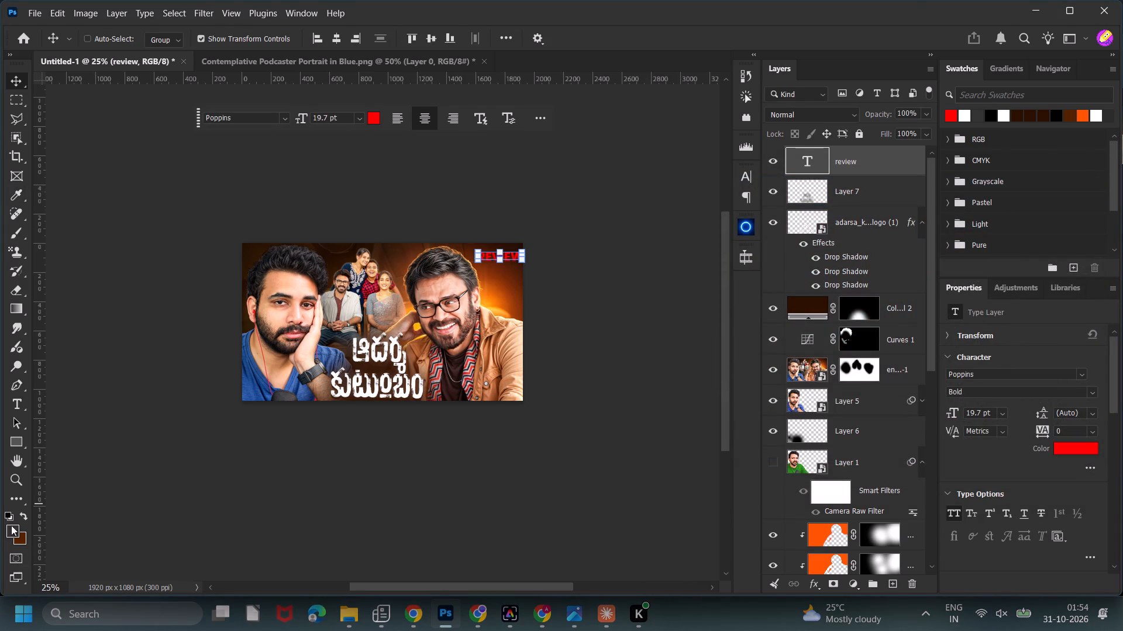
Draw a white rectangle about 734 x 93 px over REVIEW, extending past the canvas's right edge, and place its layer beneath the text.
{"action": "left_click", "coordinate": [13, 442]}
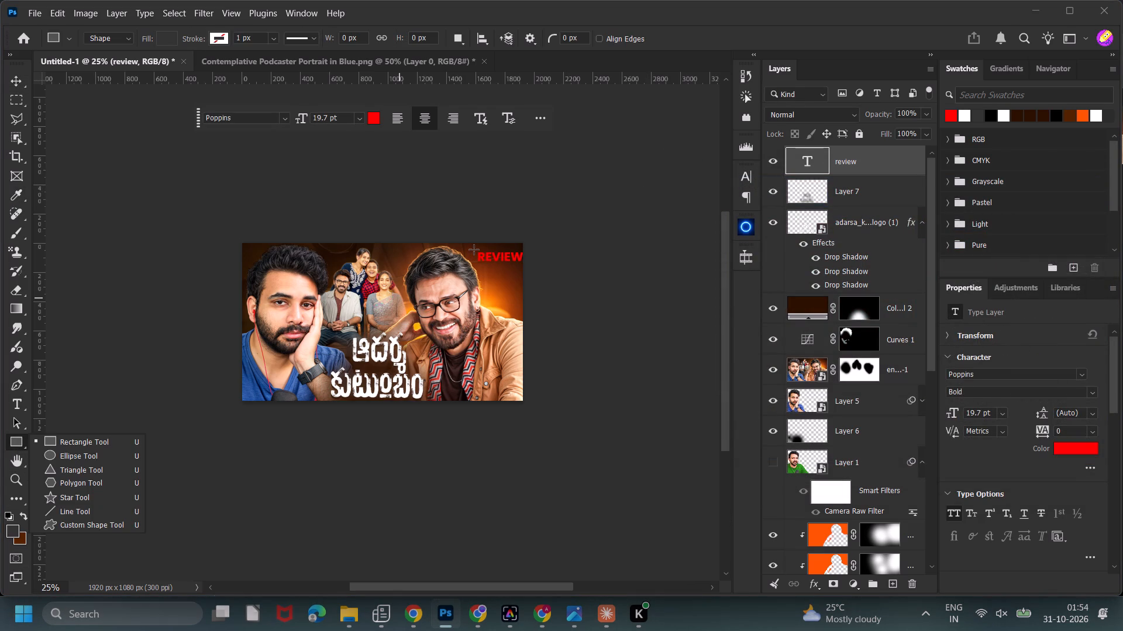
{"action": "left_click_drag", "start_coordinate": [467, 249], "coordinate": [578, 262]}
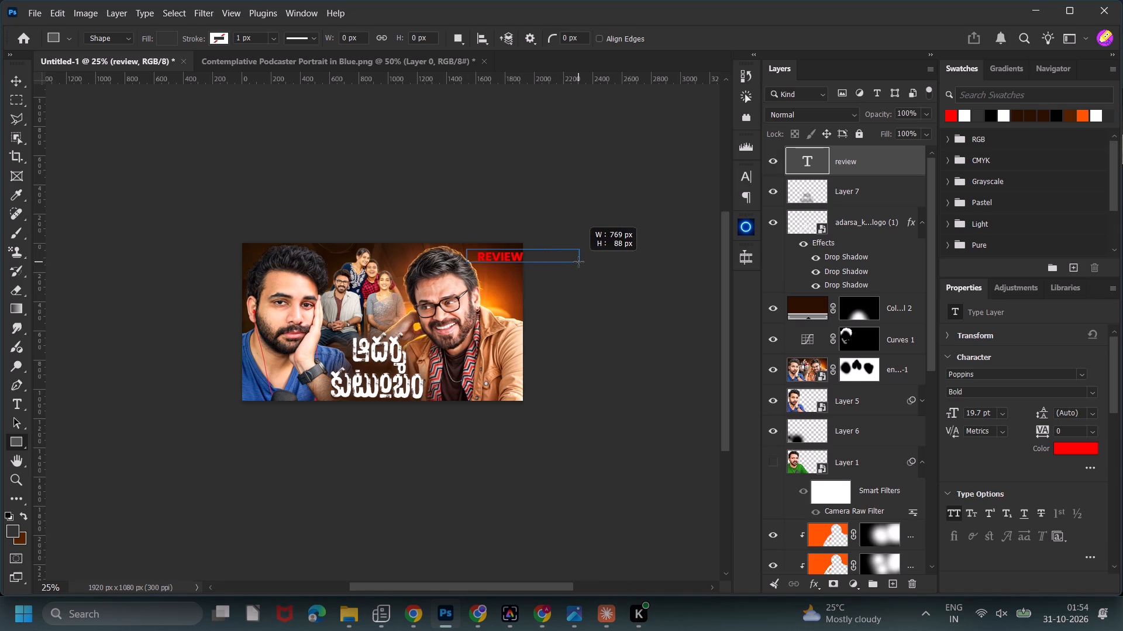
{"action": "left_click_drag", "start_coordinate": [578, 262], "coordinate": [574, 264]}
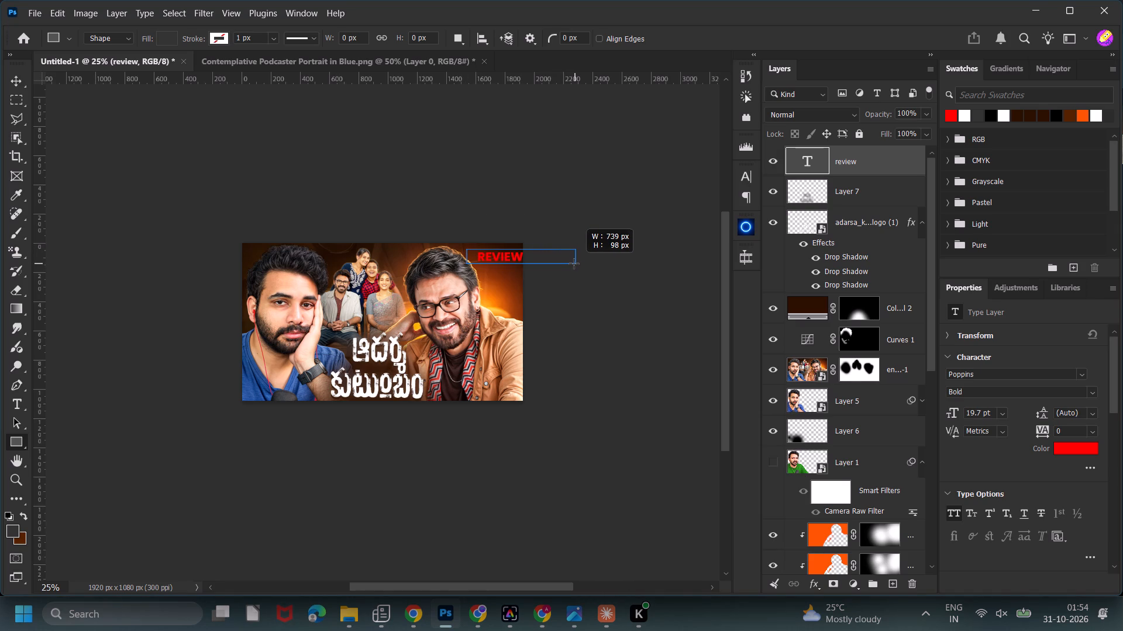
{"action": "left_click_drag", "start_coordinate": [574, 264], "coordinate": [574, 262]}
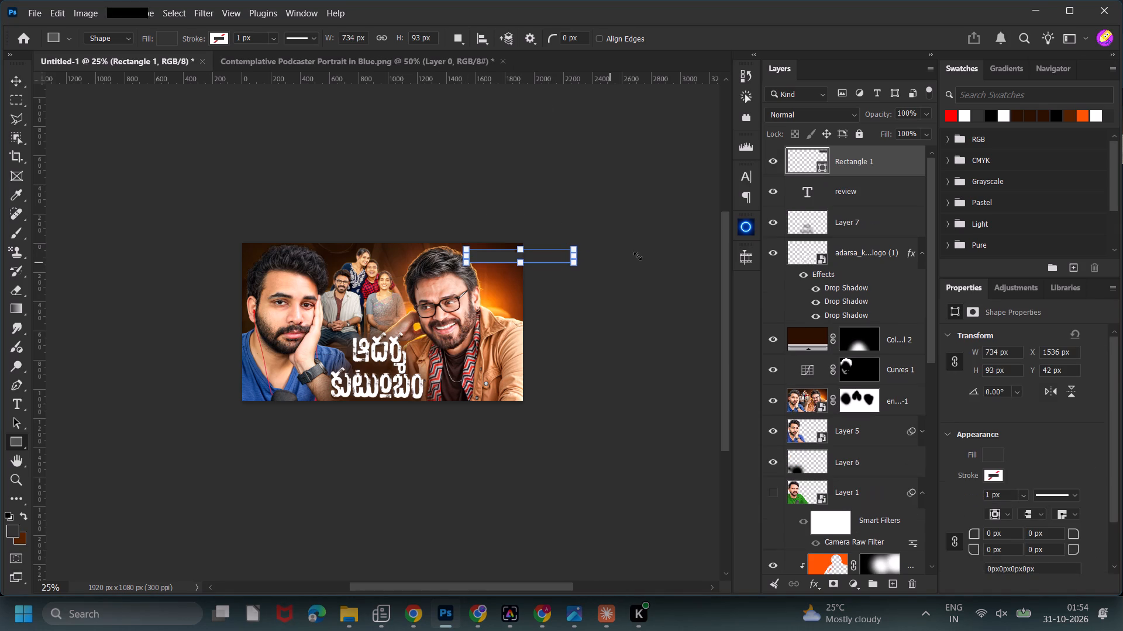
{"action": "double_click", "coordinate": [827, 171]}
{"action": "left_click_drag", "start_coordinate": [832, 246], "coordinate": [625, 189]}
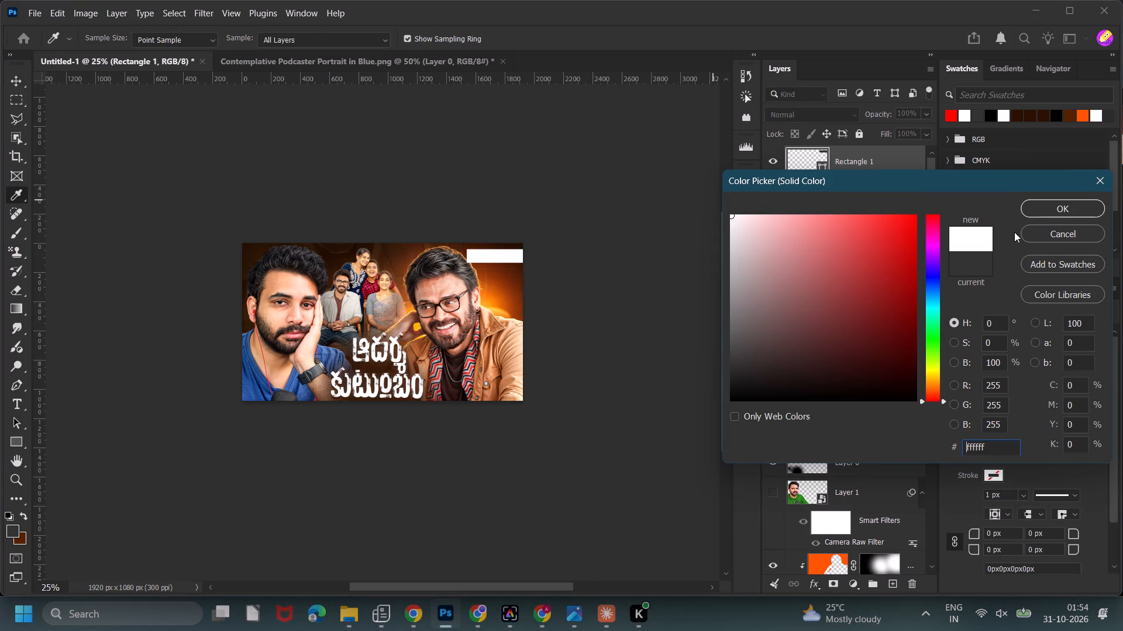
{"action": "left_click", "coordinate": [1047, 213]}
{"action": "left_click_drag", "start_coordinate": [888, 162], "coordinate": [883, 199]}
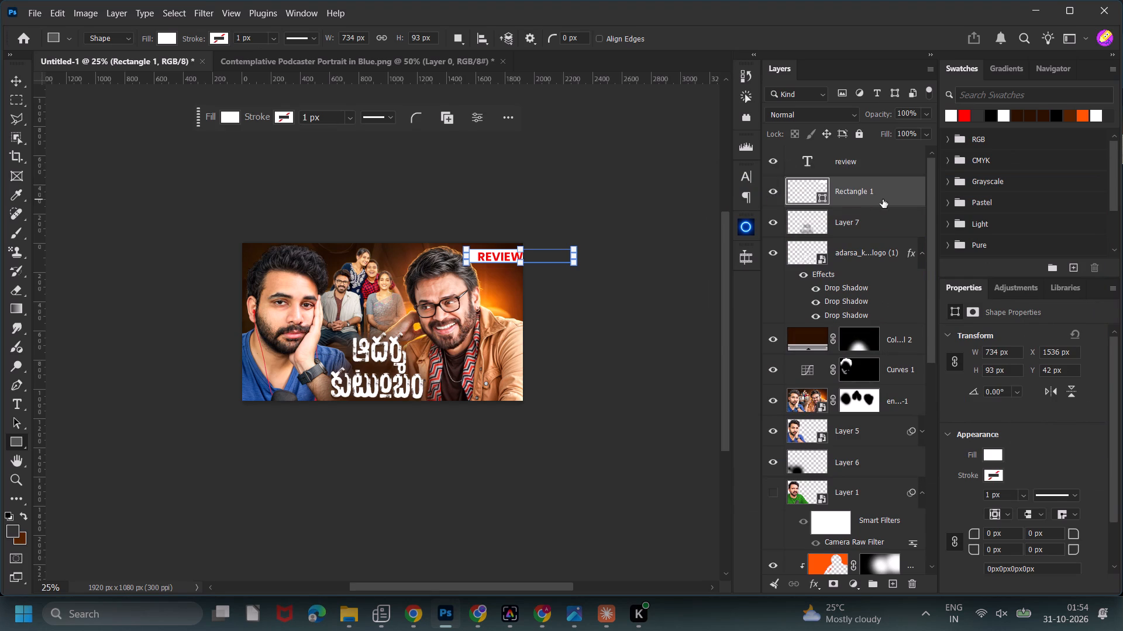
Align the REVIEW text and the white rectangle on their vertical centres.
{"action": "left_click", "coordinate": [862, 170], "text": "ctrl"}
{"action": "left_click", "coordinate": [17, 84]}
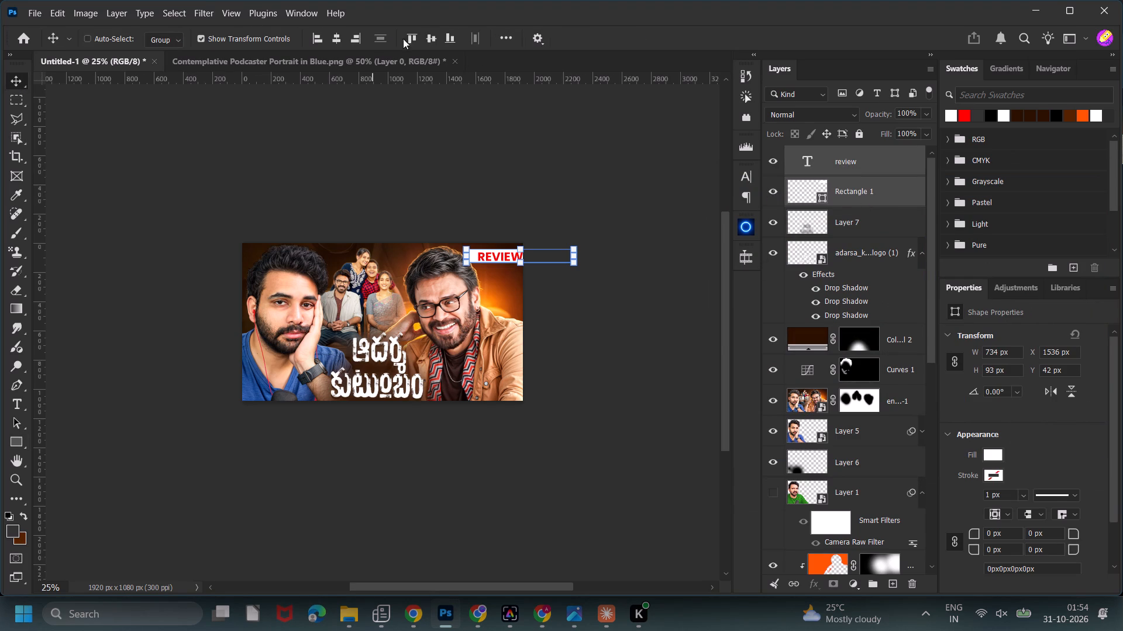
{"action": "left_click", "coordinate": [435, 33]}
Move the text and rectangle together over the forehead of the man in glasses and skew both horizontally by about -12 degrees.
{"action": "left_click_drag", "start_coordinate": [547, 148], "coordinate": [553, 91]}
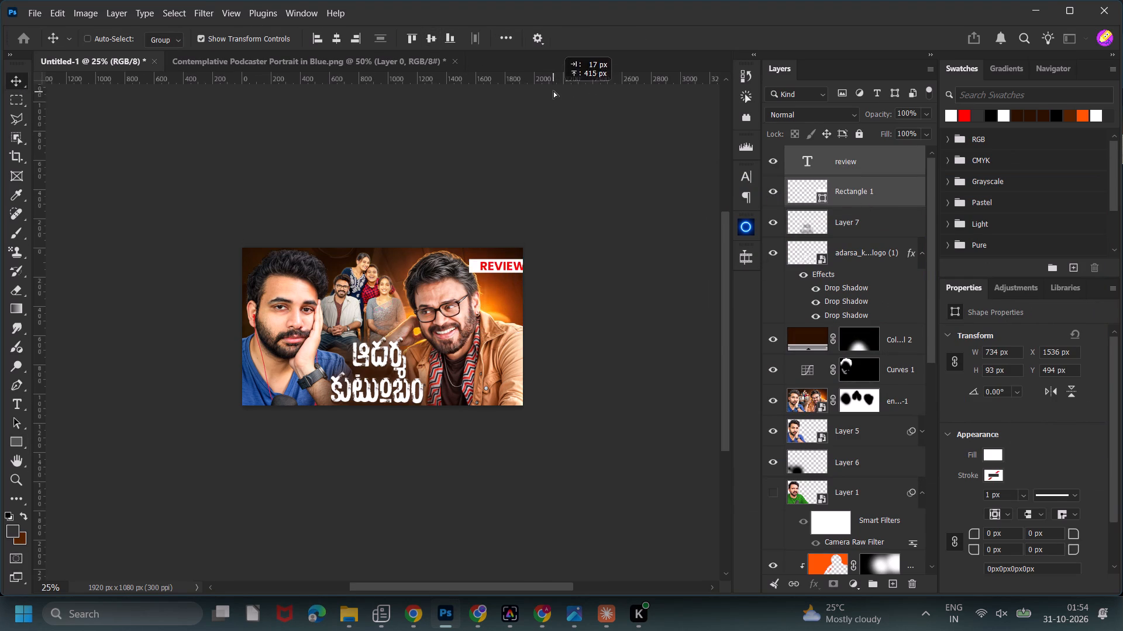
{"action": "left_click_drag", "start_coordinate": [553, 91], "coordinate": [543, 137]}
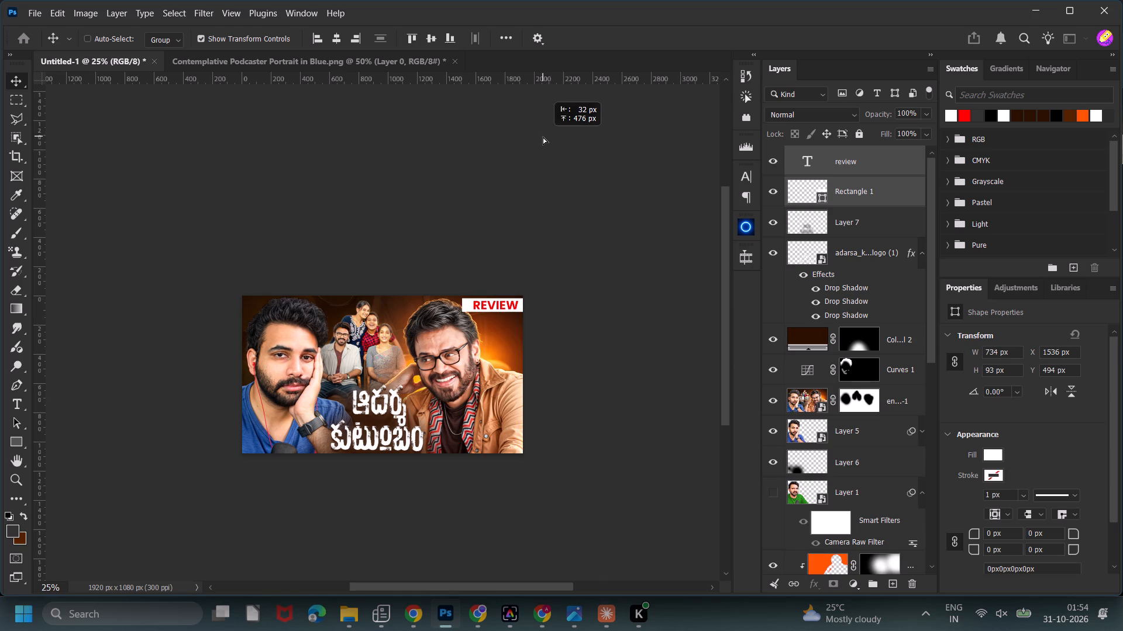
{"action": "left_click_drag", "start_coordinate": [543, 137], "coordinate": [514, 136]}
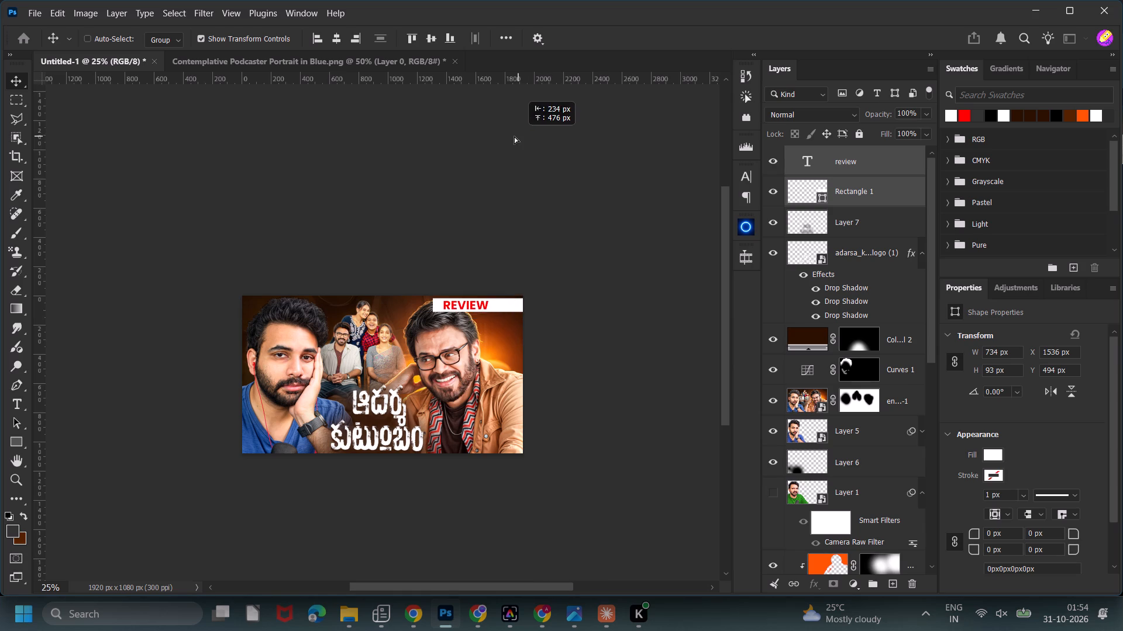
{"action": "left_click_drag", "start_coordinate": [514, 136], "coordinate": [486, 147]}
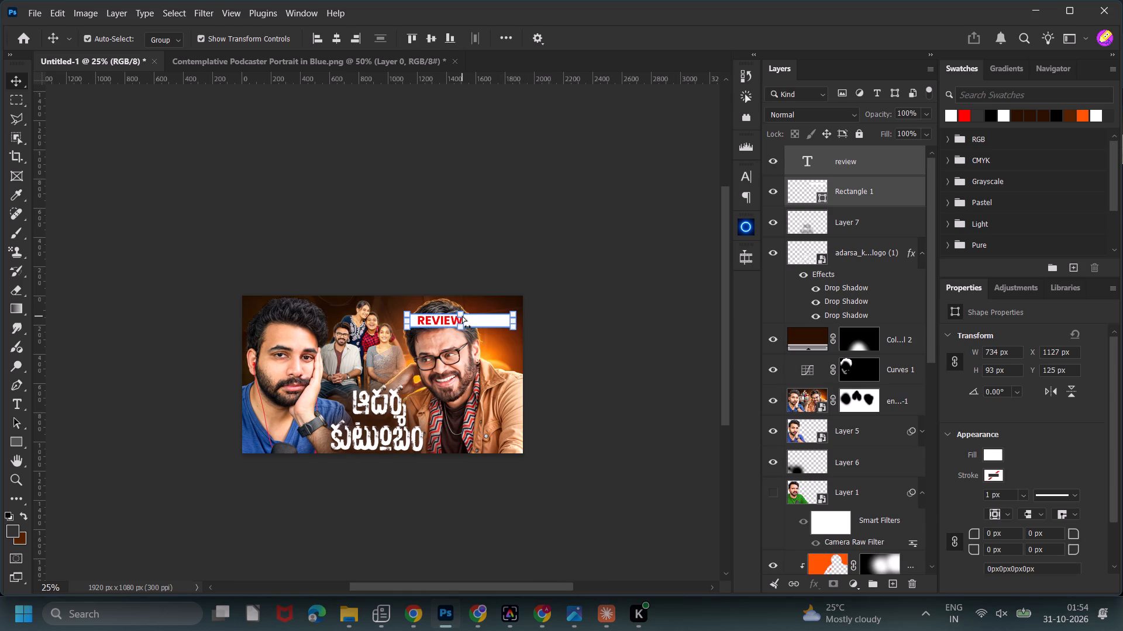
{"action": "left_click", "coordinate": [462, 315], "text": "ctrl"}
{"action": "left_click", "coordinate": [728, 36]}
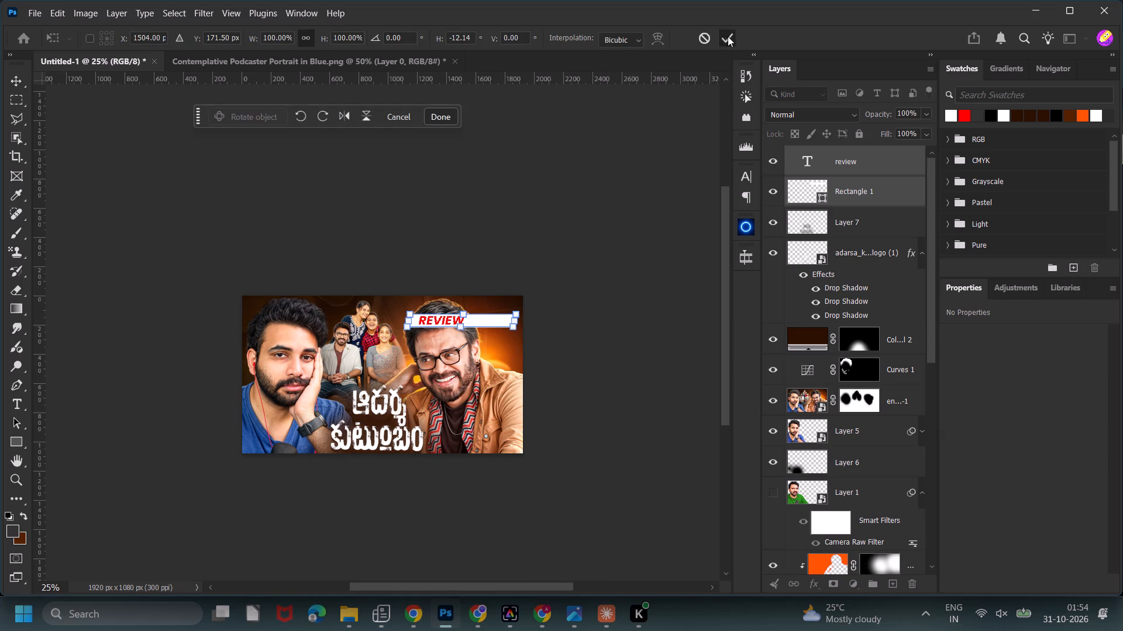
{"action": "left_click", "coordinate": [597, 198]}
Slide only the white rectangle leftward so REVIEW sits near its right end.
{"action": "left_click", "coordinate": [859, 198]}
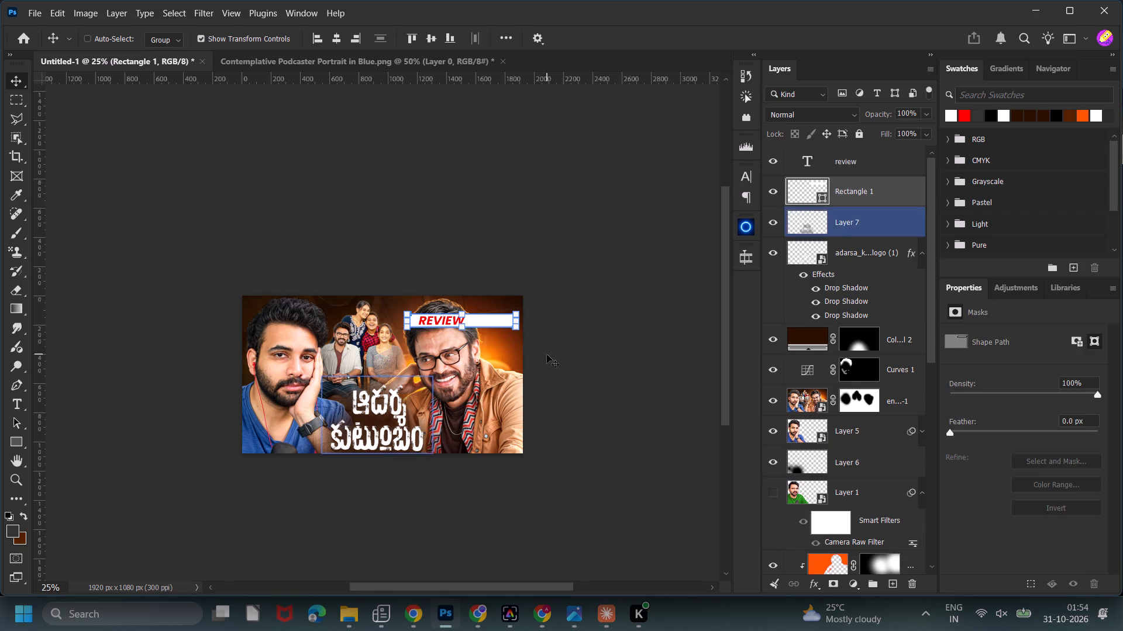
{"action": "left_click_drag", "start_coordinate": [590, 363], "coordinate": [552, 363], "text": "shift"}
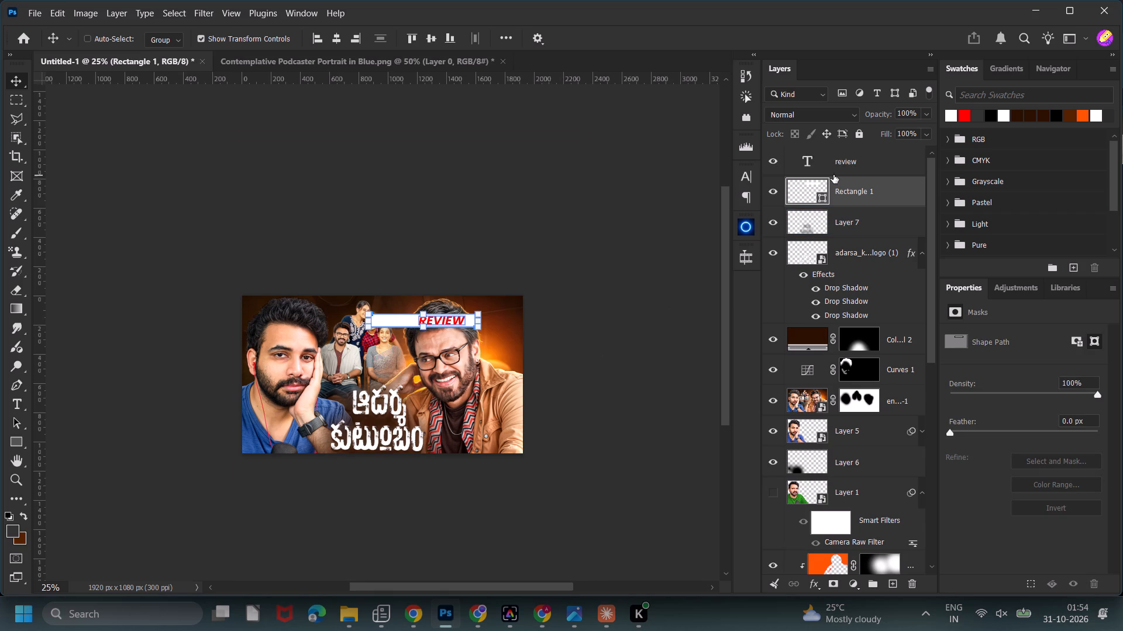
Move the REVIEW text and slanted rectangle together to the canvas's upper-right corner and nudge them slightly down and right.
{"action": "left_click", "coordinate": [846, 168], "text": "ctrl"}
{"action": "left_click_drag", "start_coordinate": [626, 446], "coordinate": [670, 436]}
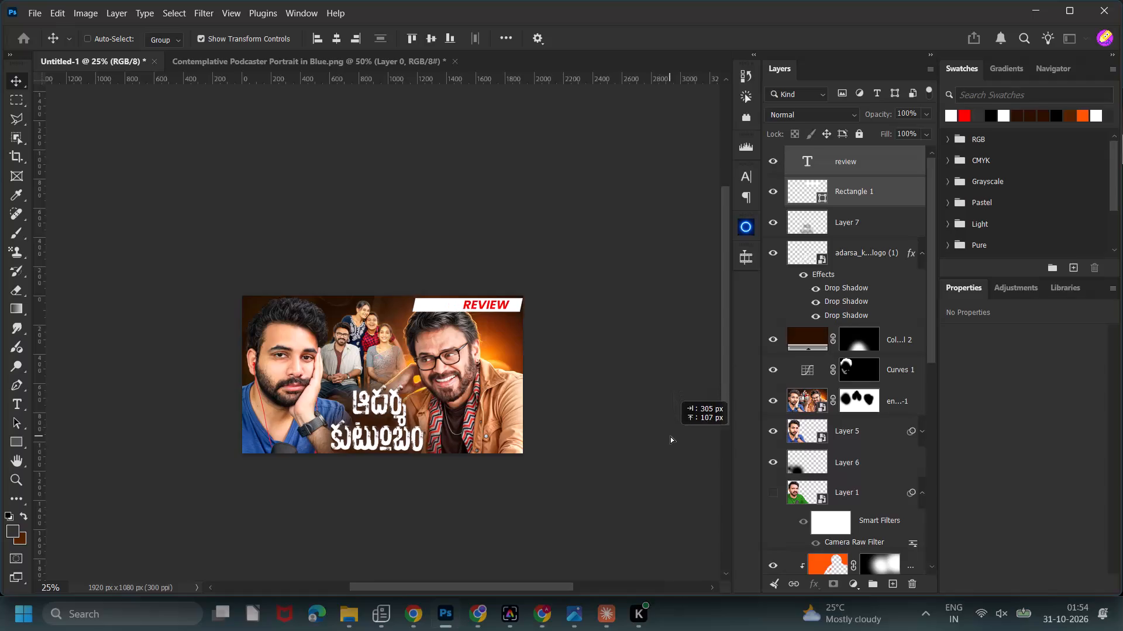
{"action": "left_click_drag", "start_coordinate": [670, 436], "coordinate": [685, 435]}
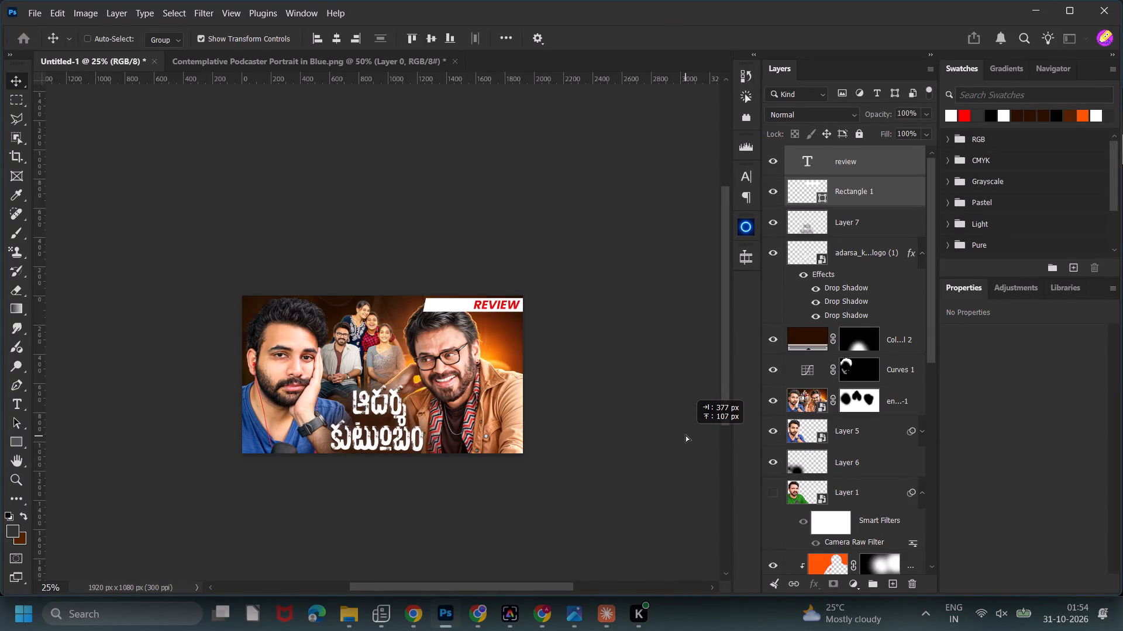
{"action": "left_click_drag", "start_coordinate": [685, 435], "coordinate": [684, 435]}
{"action": "key", "text": "Down"}
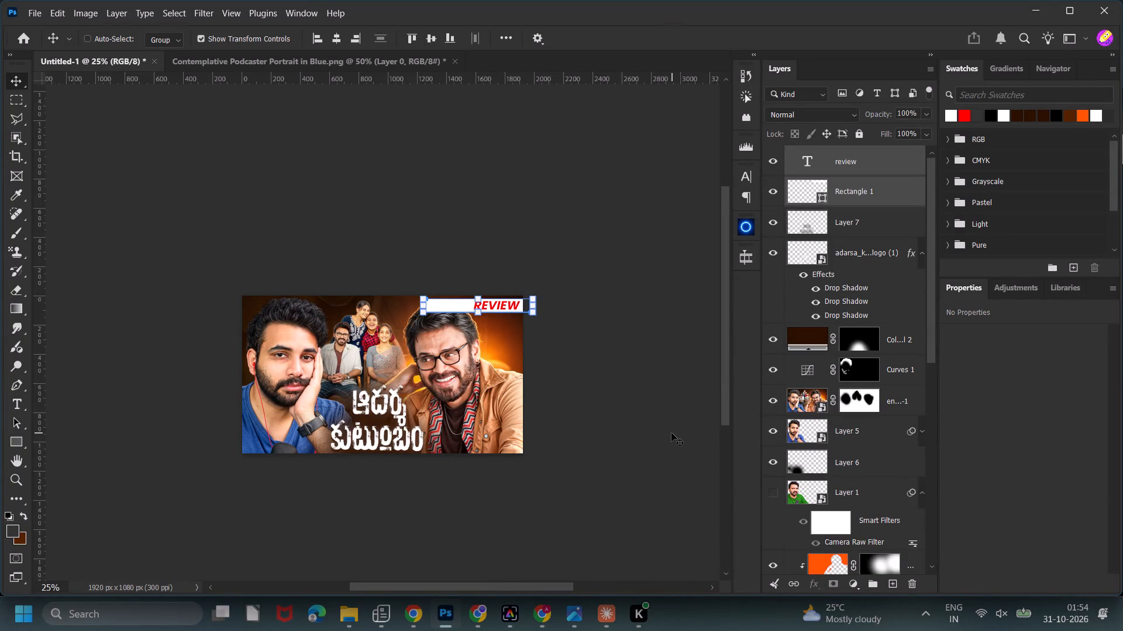
{"action": "key", "text": "Down"}
{"action": "left_click", "coordinate": [675, 387]}
{"action": "key", "text": "Down"}
{"action": "key", "text": "Right"}
{"action": "key", "text": "Right"}
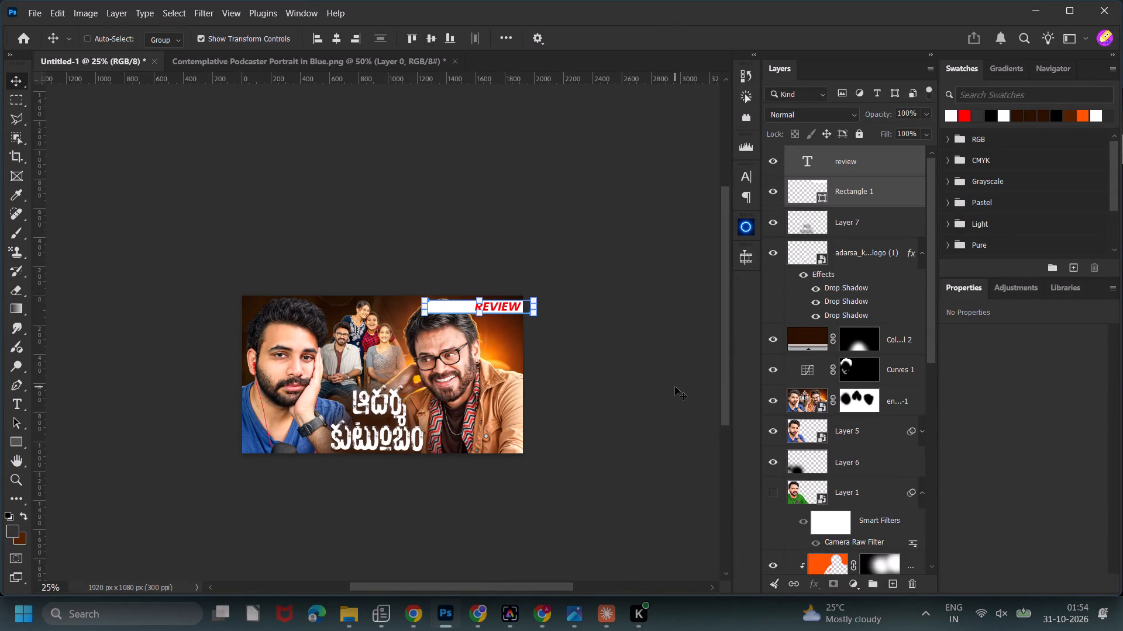
{"action": "left_click", "coordinate": [675, 387]}
Add a layer mask to the white rectangle and fade its left part with a 900 px black brush at 100% opacity.
{"action": "left_click", "coordinate": [864, 203]}
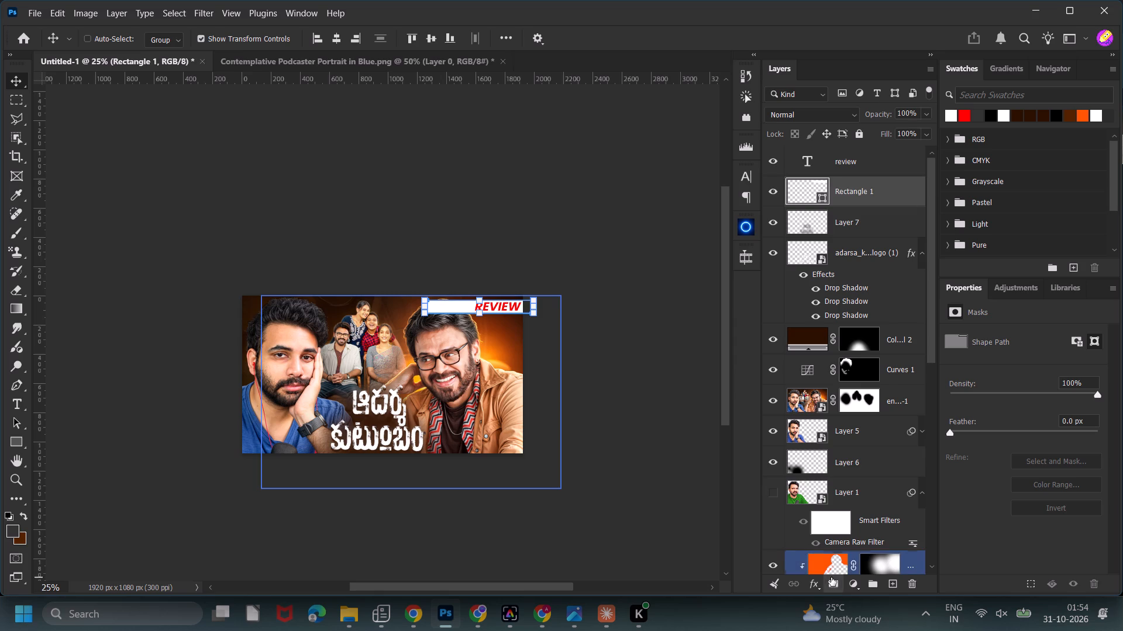
{"action": "left_click", "coordinate": [831, 577]}
{"action": "key", "text": "b"}
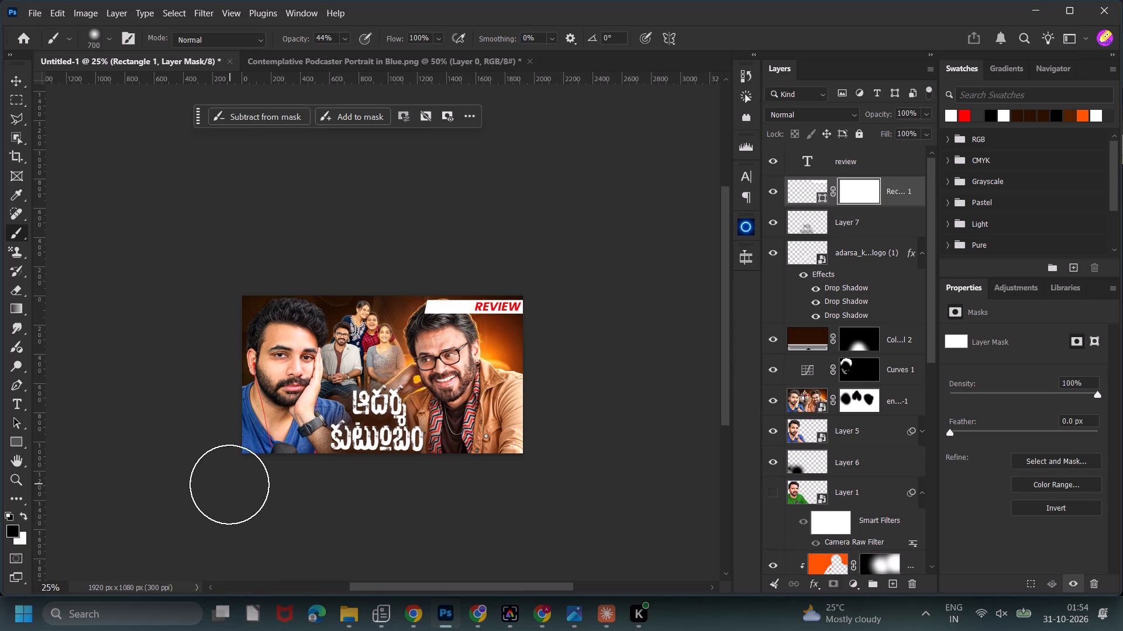
{"action": "key", "text": "bracketright"}
{"action": "key", "text": "bracketright"}
{"action": "left_click_drag", "start_coordinate": [359, 274], "coordinate": [397, 190]}
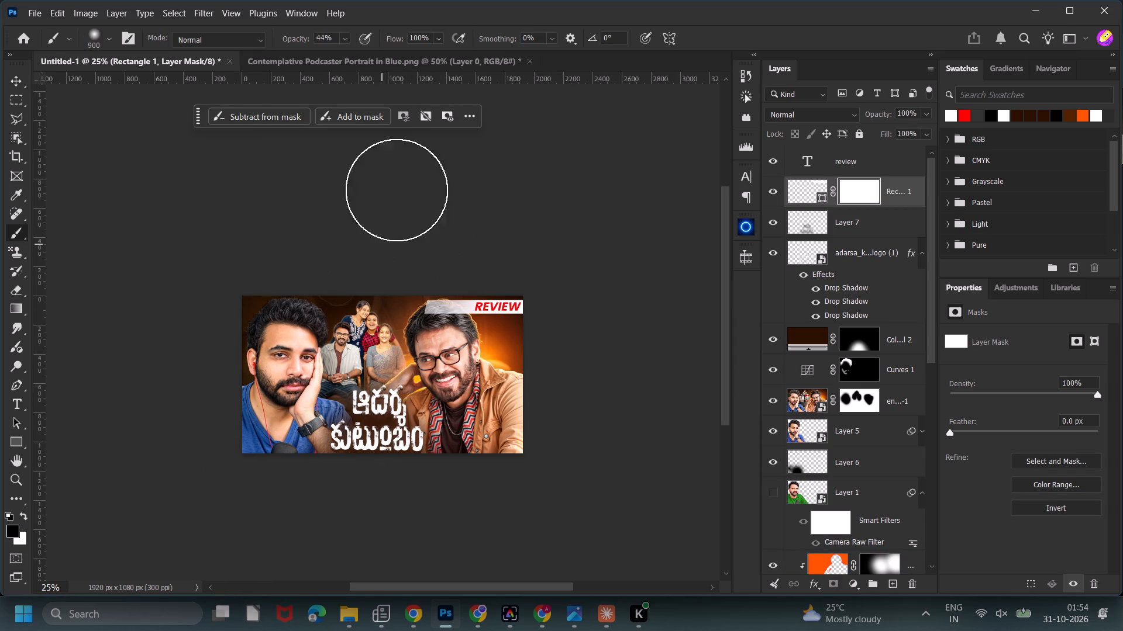
{"action": "left_click_drag", "start_coordinate": [397, 190], "coordinate": [392, 280]}
{"action": "key", "text": "ctrl+z"}
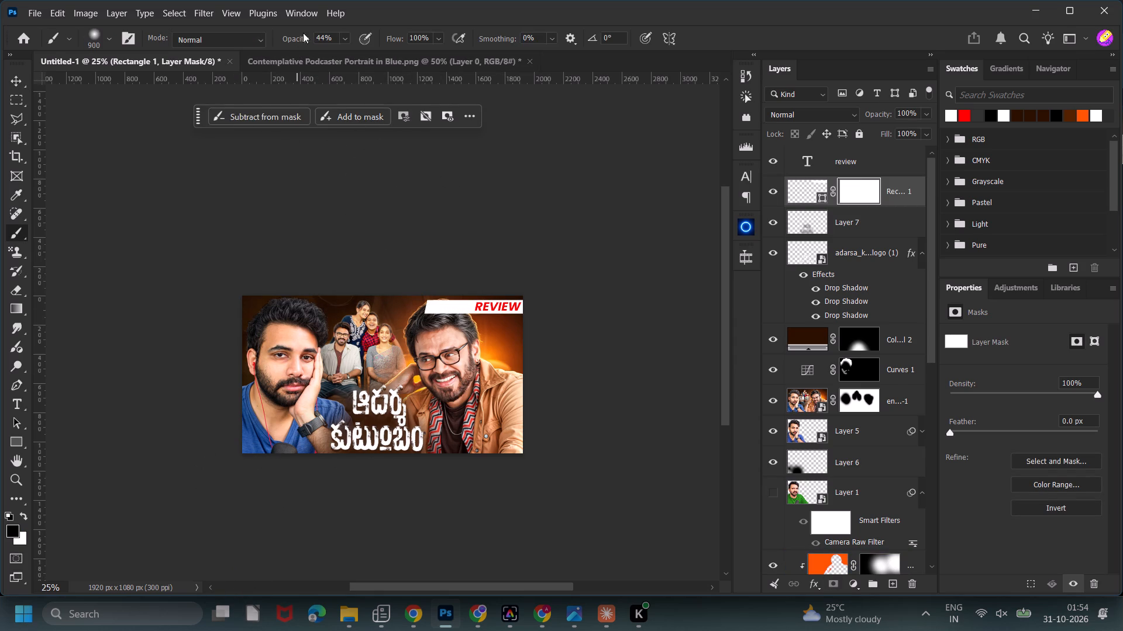
{"action": "left_click_drag", "start_coordinate": [296, 34], "coordinate": [483, 53]}
{"action": "left_click_drag", "start_coordinate": [387, 241], "coordinate": [408, 192]}
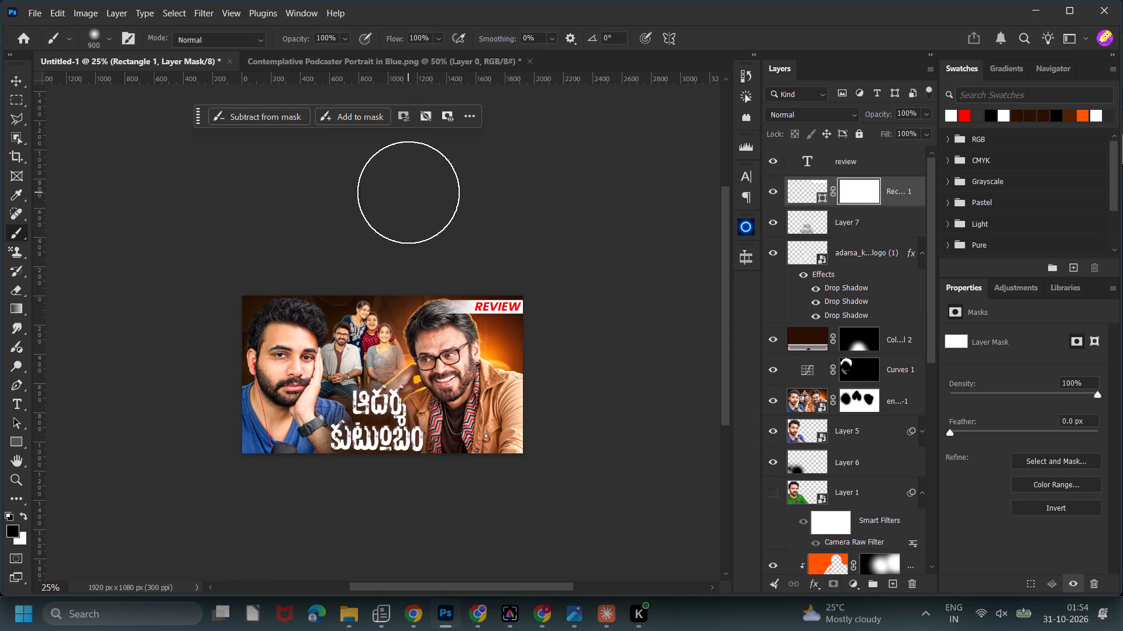
{"action": "left_click_drag", "start_coordinate": [408, 192], "coordinate": [342, 630]}
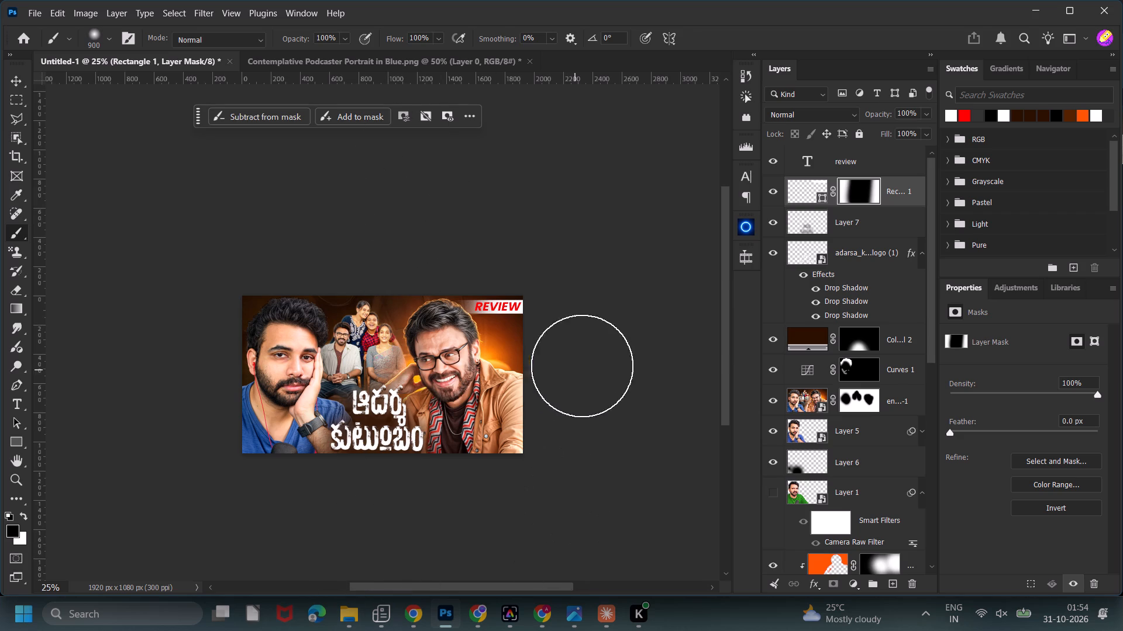
Paint white on the rectangle's mask to restore the solid white behind the right end of REVIEW.
{"action": "key", "text": "ctrl+minus"}
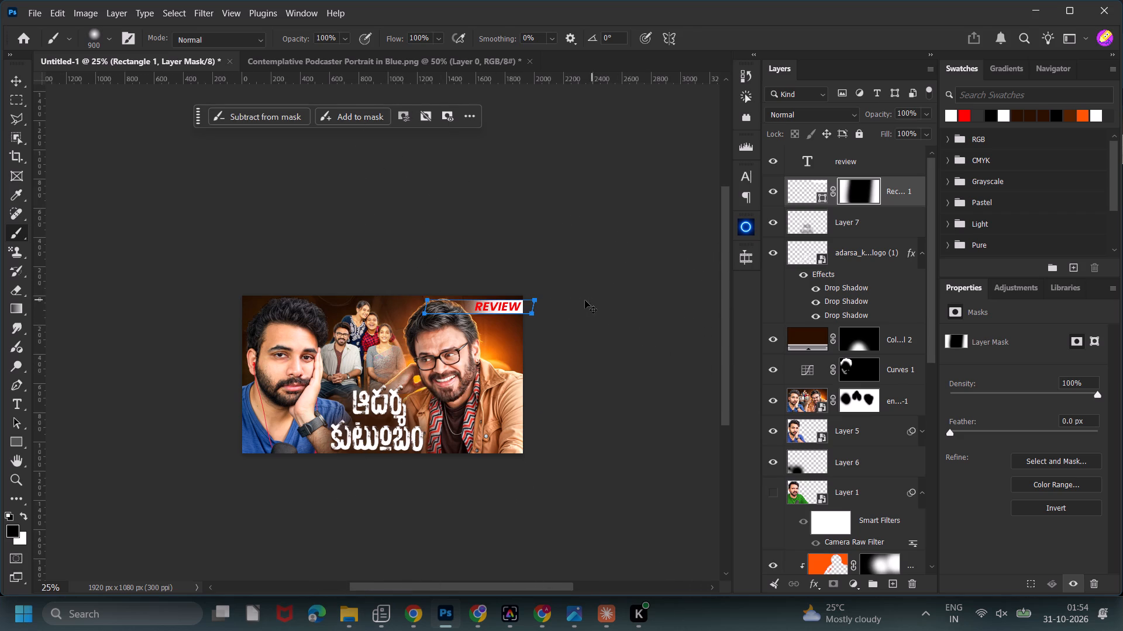
{"action": "left_click_drag", "start_coordinate": [487, 307], "coordinate": [486, 320]}
{"action": "key", "text": "ctrl+z"}
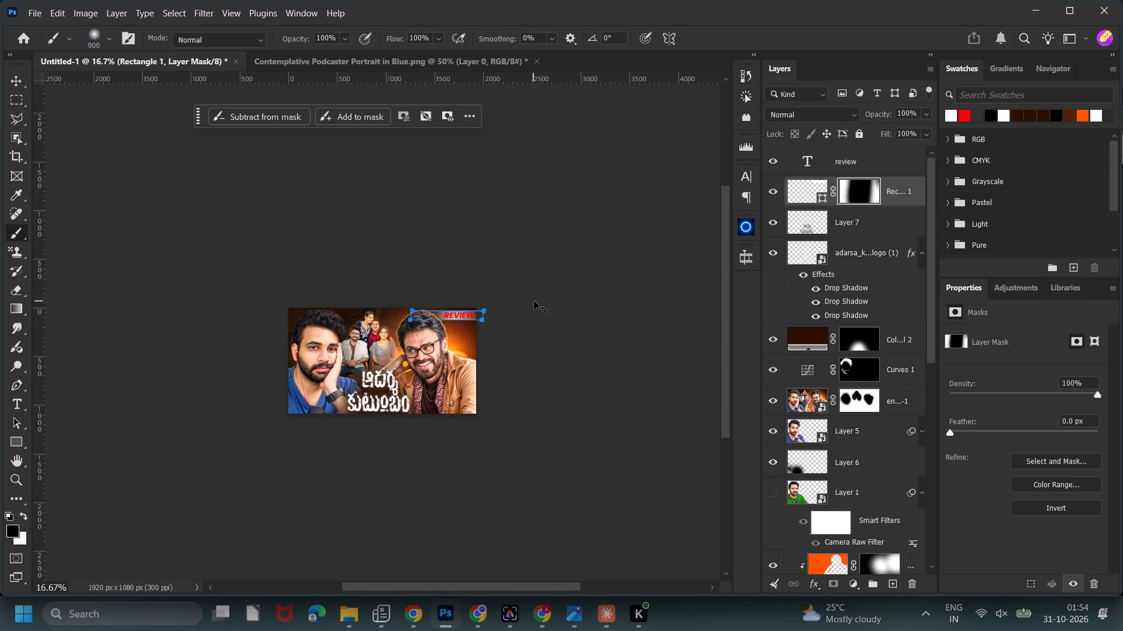
{"action": "key", "text": "x"}
{"action": "left_click_drag", "start_coordinate": [488, 293], "coordinate": [500, 293]}
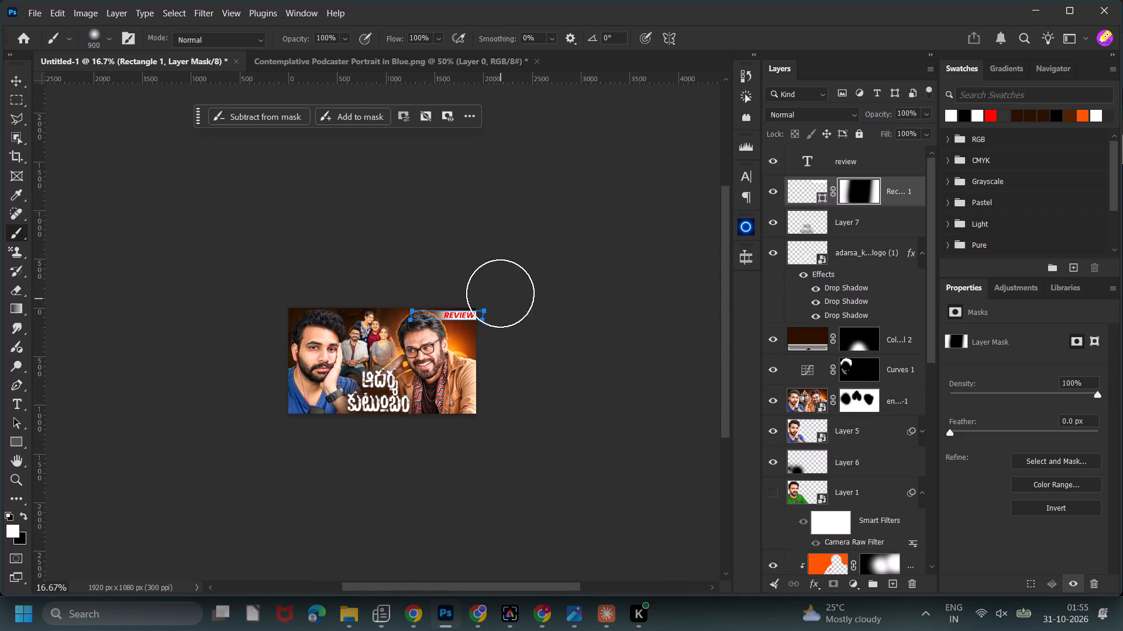
{"action": "left_click_drag", "start_coordinate": [500, 293], "coordinate": [495, 276]}
{"action": "left_click", "coordinate": [637, 315]}
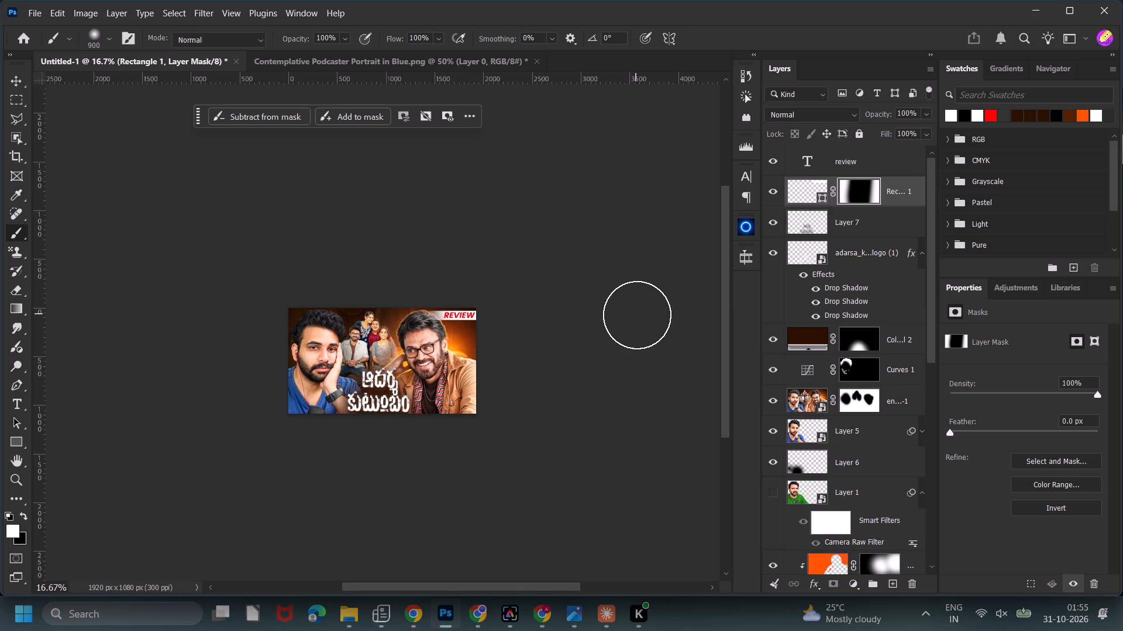
Refine the banner's fade with a 500 px brush, painting black over its left end and white around REVIEW.
{"action": "key", "text": "x"}
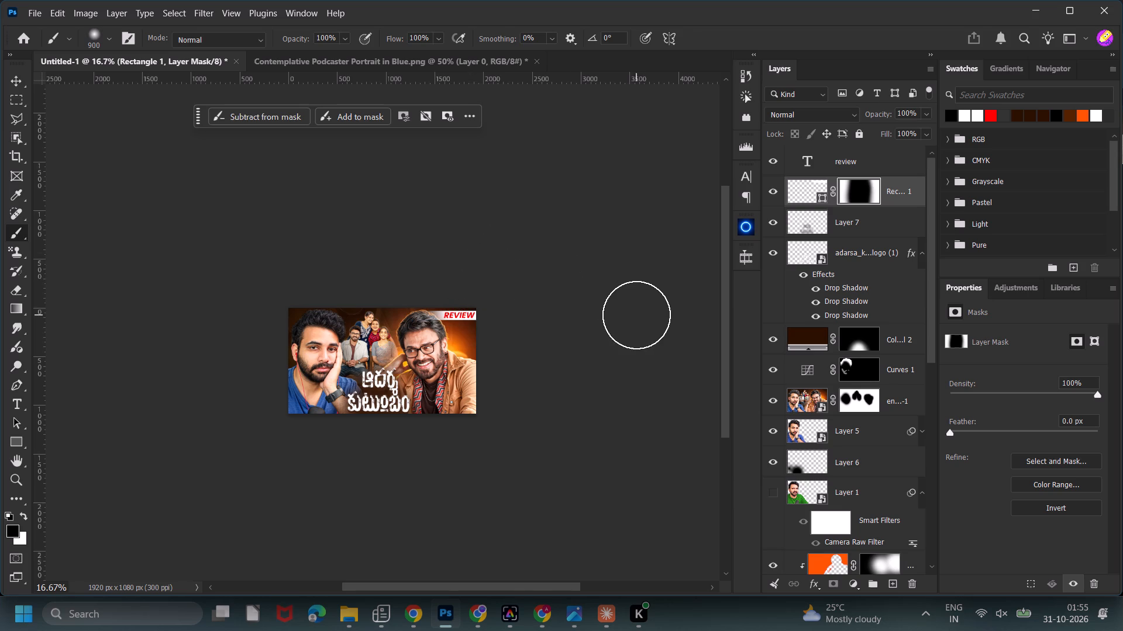
{"action": "key", "text": "bracketleft"}
{"action": "key", "text": "bracketleft"}
{"action": "key", "text": "bracketleft"}
{"action": "key", "text": "bracketleft"}
{"action": "left_click_drag", "start_coordinate": [409, 330], "coordinate": [405, 321]}
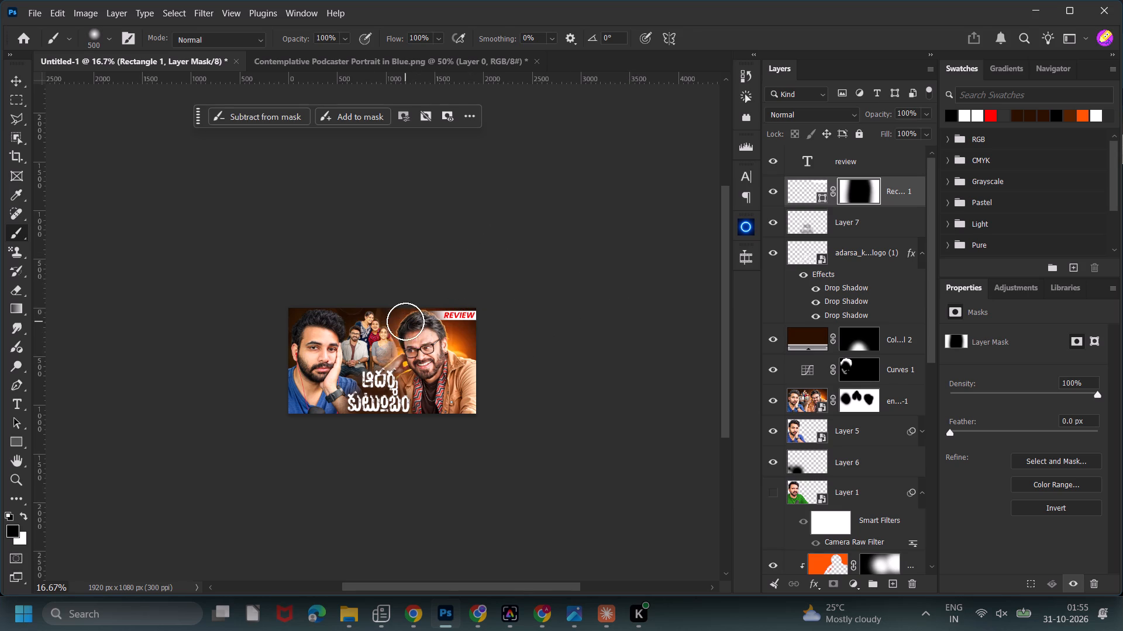
{"action": "left_click_drag", "start_coordinate": [405, 321], "coordinate": [425, 384]}
{"action": "scroll", "coordinate": [600, 369], "scroll_direction": "down", "scroll_amount": 5}
{"action": "scroll", "coordinate": [597, 363], "scroll_direction": "up", "scroll_amount": 3}
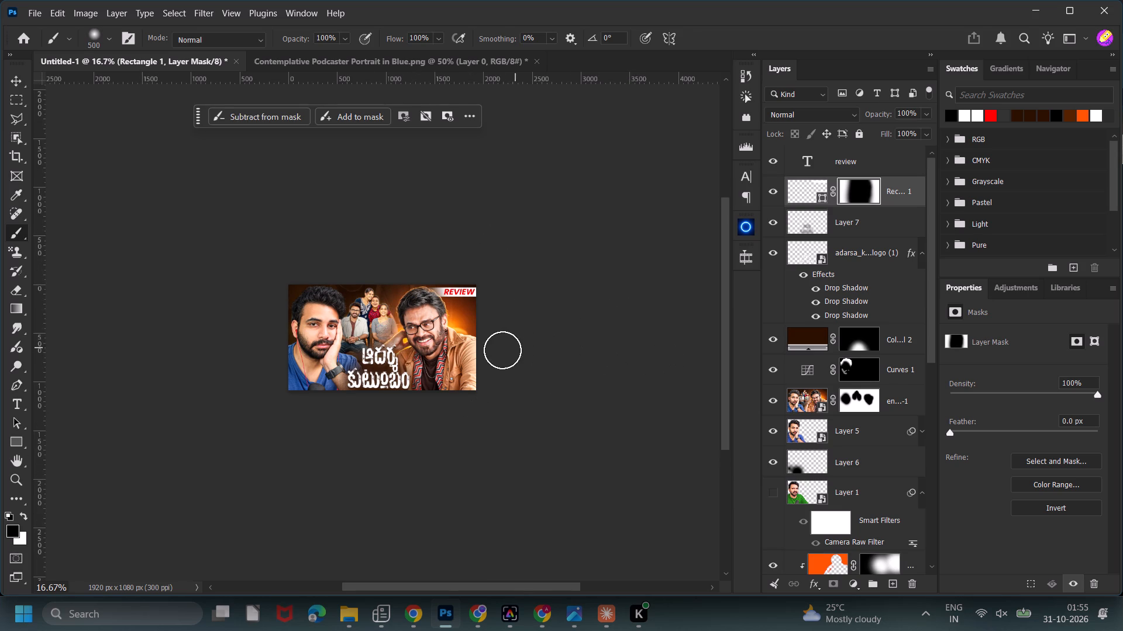
{"action": "key", "text": "x"}
{"action": "left_click_drag", "start_coordinate": [456, 272], "coordinate": [467, 242]}
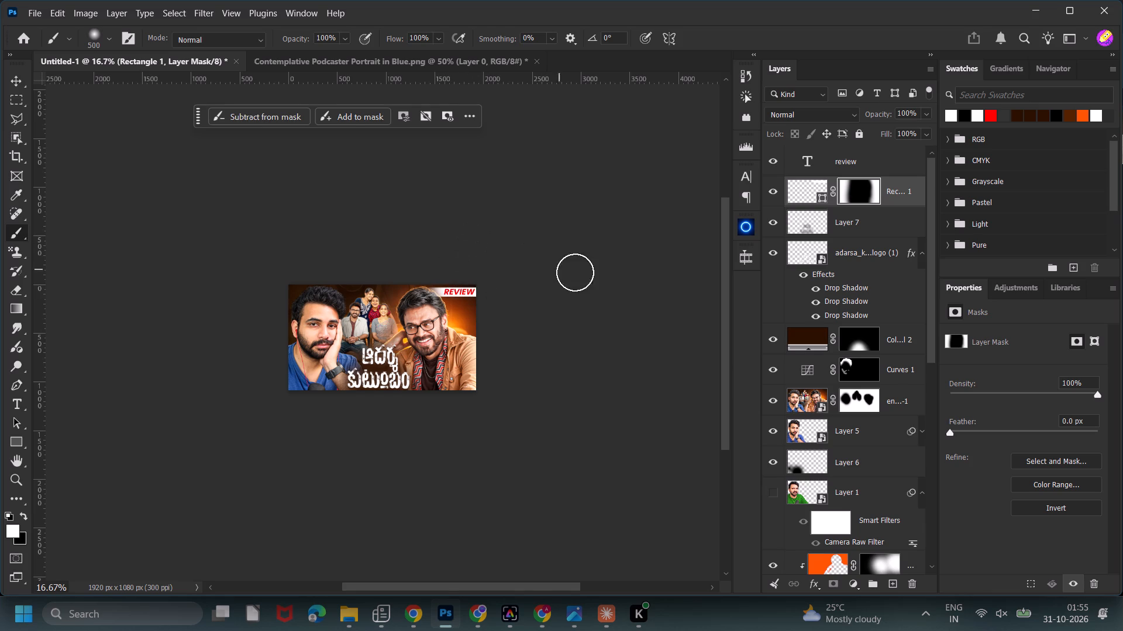
{"action": "key", "text": "x"}
{"action": "left_click_drag", "start_coordinate": [391, 287], "coordinate": [409, 302]}
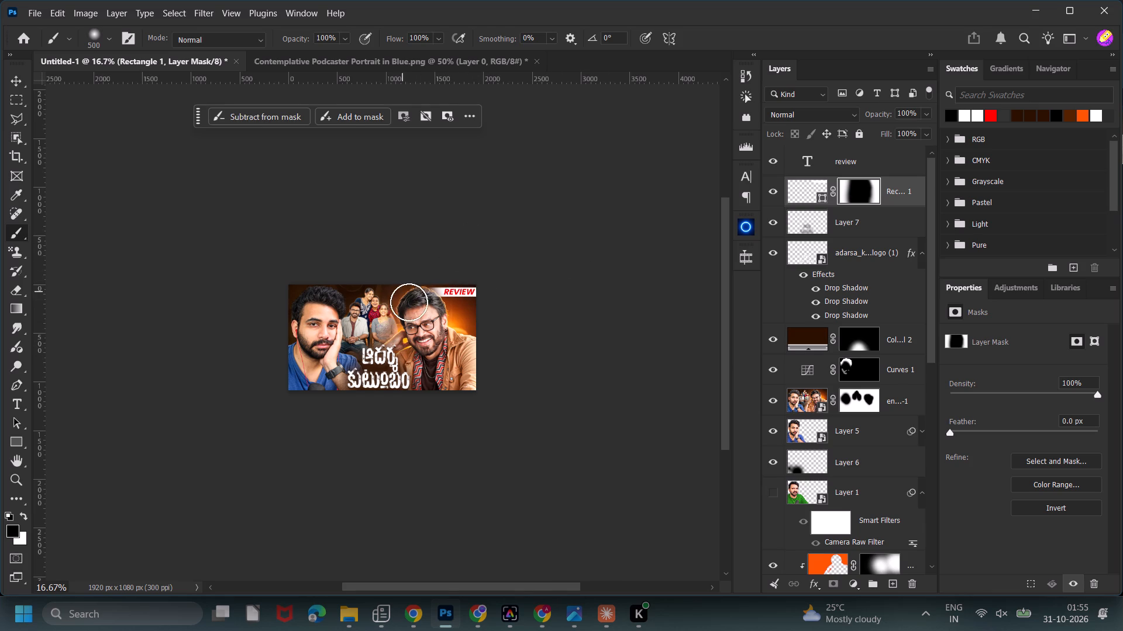
{"action": "left_click_drag", "start_coordinate": [409, 302], "coordinate": [378, 290]}
Load the outline of the man in glasses from Layer 2 and fill it with black on the rectangle's mask.
{"action": "scroll", "coordinate": [809, 494], "scroll_direction": "down", "scroll_amount": 5}
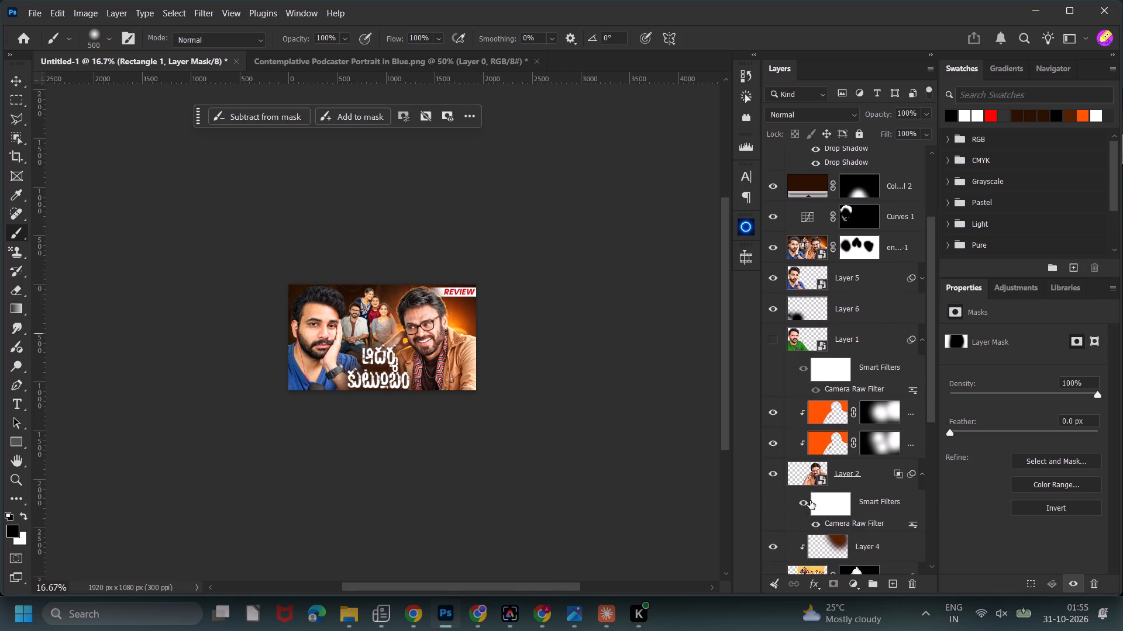
{"action": "left_click", "coordinate": [811, 476], "text": "ctrl"}
{"action": "scroll", "coordinate": [811, 477], "scroll_direction": "up", "scroll_amount": 8}
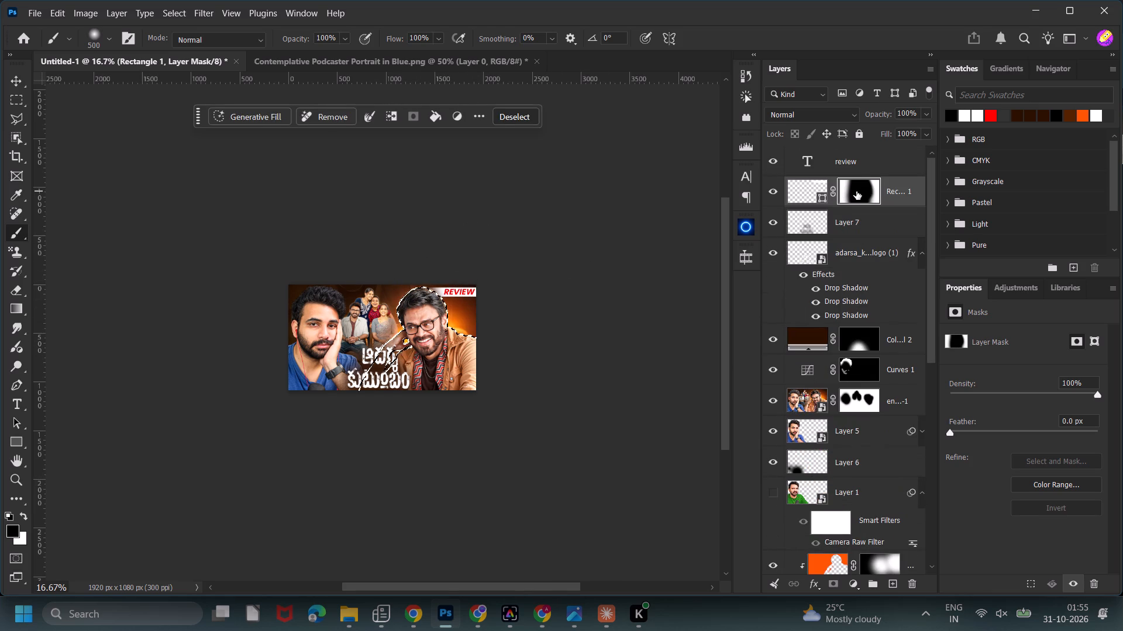
{"action": "left_click", "coordinate": [856, 162]}
{"action": "left_click", "coordinate": [852, 191]}
{"action": "key", "text": "alt+BackSpace"}
{"action": "key", "text": "ctrl+d"}
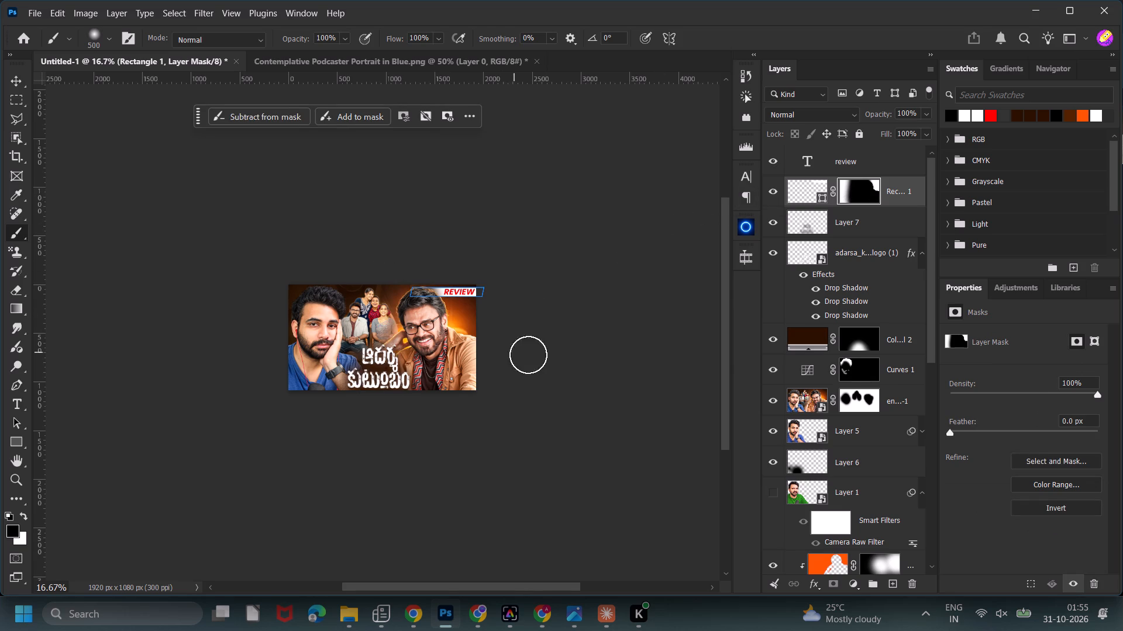
{"action": "key", "text": "ctrl+d"}
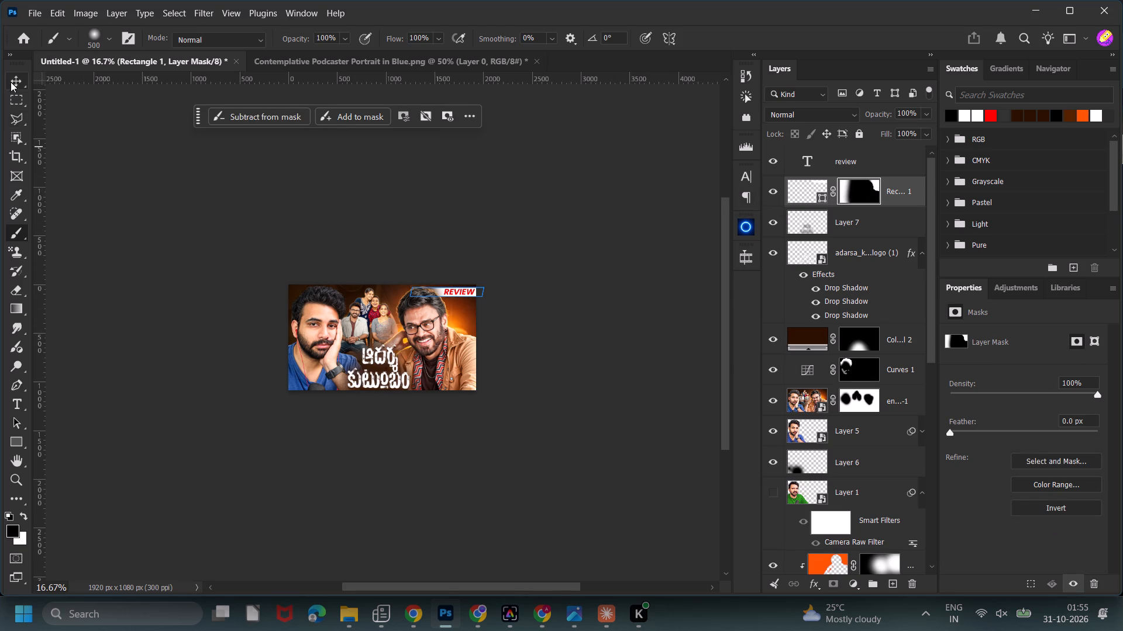
Paint more black on the rectangle's mask to the left of the banner with a 900 px brush.
{"action": "left_click", "coordinate": [11, 82]}
{"action": "left_click", "coordinate": [402, 186]}
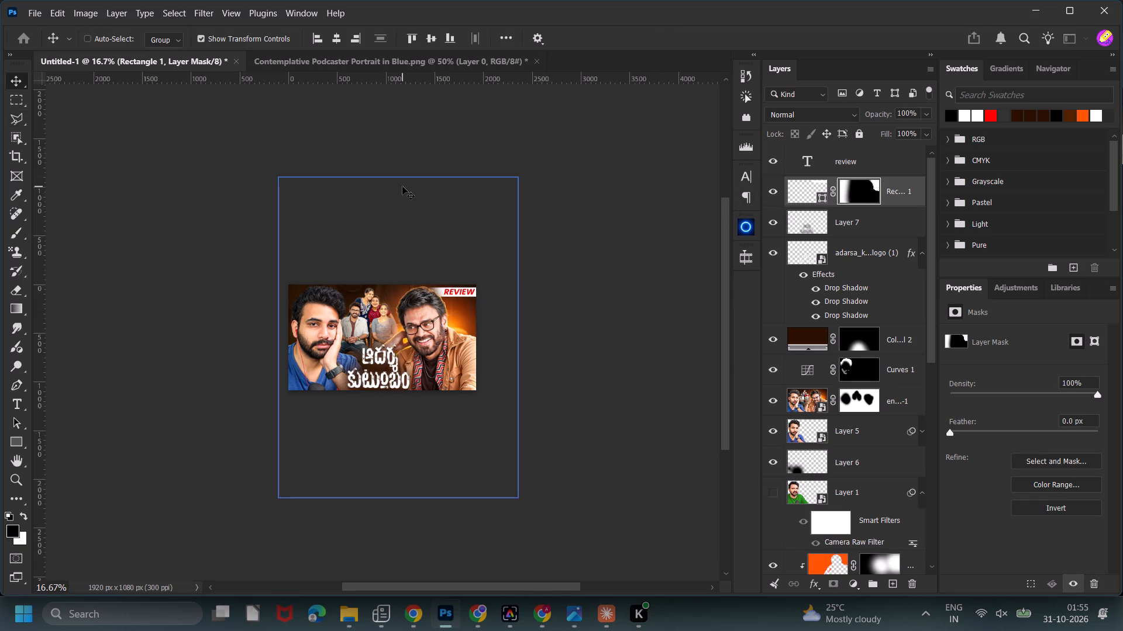
{"action": "left_click", "coordinate": [857, 190]}
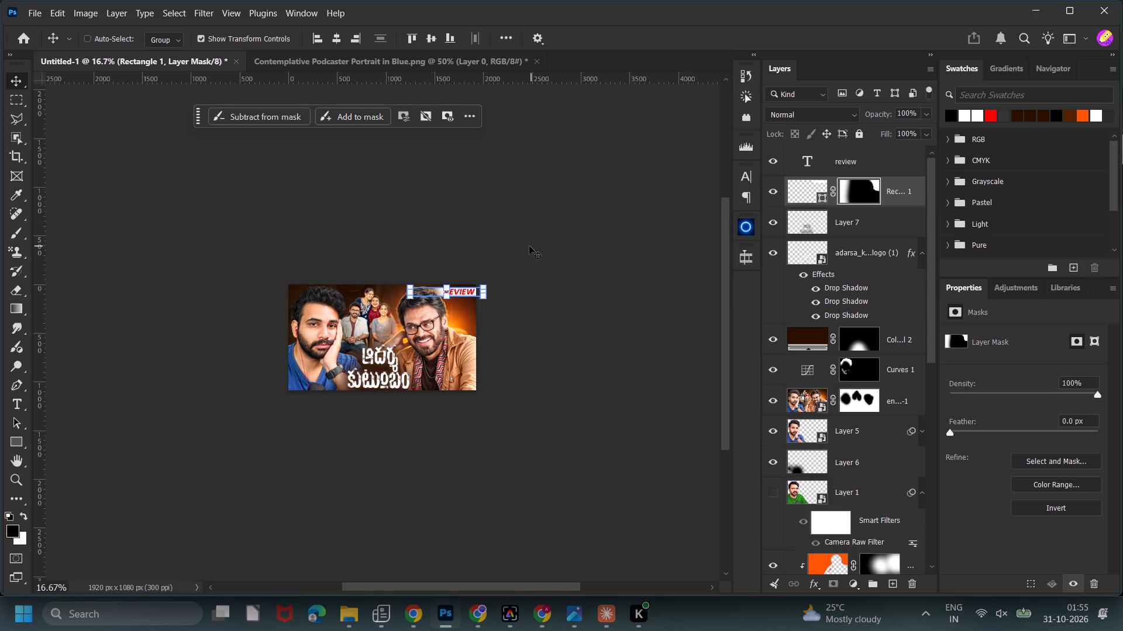
{"action": "key", "text": "b"}
{"action": "key", "text": "bracketright"}
{"action": "key", "text": "bracketright"}
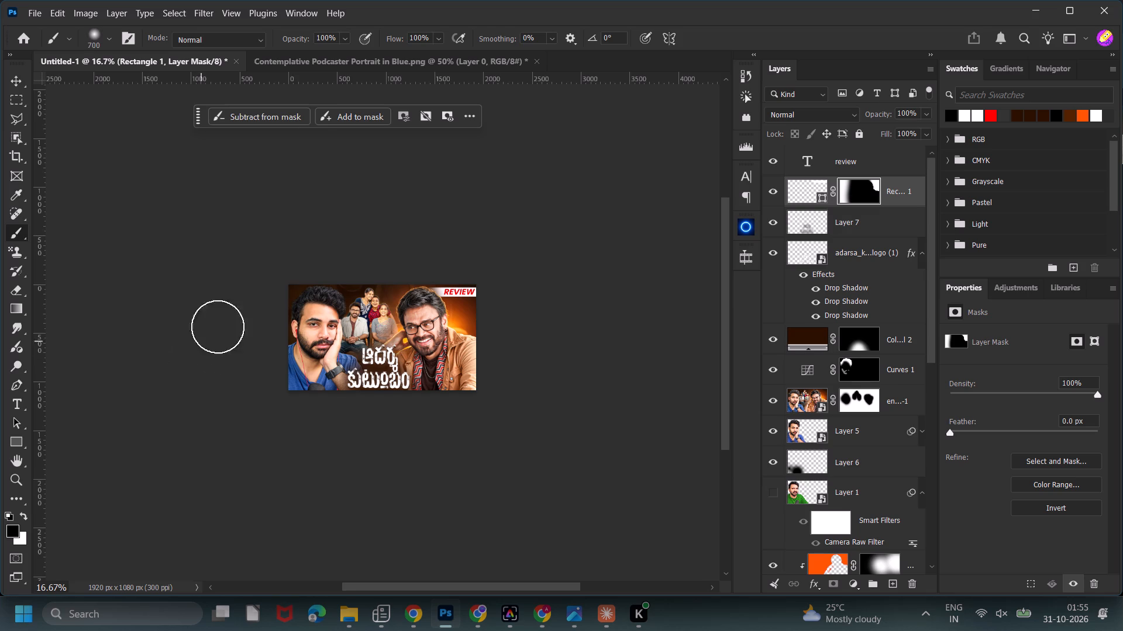
{"action": "key", "text": "bracketright"}
{"action": "key", "text": "bracketright"}
{"action": "left_click_drag", "start_coordinate": [394, 261], "coordinate": [357, 394]}
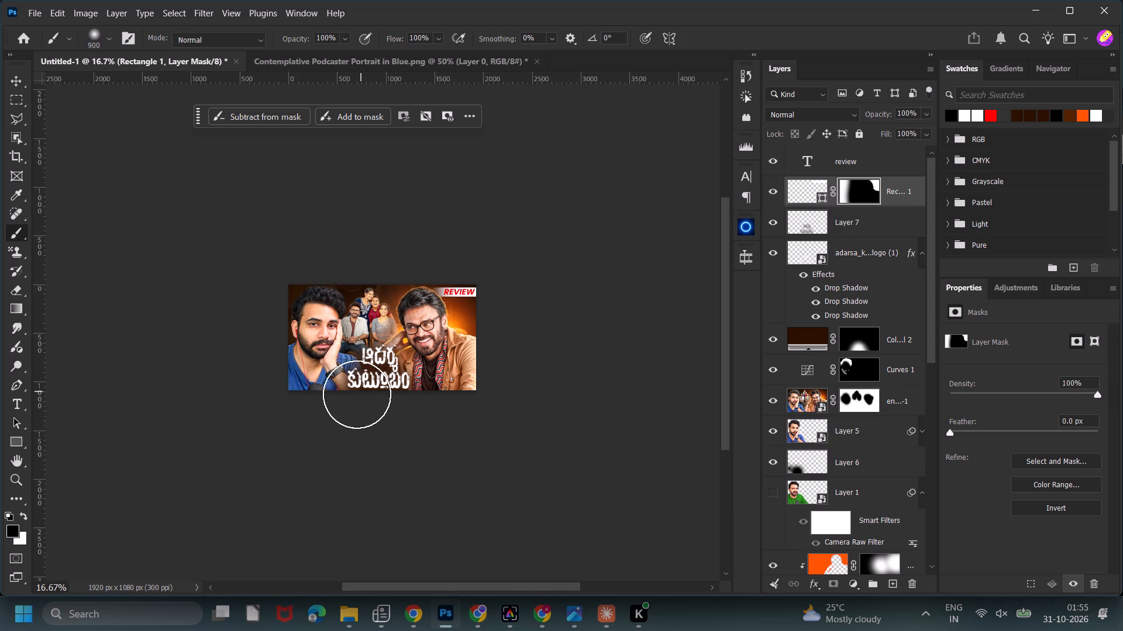
{"action": "left_click_drag", "start_coordinate": [357, 394], "coordinate": [331, 339]}
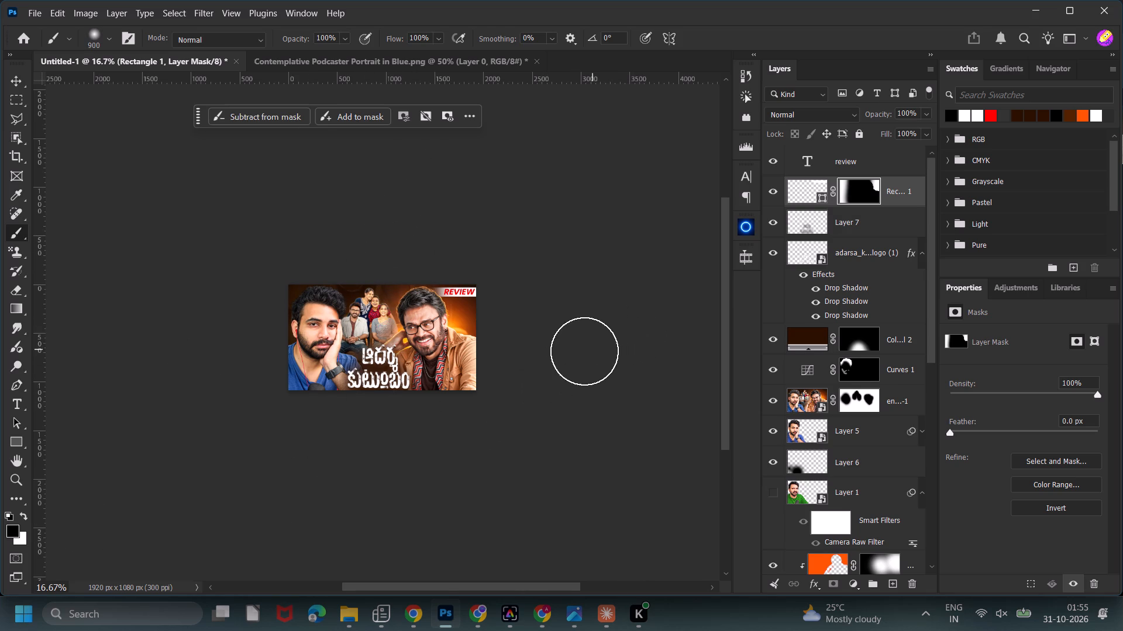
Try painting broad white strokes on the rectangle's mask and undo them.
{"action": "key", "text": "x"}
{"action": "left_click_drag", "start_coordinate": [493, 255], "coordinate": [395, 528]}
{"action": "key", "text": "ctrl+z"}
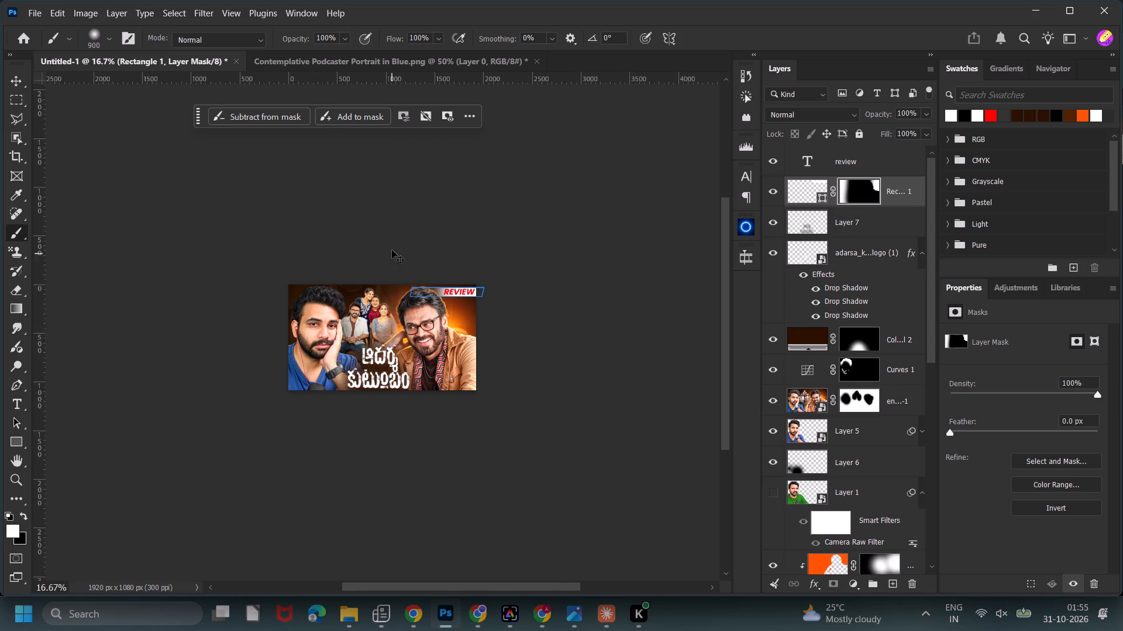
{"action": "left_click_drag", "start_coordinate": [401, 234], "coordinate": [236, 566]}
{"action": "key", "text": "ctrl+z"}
Stamp all visible layers into a new layer above the review text and convert it to a smart object.
{"action": "key", "text": "ctrl+minus"}
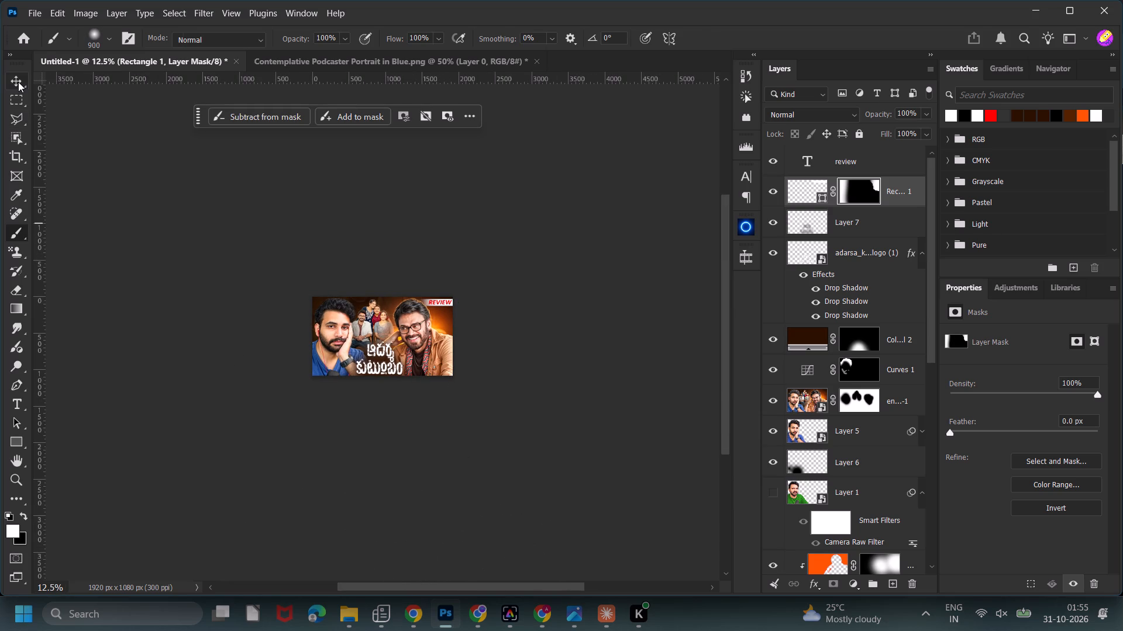
{"action": "left_click", "coordinate": [18, 82]}
{"action": "left_click", "coordinate": [457, 216]}
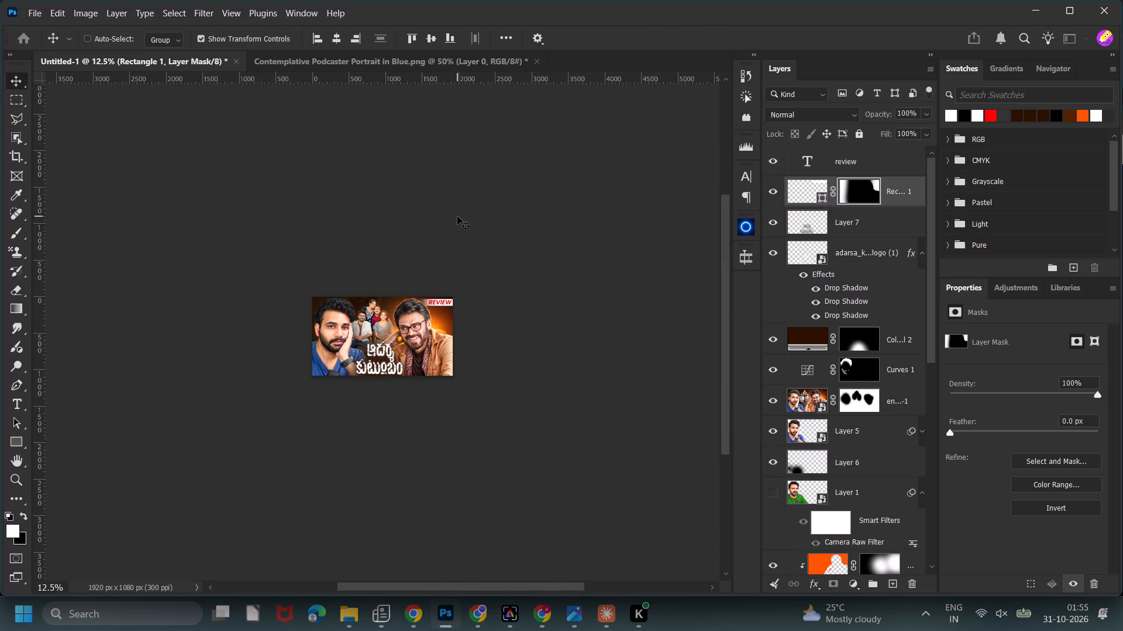
{"action": "left_click", "coordinate": [891, 166]}
{"action": "scroll", "coordinate": [890, 166], "scroll_direction": "up", "scroll_amount": 3}
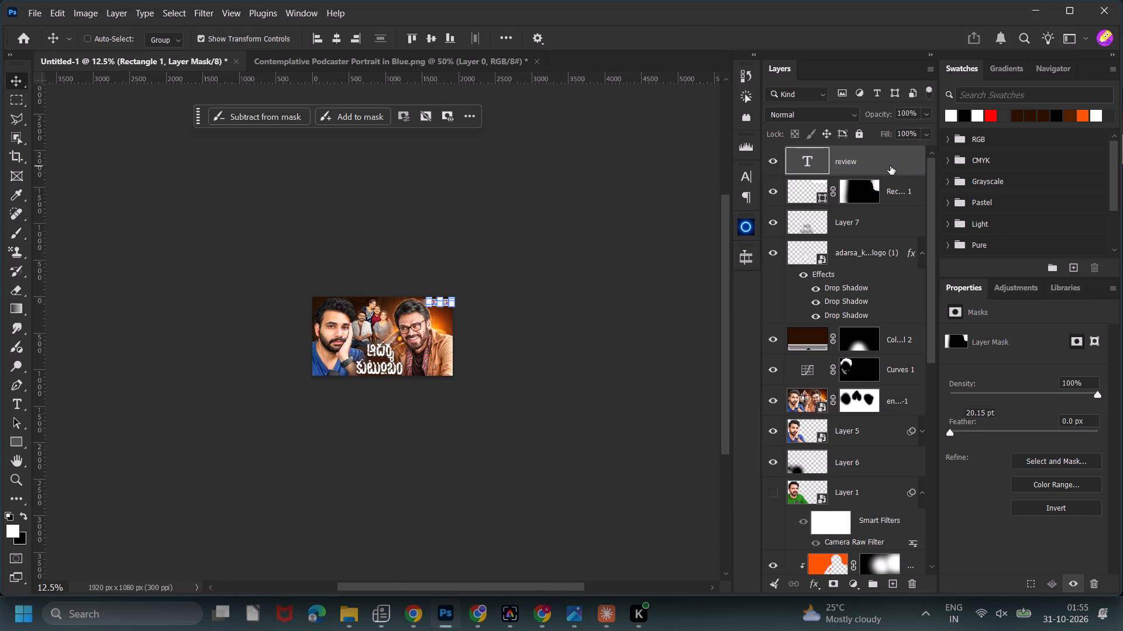
{"action": "key", "text": "ctrl+alt+shift+e"}
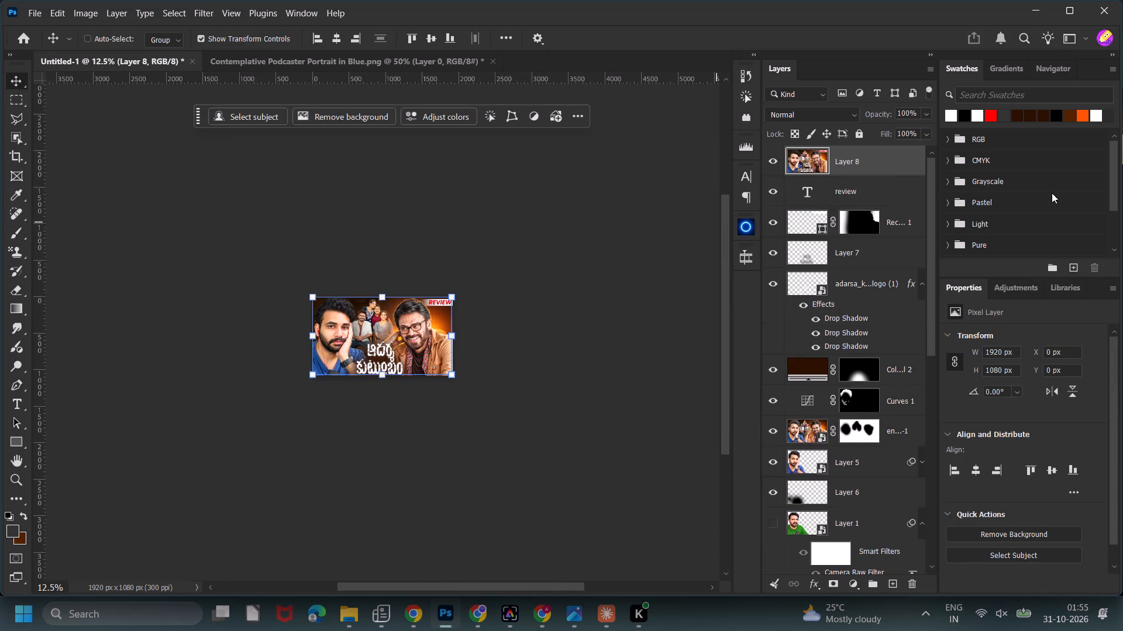
{"action": "right_click", "coordinate": [874, 172]}
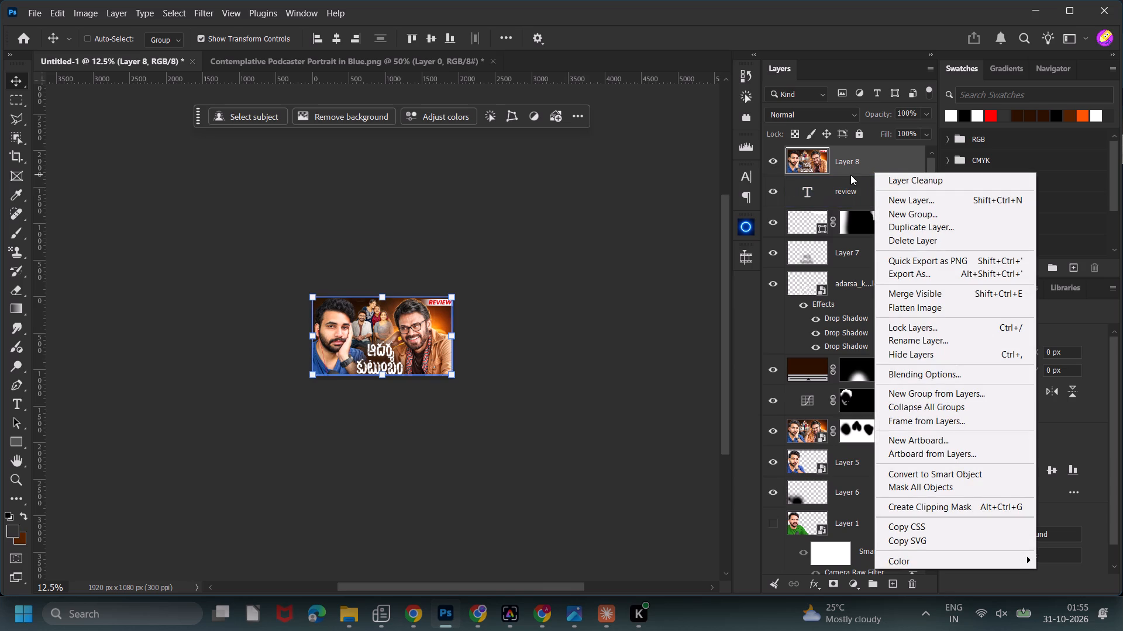
{"action": "left_click", "coordinate": [905, 473]}
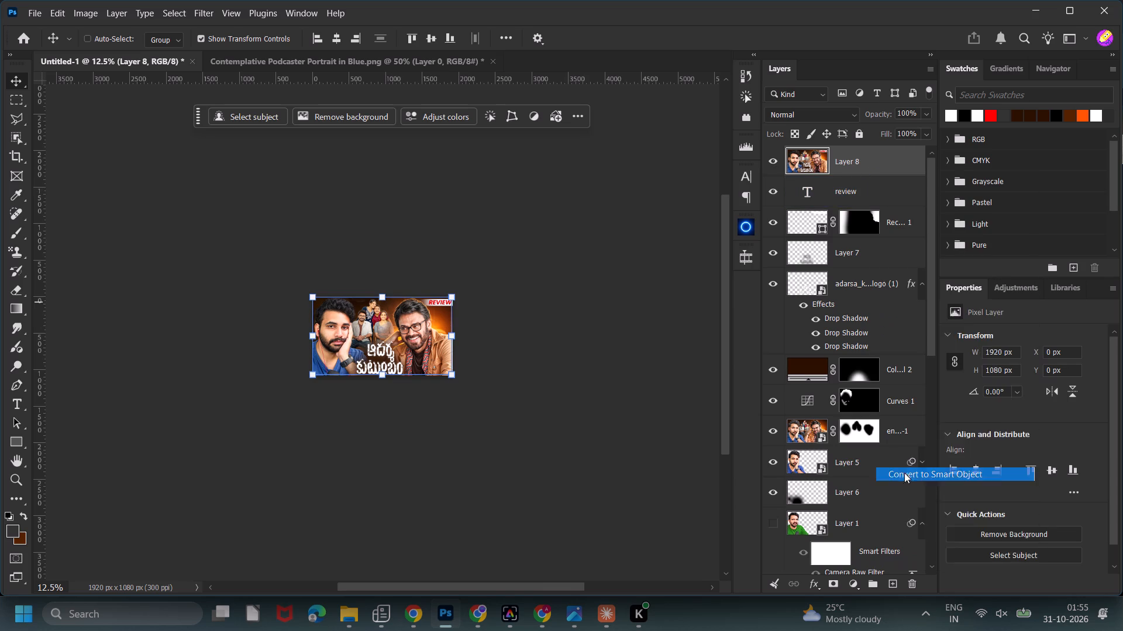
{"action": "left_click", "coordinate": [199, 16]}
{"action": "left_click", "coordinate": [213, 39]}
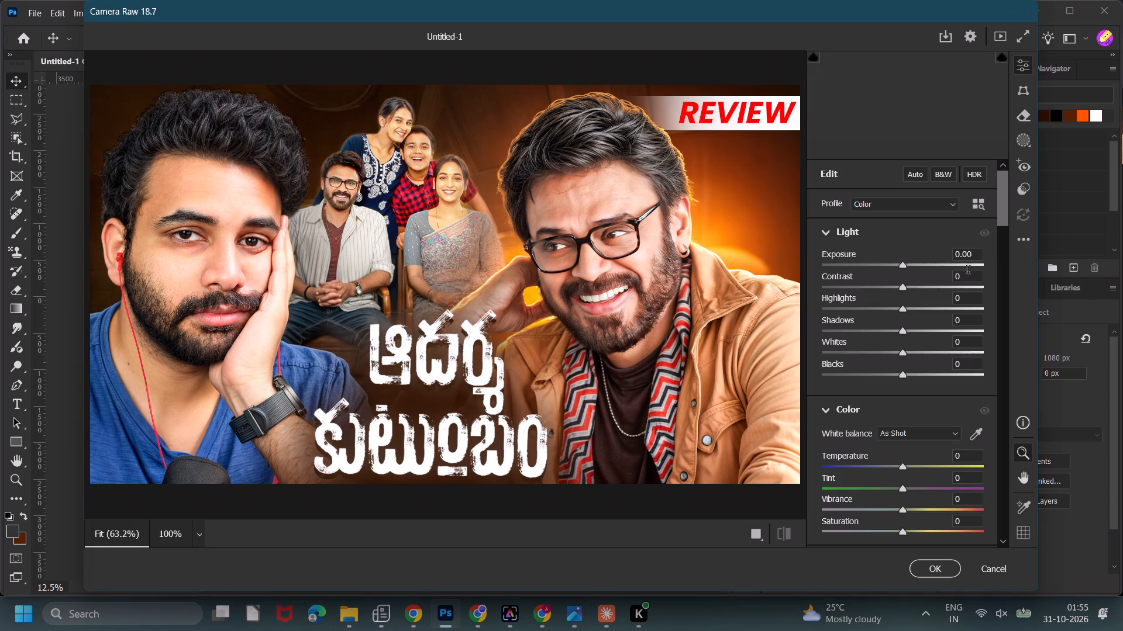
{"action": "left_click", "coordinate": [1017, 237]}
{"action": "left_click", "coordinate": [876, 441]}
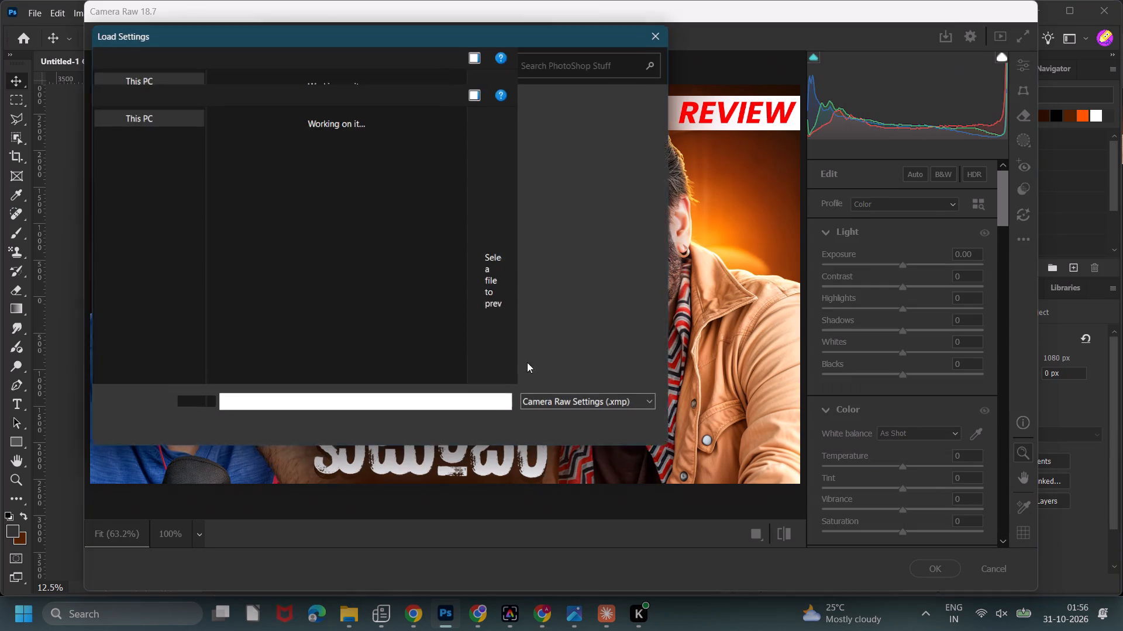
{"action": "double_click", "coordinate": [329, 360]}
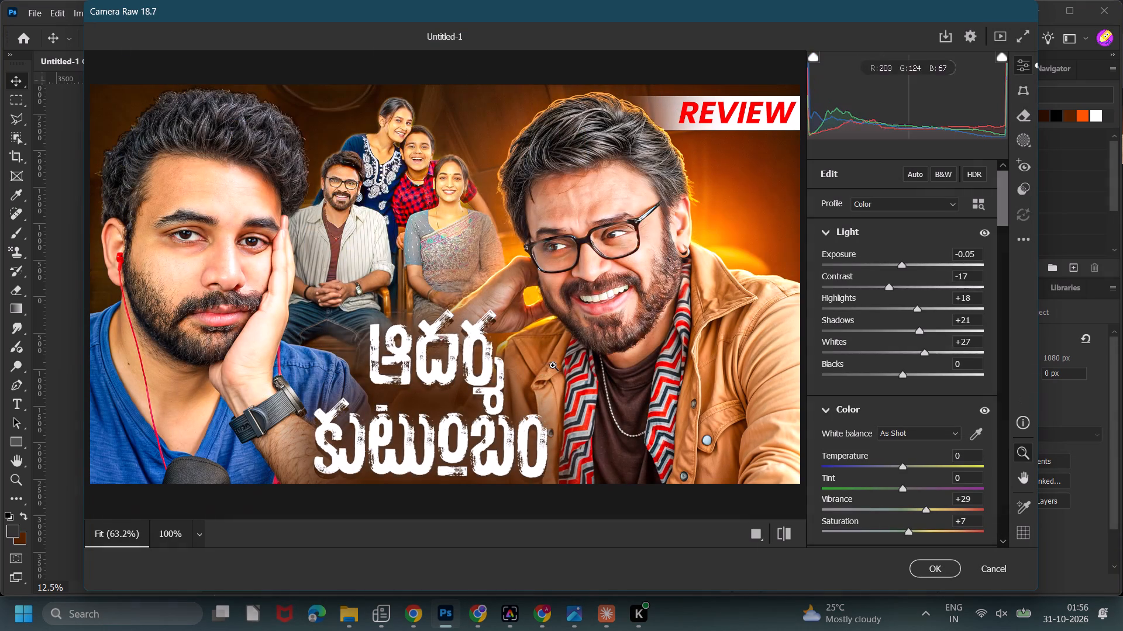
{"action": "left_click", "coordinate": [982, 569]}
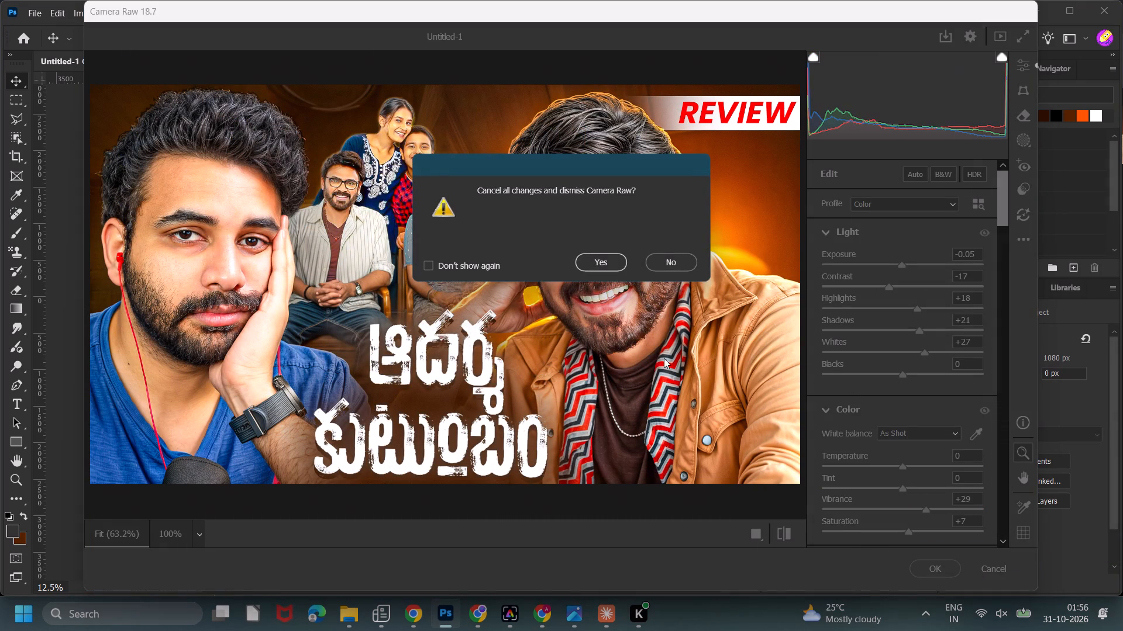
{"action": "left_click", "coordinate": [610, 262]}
Convert the family photo layer download (15) to a smart object and remove its background.
{"action": "scroll", "coordinate": [851, 461], "scroll_direction": "down", "scroll_amount": 8}
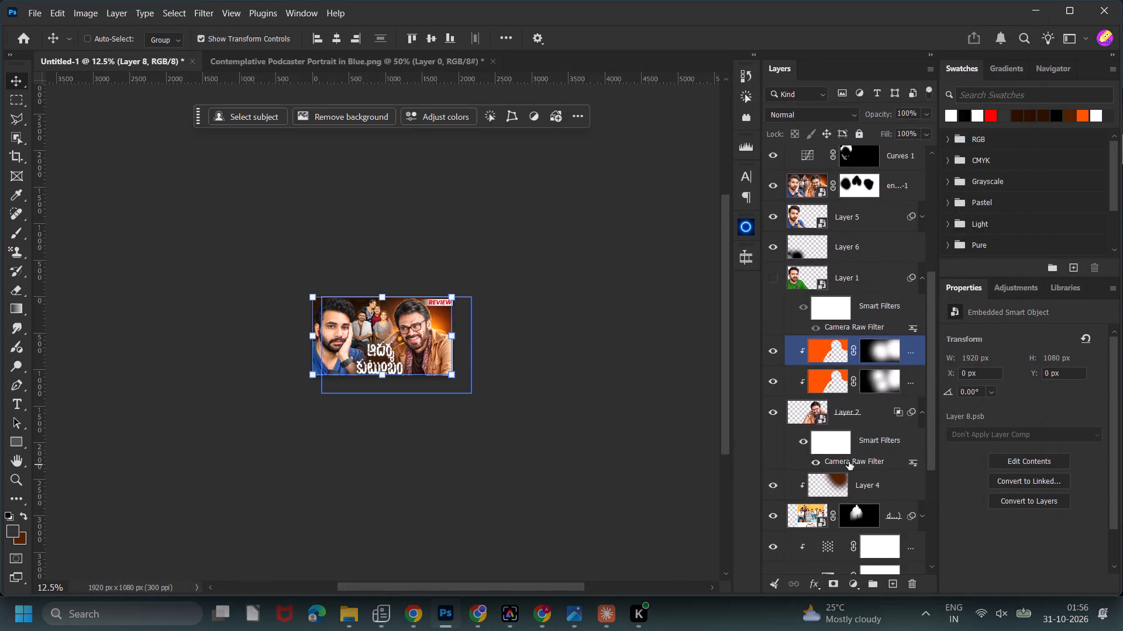
{"action": "scroll", "coordinate": [846, 462], "scroll_direction": "down", "scroll_amount": 3}
{"action": "left_click", "coordinate": [857, 431]}
{"action": "right_click", "coordinate": [890, 418]}
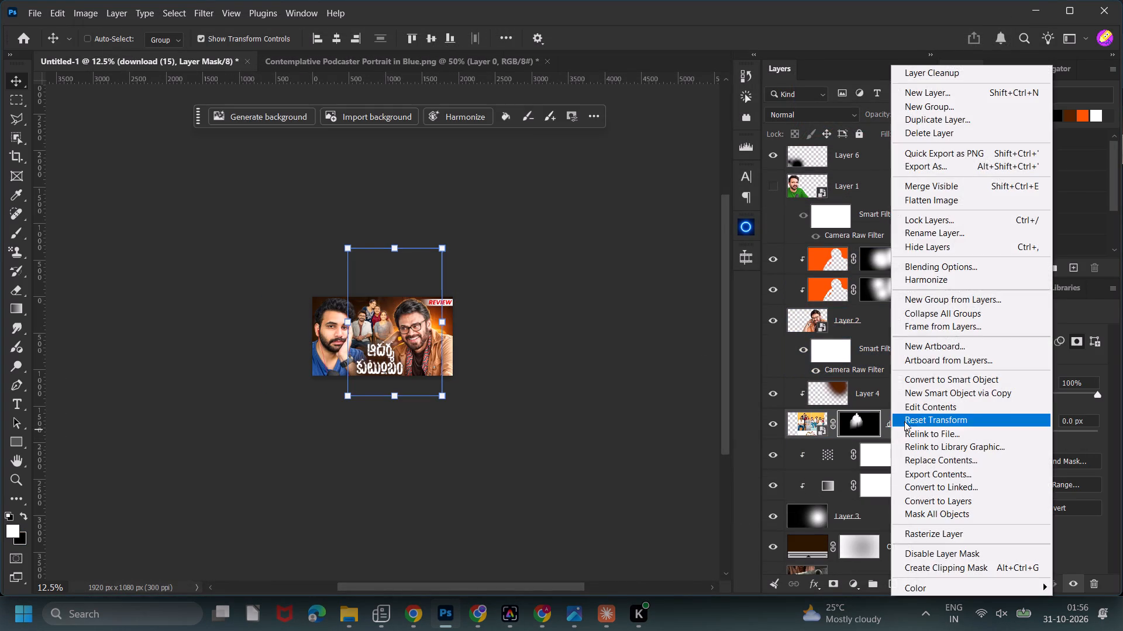
{"action": "left_click", "coordinate": [912, 380]}
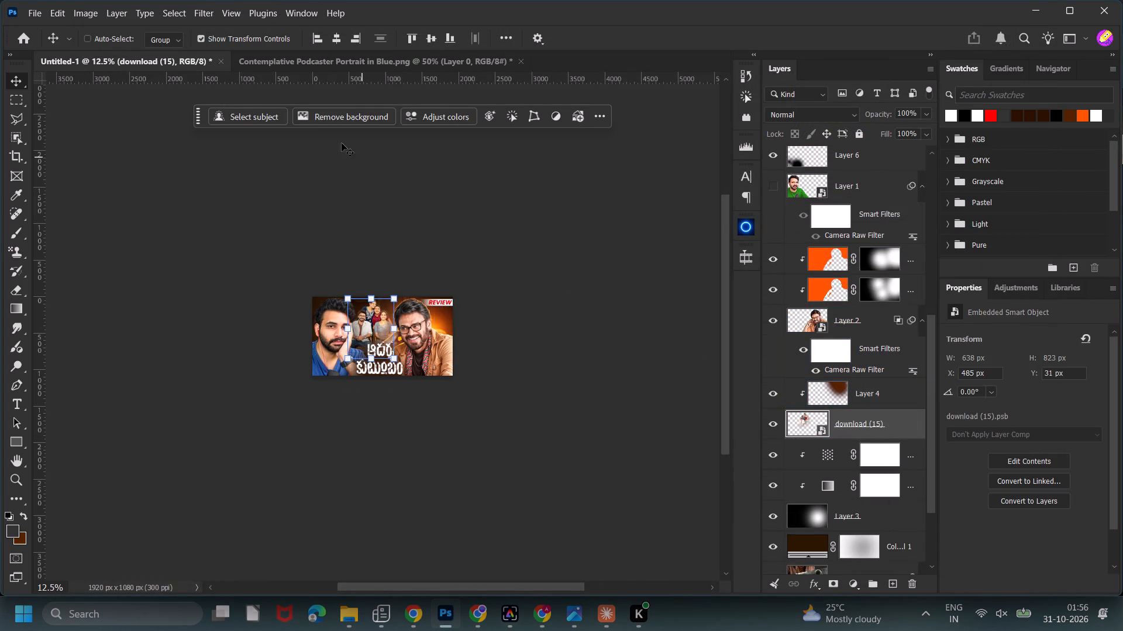
{"action": "left_click", "coordinate": [315, 116]}
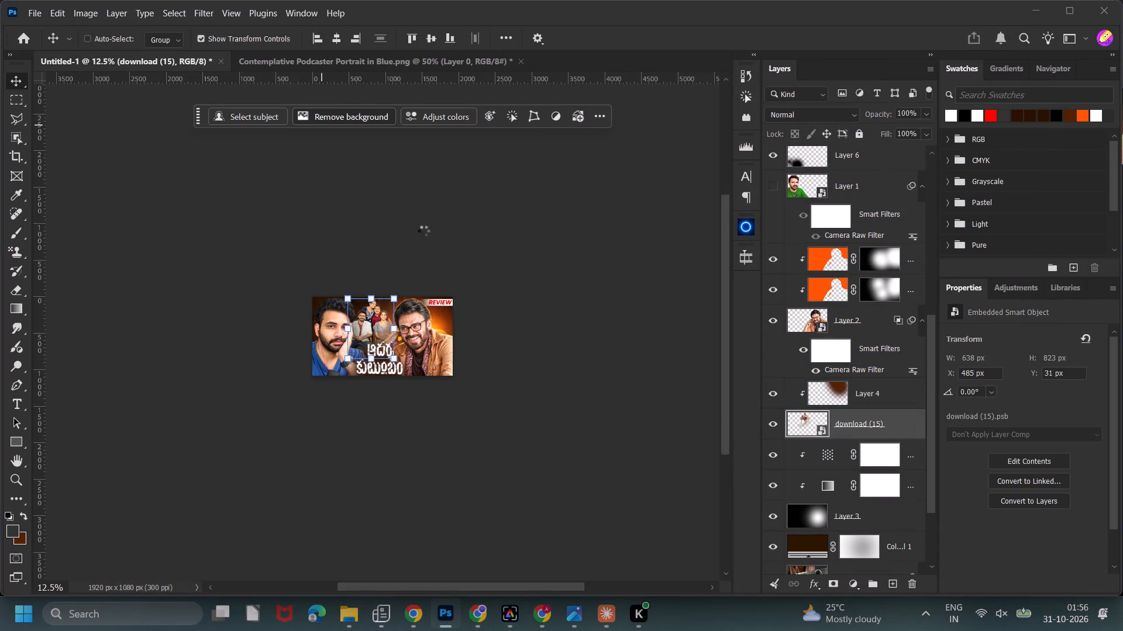
{"action": "left_click", "coordinate": [336, 211]}
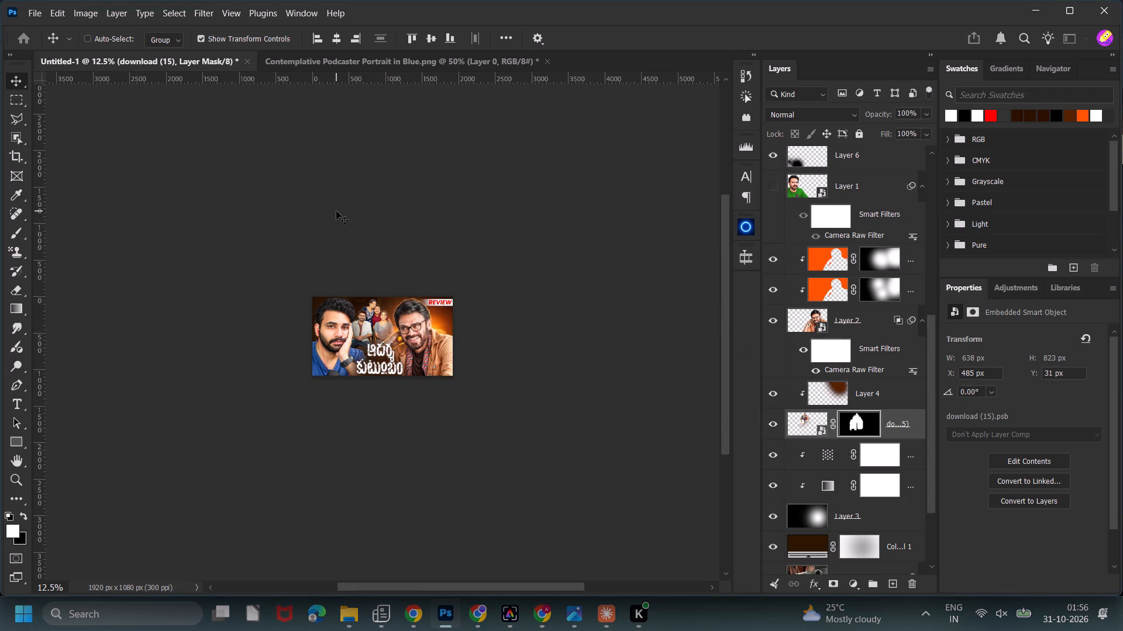
Refine the download (15) mask in Select and Mask, decontaminating colors and outputting to a new layer with a layer mask.
{"action": "double_click", "coordinate": [857, 424]}
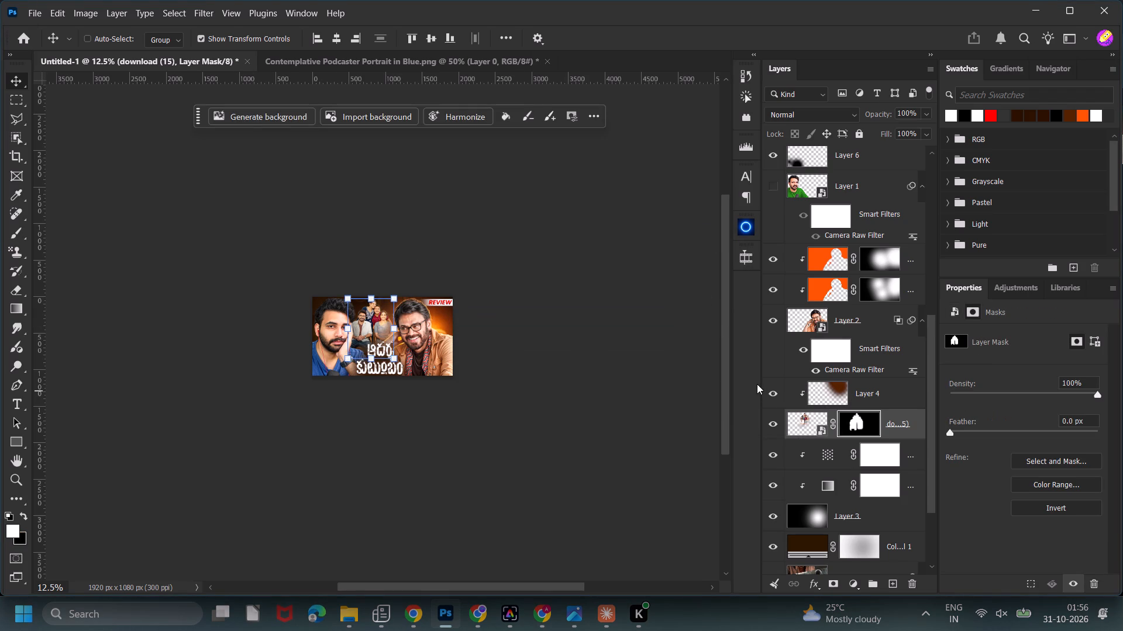
{"action": "double_click", "coordinate": [873, 432]}
{"action": "left_click", "coordinate": [1032, 459]}
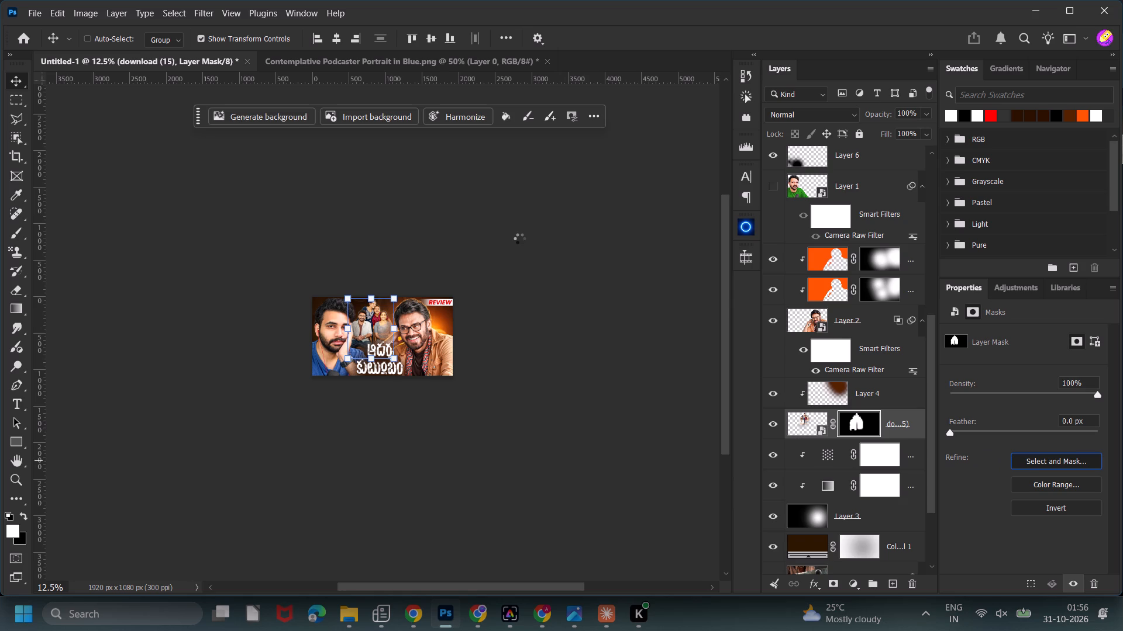
{"action": "scroll", "coordinate": [934, 491], "scroll_direction": "down", "scroll_amount": 6}
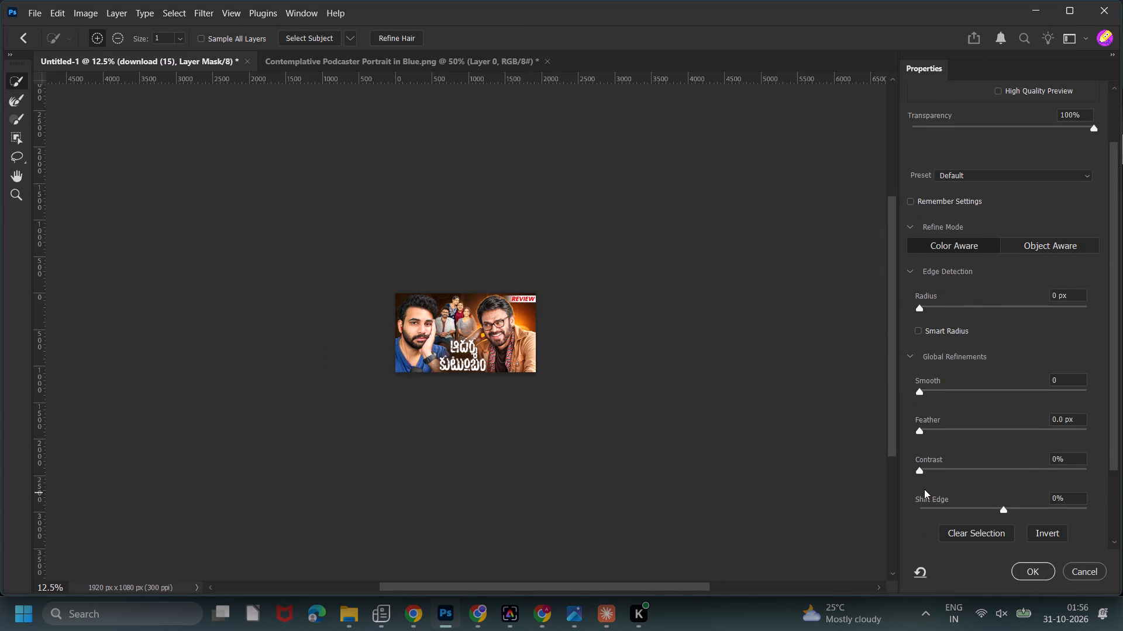
{"action": "scroll", "coordinate": [925, 491], "scroll_direction": "down", "scroll_amount": 3}
{"action": "left_click", "coordinate": [917, 540]}
{"action": "left_click", "coordinate": [1030, 573]}
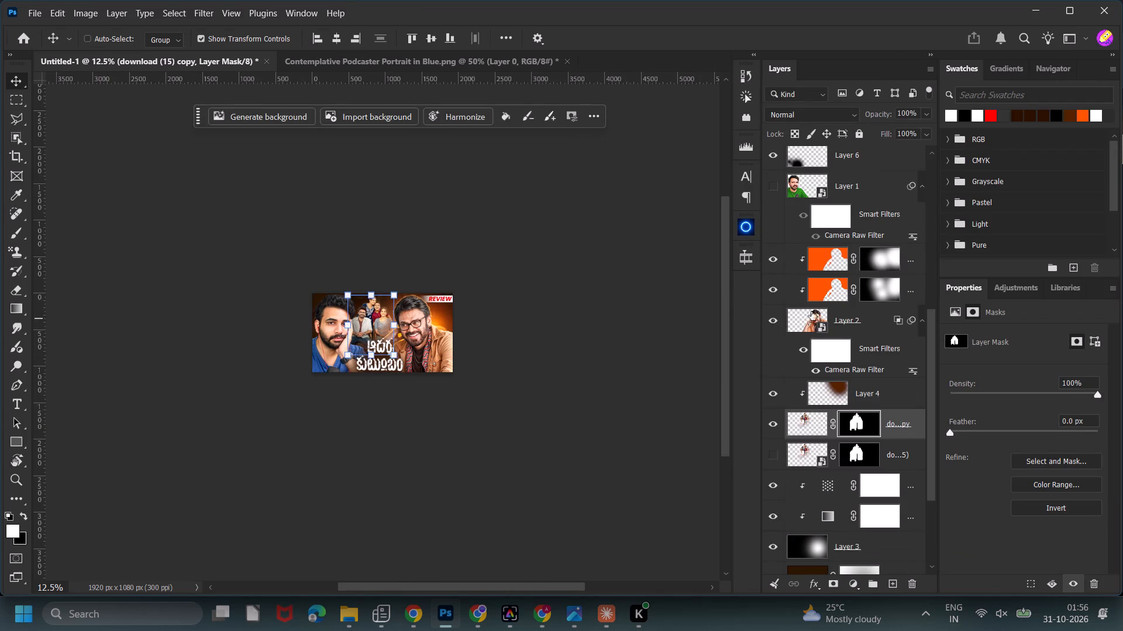
Delete the outdated merged Layer 8 above the review text.
{"action": "scroll", "coordinate": [813, 309], "scroll_direction": "up", "scroll_amount": 15}
{"action": "left_click", "coordinate": [863, 154]}
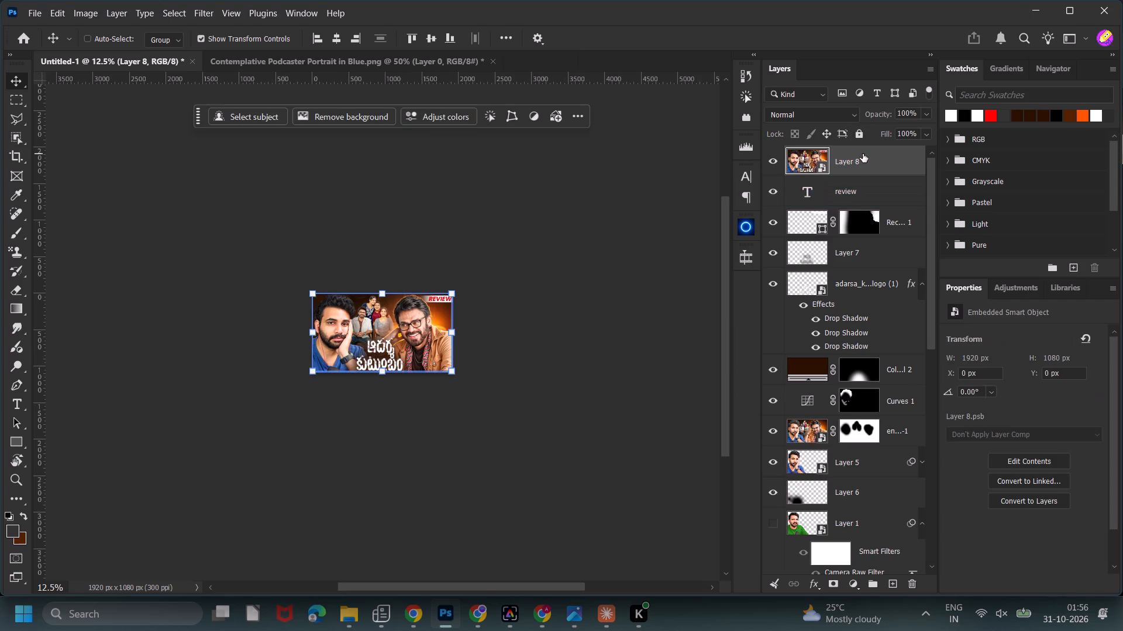
{"action": "key", "text": "Delete"}
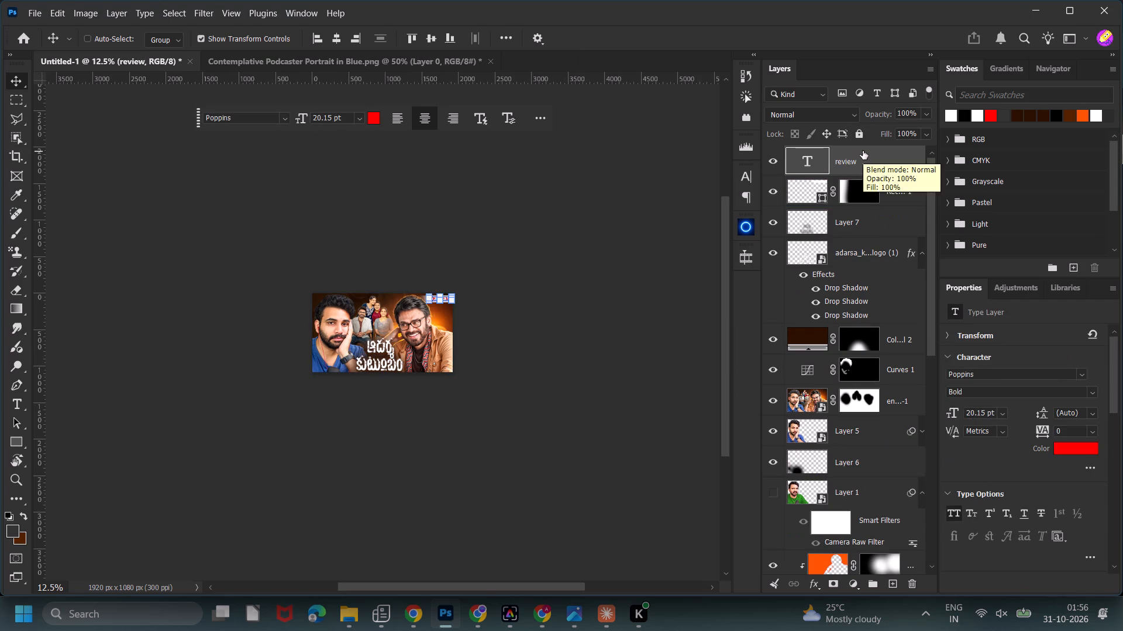
Stamp all visible layers into a new layer above the review text and convert it to a smart object.
{"action": "key", "text": "ctrl+alt+shift+e"}
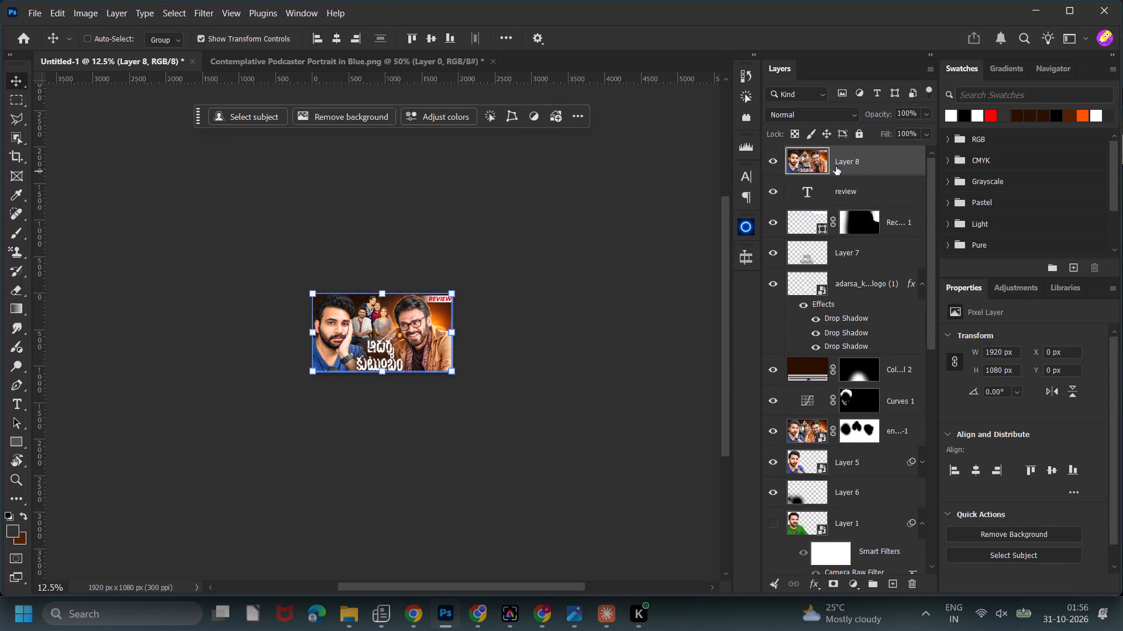
{"action": "right_click", "coordinate": [843, 165]}
{"action": "left_click", "coordinate": [898, 466]}
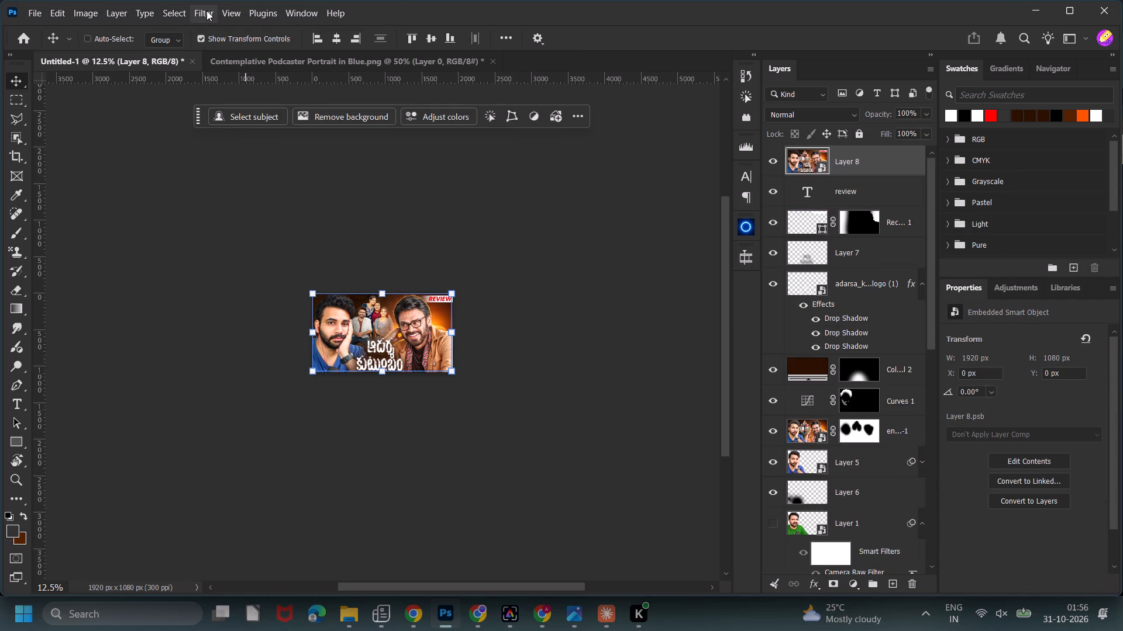
Grade the merged smart object with the Camera Raw Filter, loading the Glowish.xmp settings from the PhotoShop Stuff folder.
{"action": "left_click", "coordinate": [206, 11]}
{"action": "left_click", "coordinate": [225, 40]}
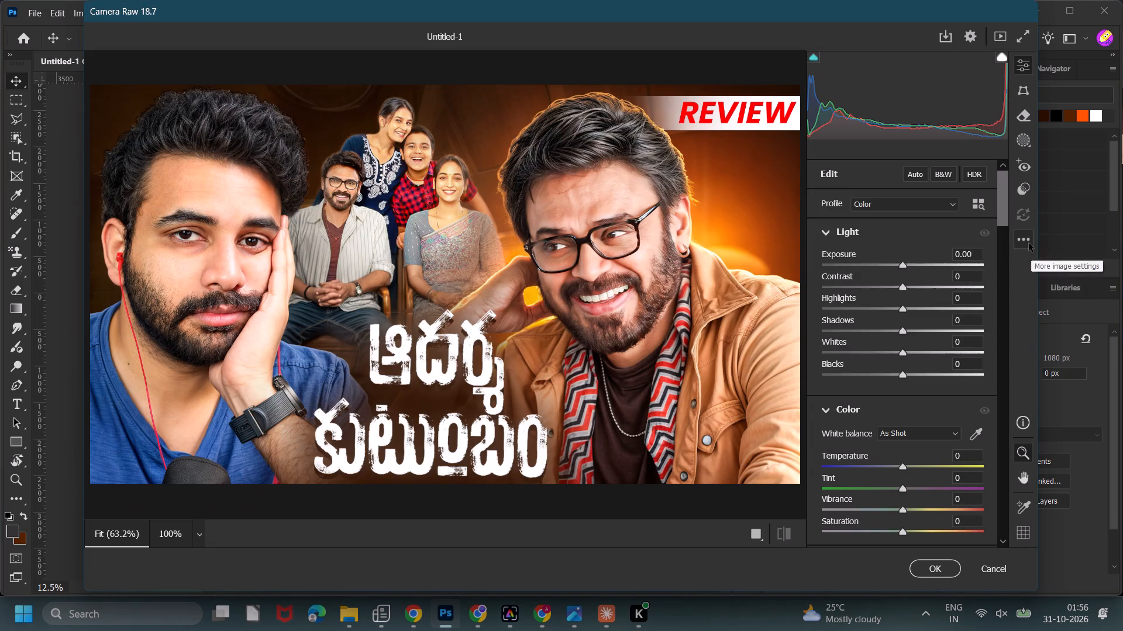
{"action": "left_click", "coordinate": [1029, 242]}
{"action": "left_click", "coordinate": [841, 443]}
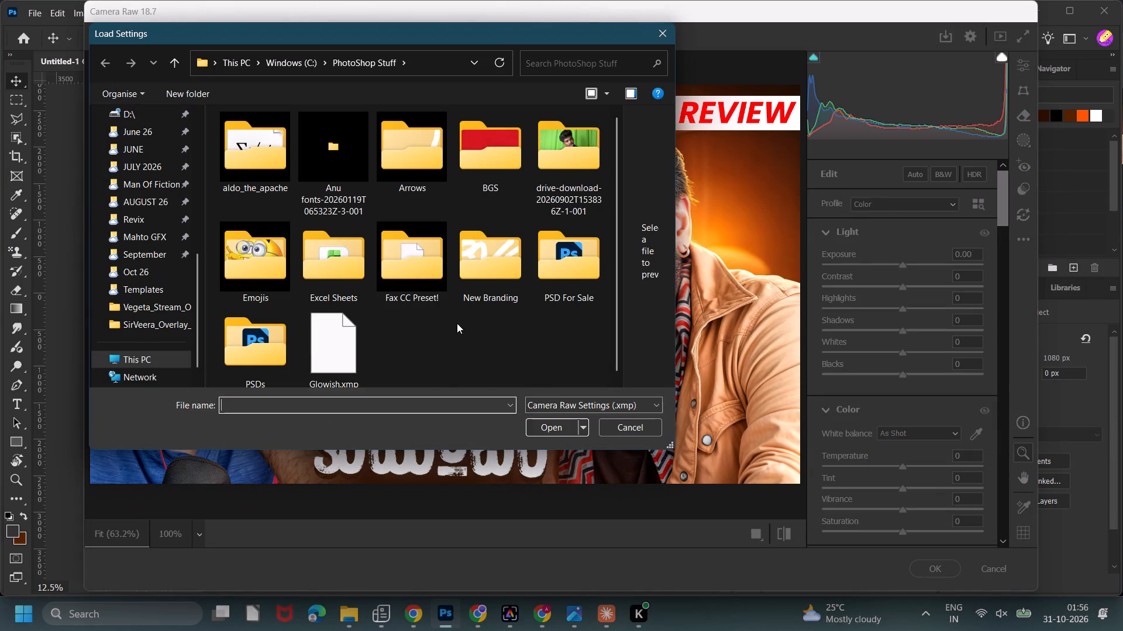
{"action": "double_click", "coordinate": [356, 332]}
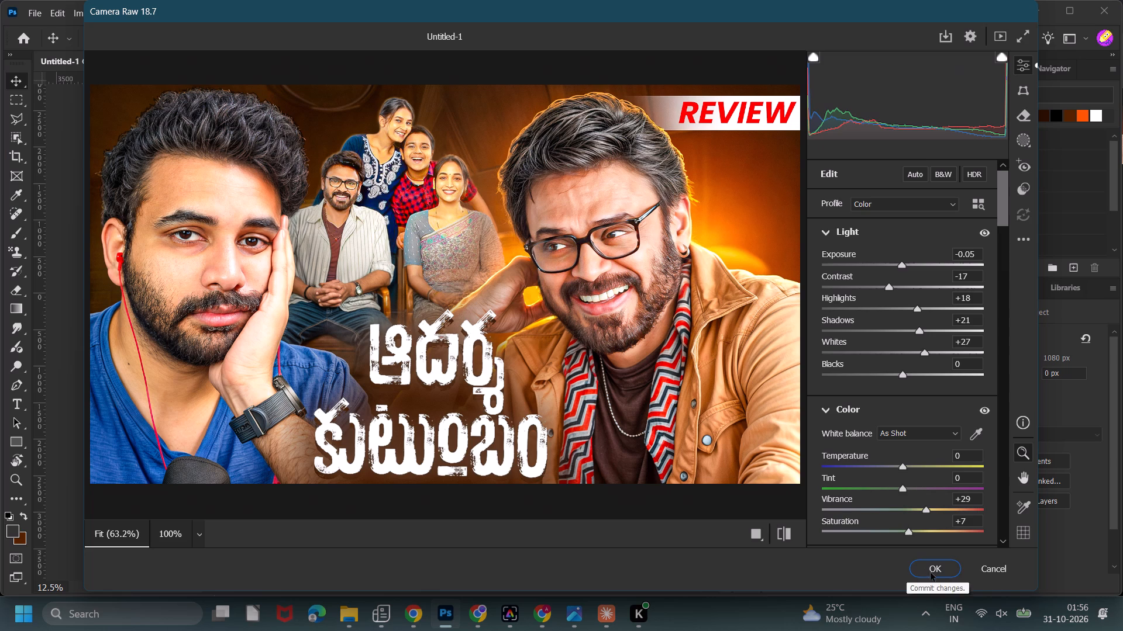
{"action": "left_click", "coordinate": [934, 568]}
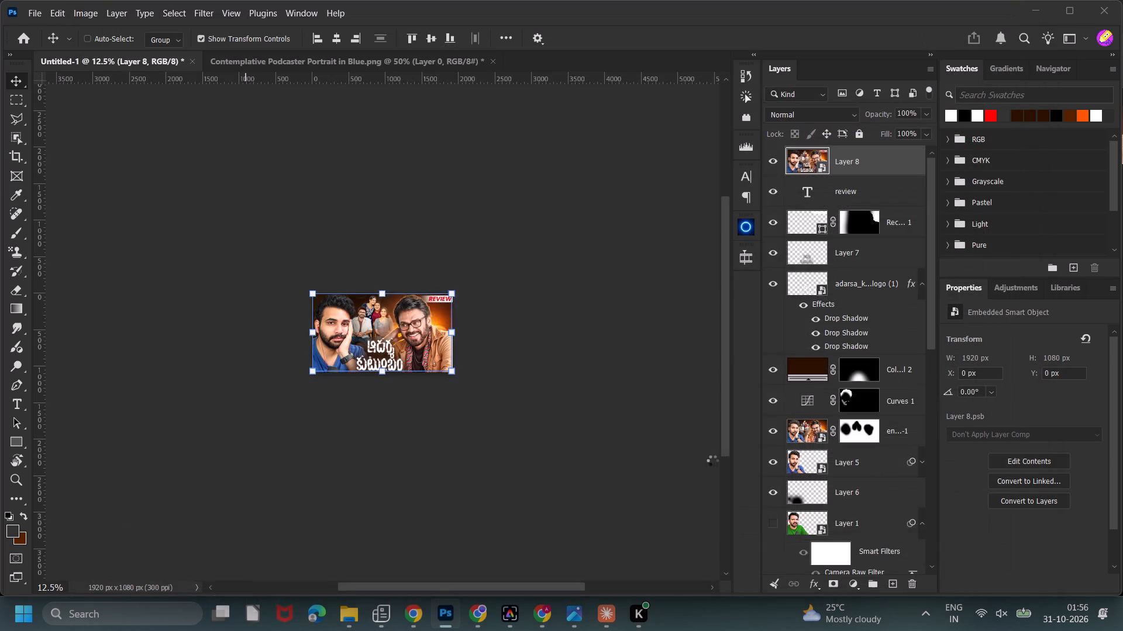
{"action": "left_click", "coordinate": [564, 209]}
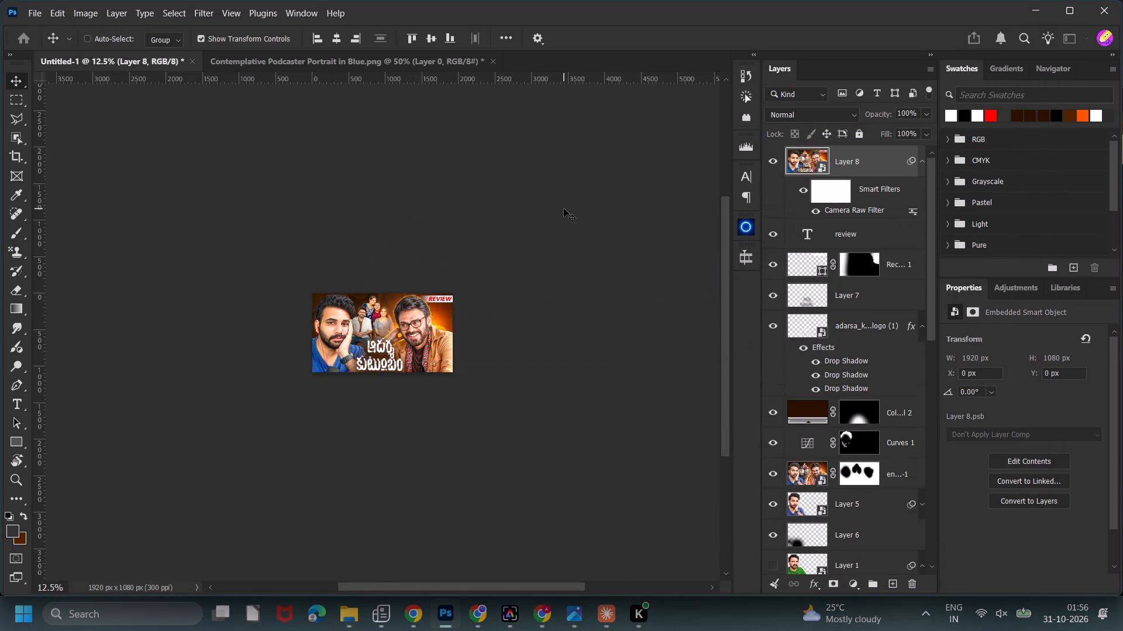
{"action": "left_click", "coordinate": [563, 209]}
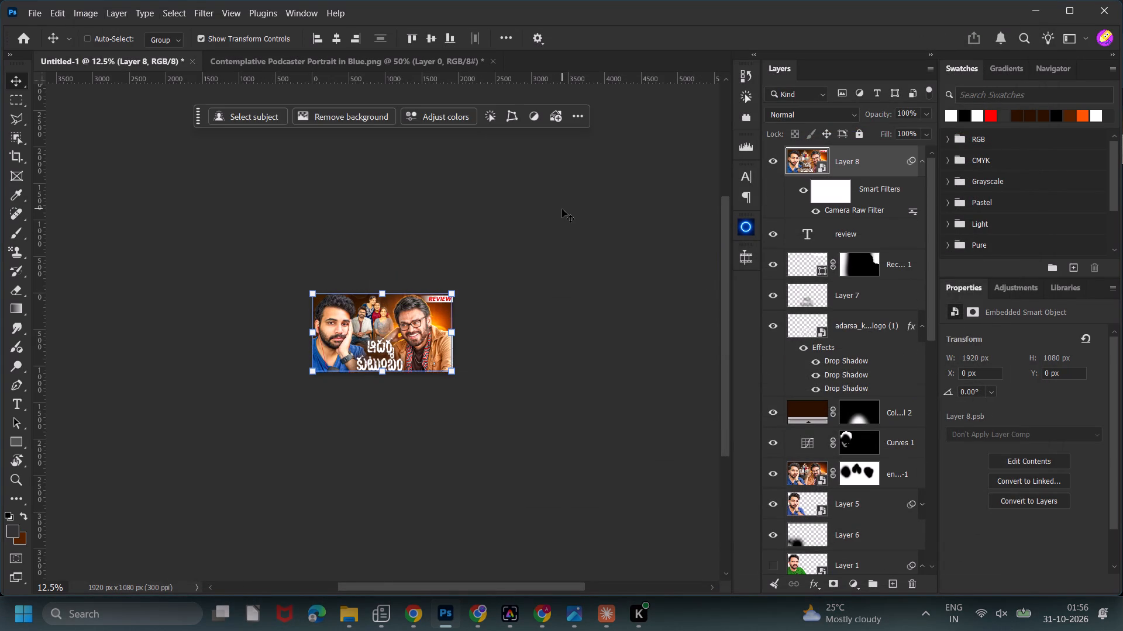
Save the document as a Photoshop PSD file named AK 47 in the Man Of Fiction folder.
{"action": "key", "text": "ctrl+s"}
{"action": "scroll", "coordinate": [81, 173], "scroll_direction": "down", "scroll_amount": 5}
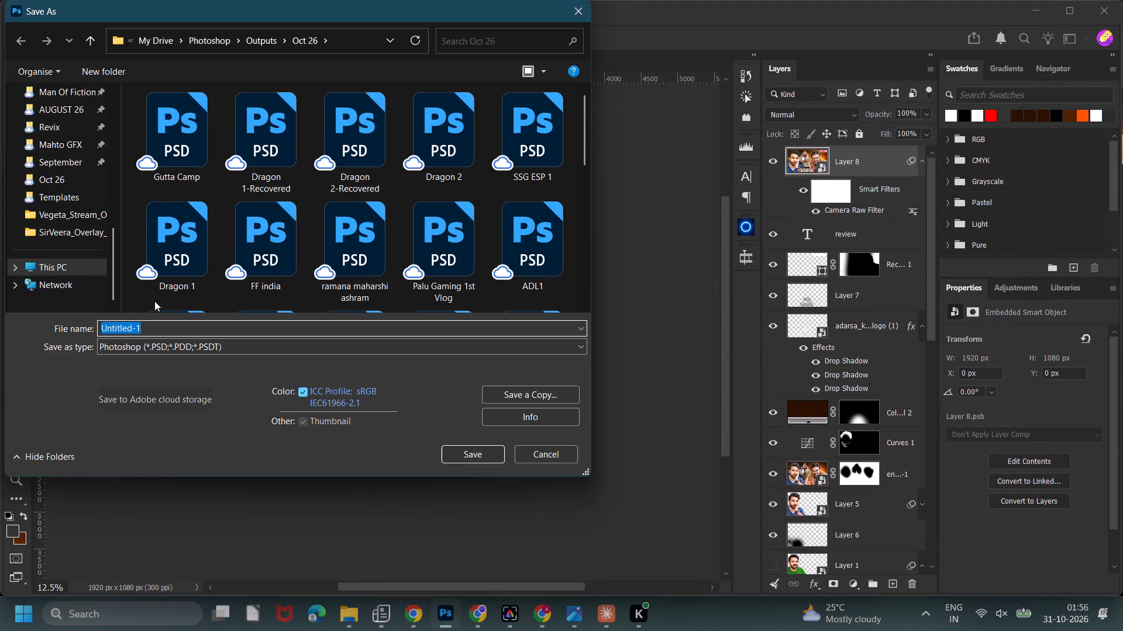
{"action": "left_click", "coordinate": [55, 88]}
{"action": "left_click", "coordinate": [144, 327]}
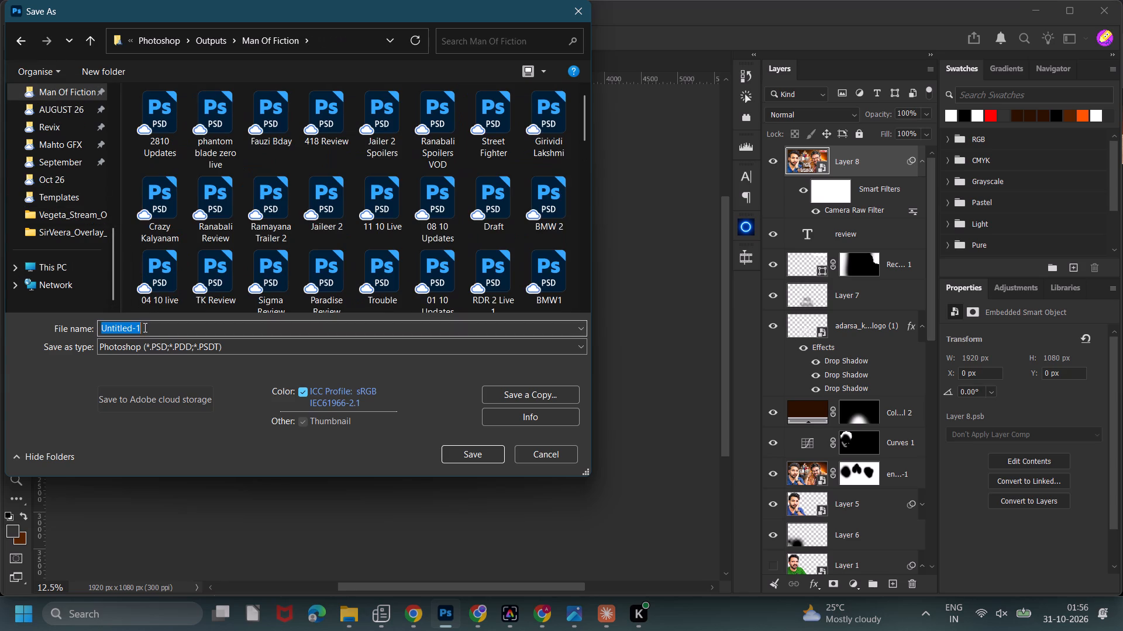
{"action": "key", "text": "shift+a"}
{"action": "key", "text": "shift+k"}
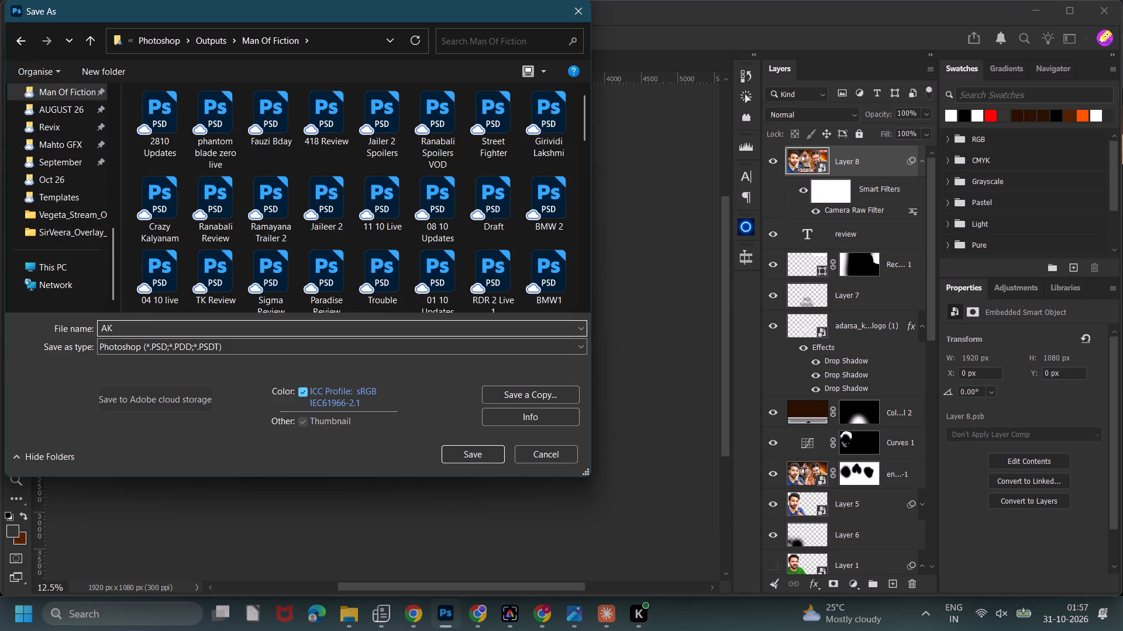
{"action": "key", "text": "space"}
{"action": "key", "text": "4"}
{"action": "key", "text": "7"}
{"action": "key", "text": "Return"}
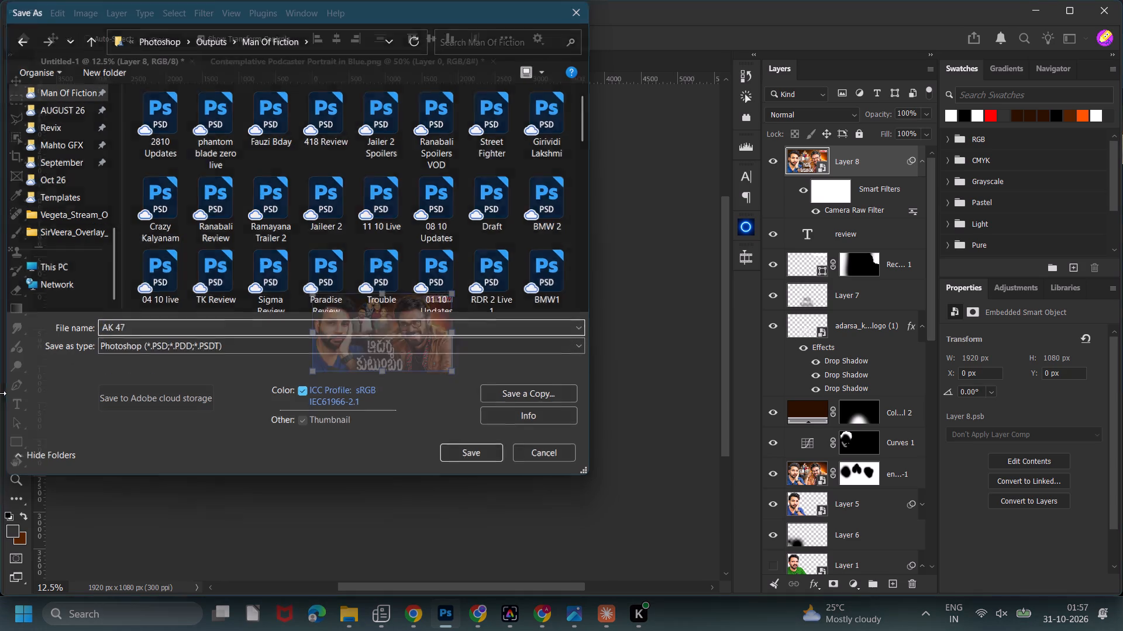
Export the thumbnail as a PNG named AK 47 into the Man Of Fiction folder.
{"action": "left_click", "coordinate": [33, 15]}
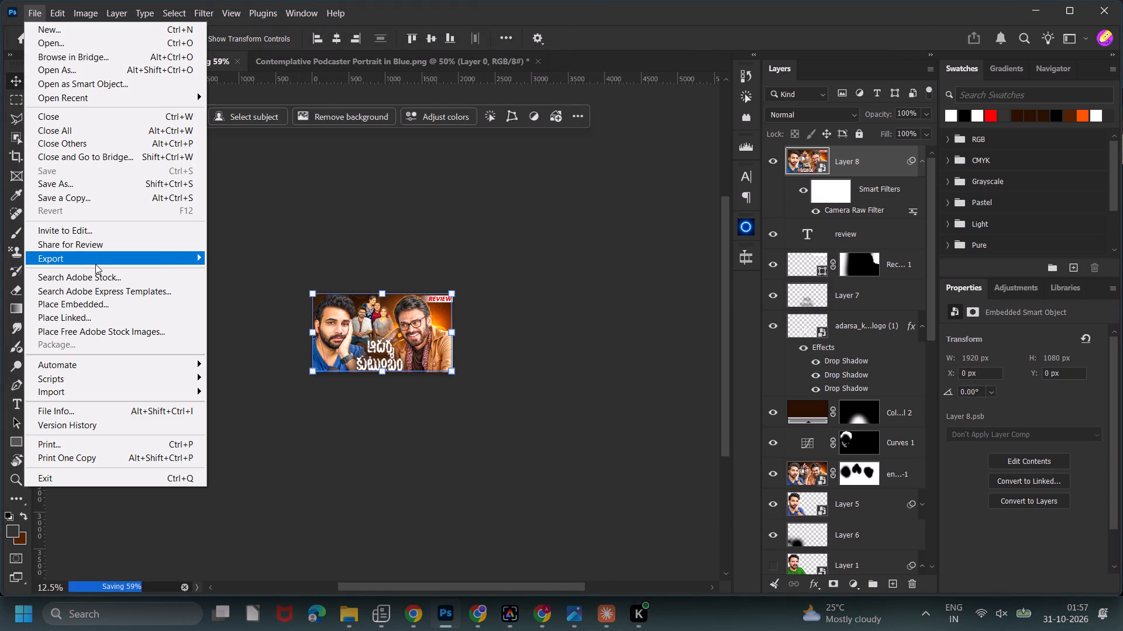
{"action": "left_click", "coordinate": [223, 259]}
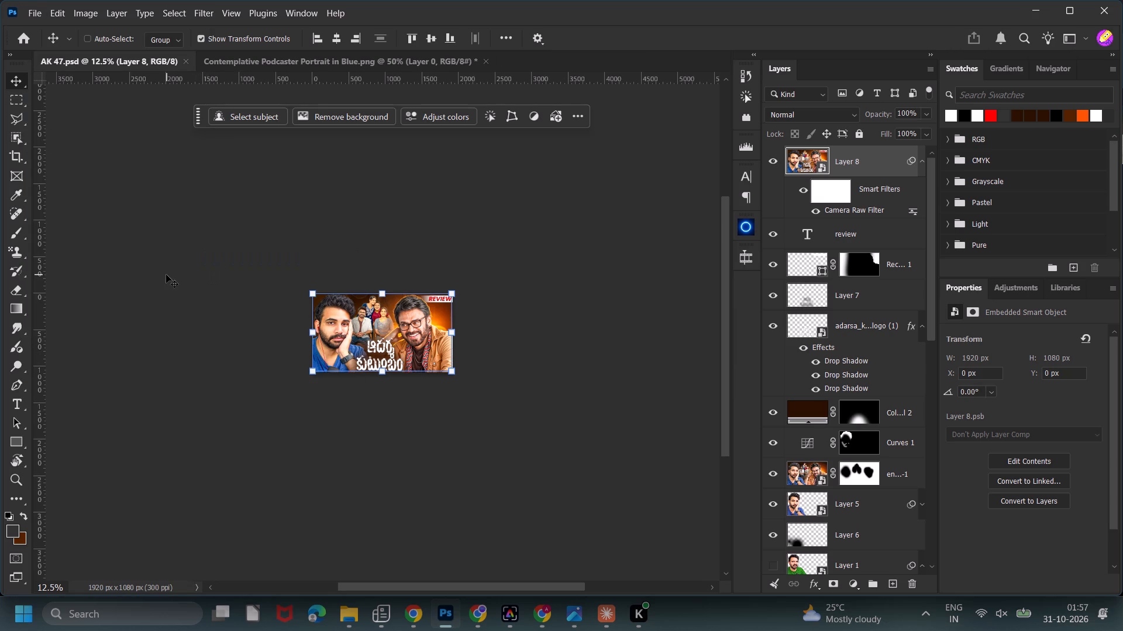
{"action": "scroll", "coordinate": [51, 244], "scroll_direction": "down", "scroll_amount": 4}
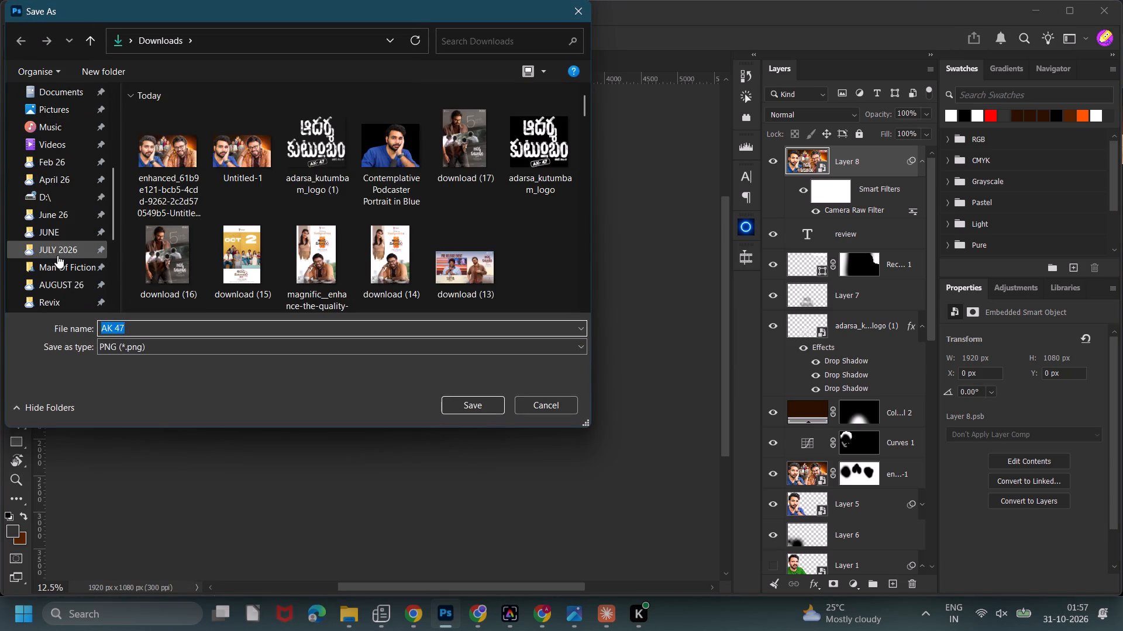
{"action": "scroll", "coordinate": [62, 254], "scroll_direction": "down", "scroll_amount": 1}
{"action": "left_click", "coordinate": [81, 220]}
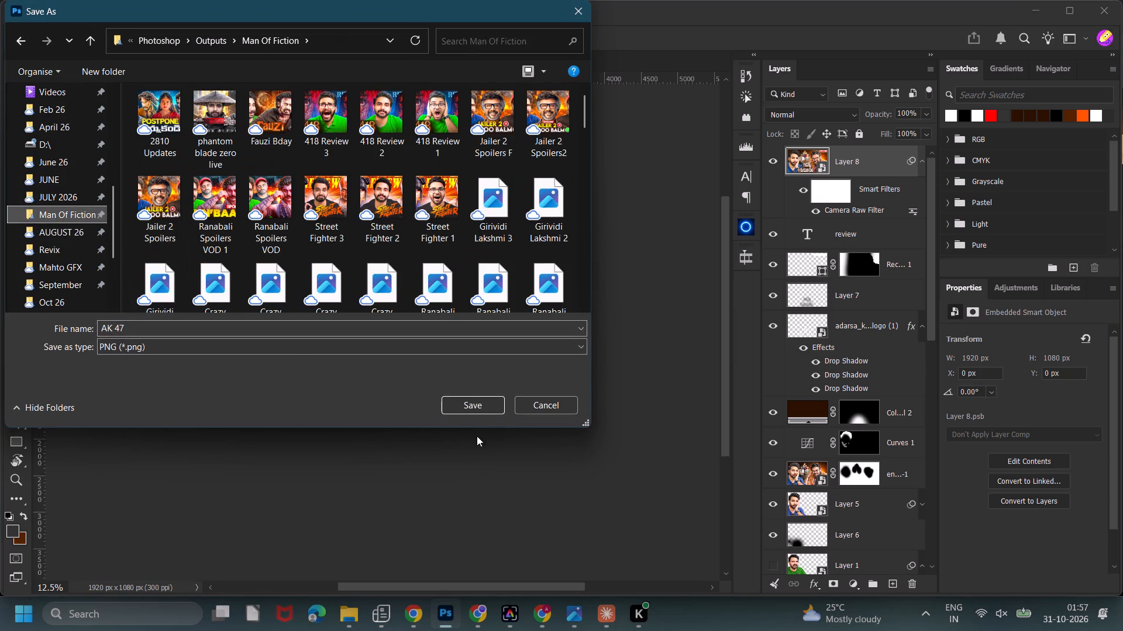
{"action": "left_click", "coordinate": [470, 408]}
Switch to the Chrome browser.
{"action": "left_click", "coordinate": [474, 611]}
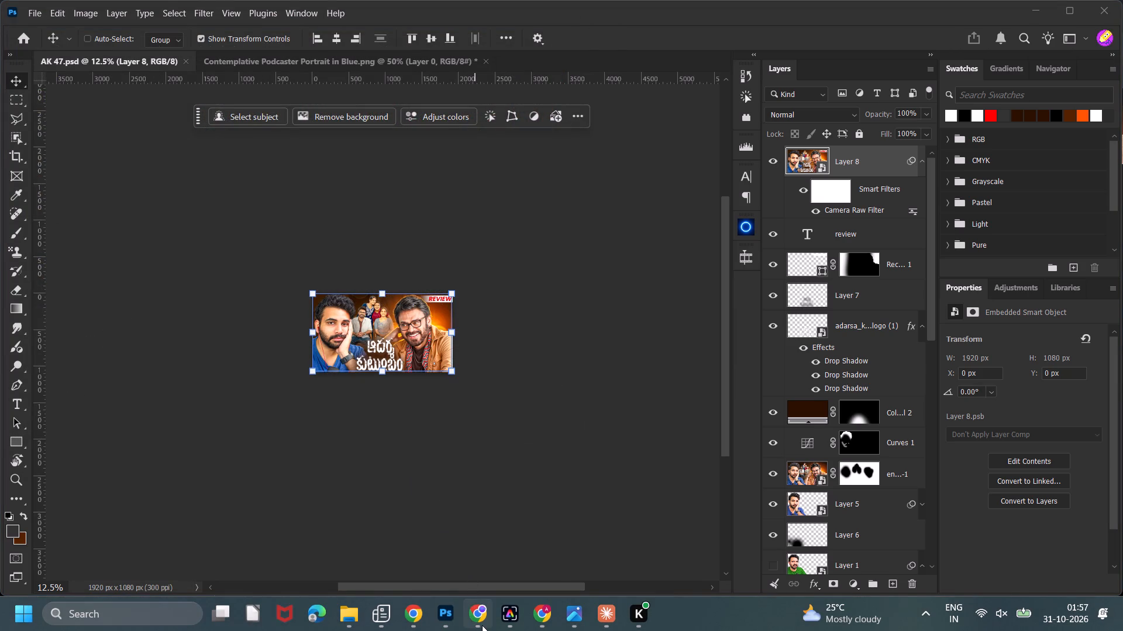
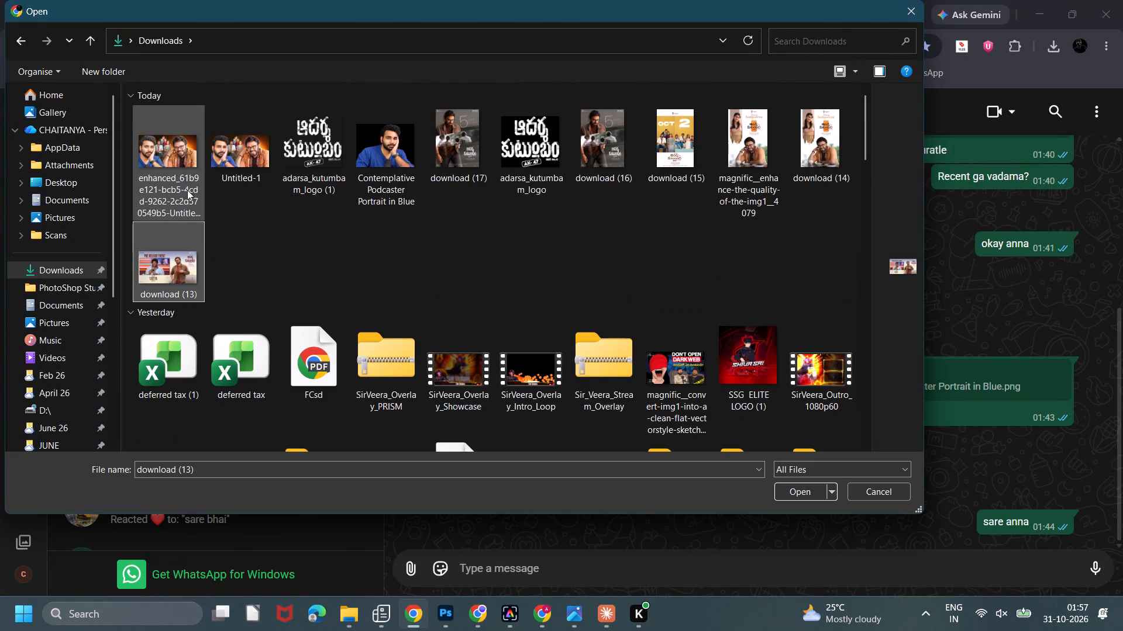
Browse to the Map Of Fiction folder to pick the file to attach to the WhatsApp chat.
{"action": "scroll", "coordinate": [122, 384], "scroll_direction": "down", "scroll_amount": 6}
{"action": "left_click", "coordinate": [52, 370]}
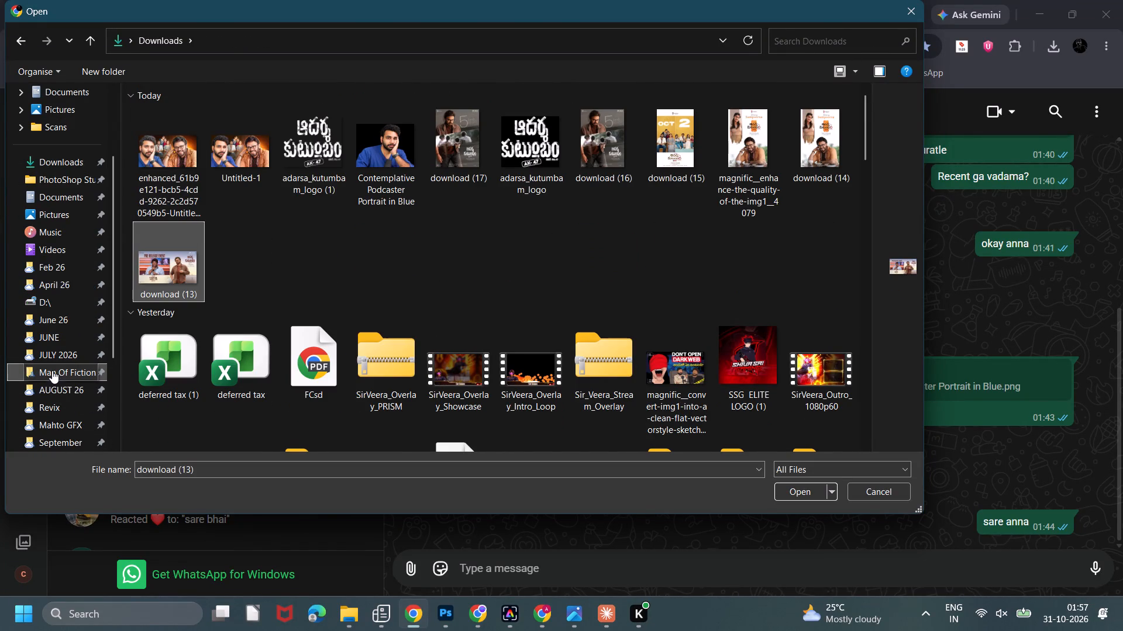